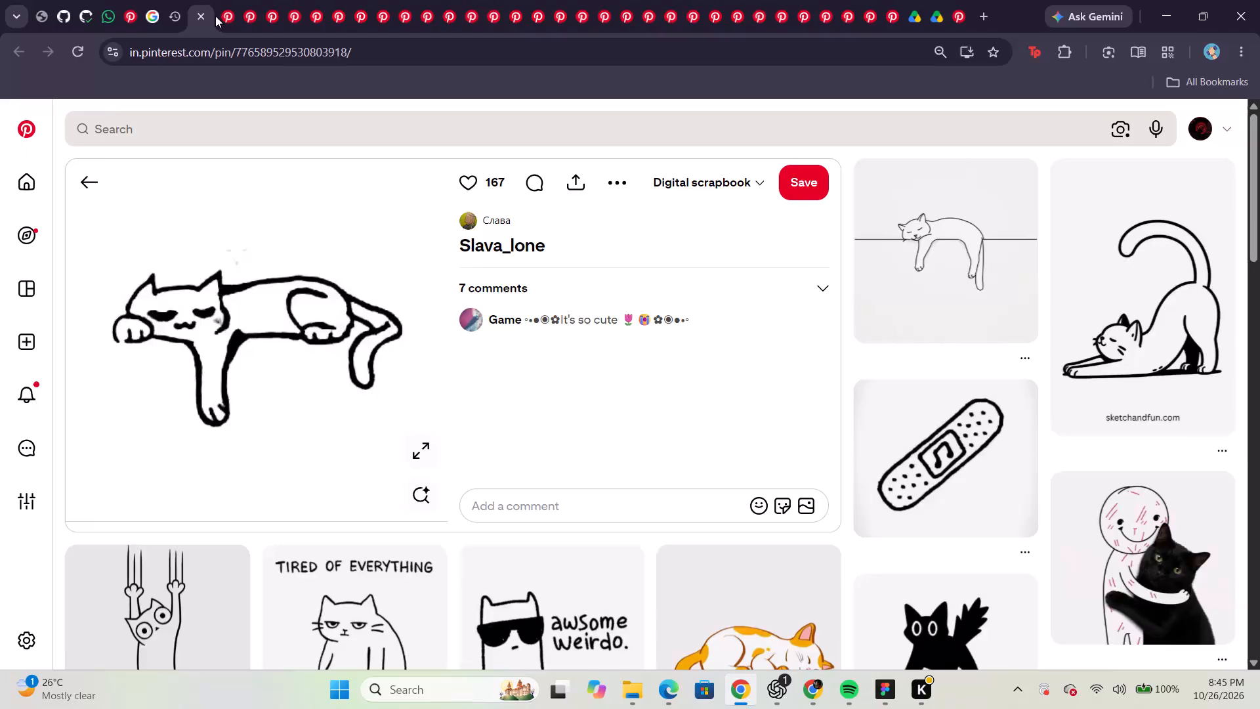
pyautogui.hotkey('ctrl', 'w')
pyautogui.hotkey('ctrl', 'w')
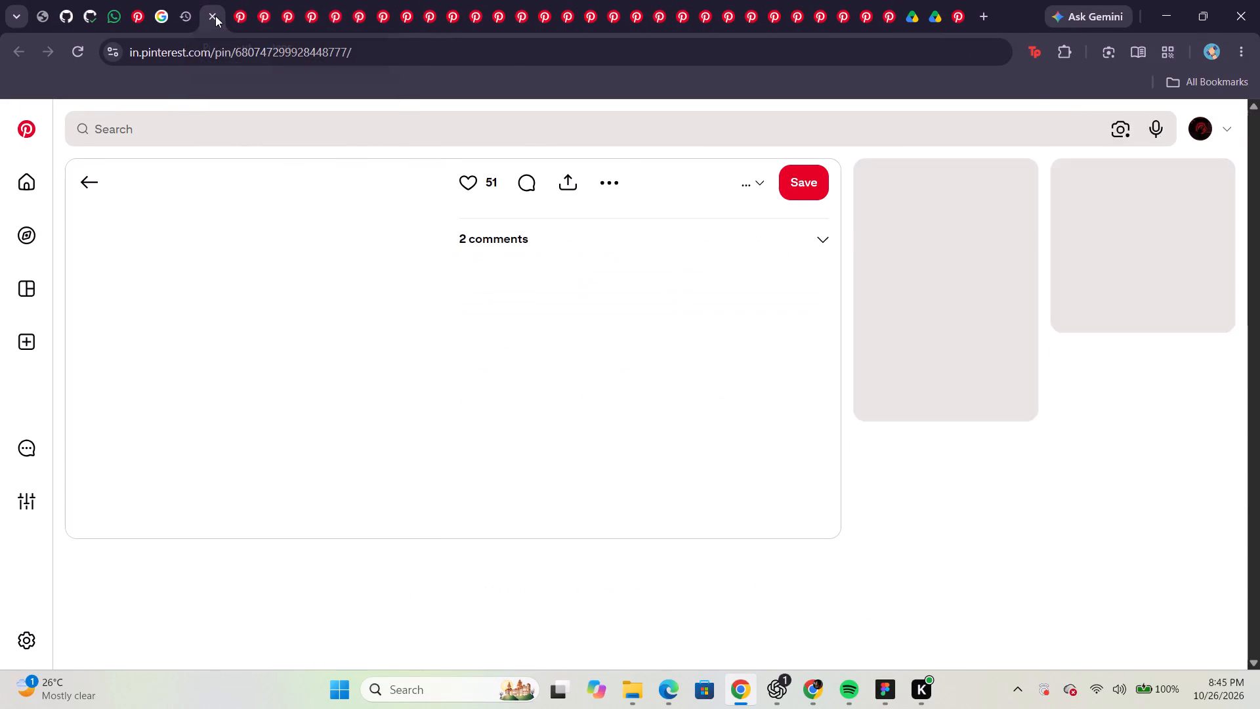
pyautogui.hotkey('ctrl', 'w')
pyautogui.hotkey('ctrl', 'w')
pyautogui.hotkey('ctrl', 'w')
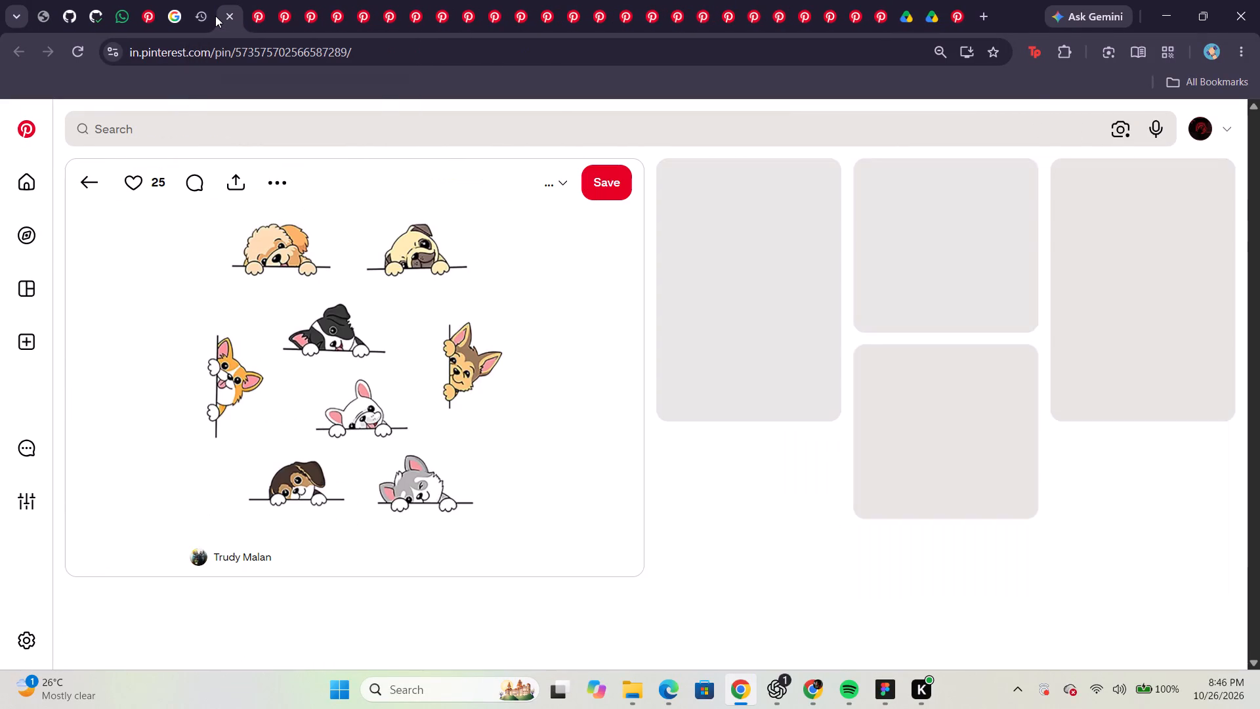
pyautogui.hotkey('ctrl', 'w')
pyautogui.hotkey('ctrl', 'w')
pyautogui.hotkey('ctrl', 'w')
pyautogui.hotkey('ctrl', 'w')
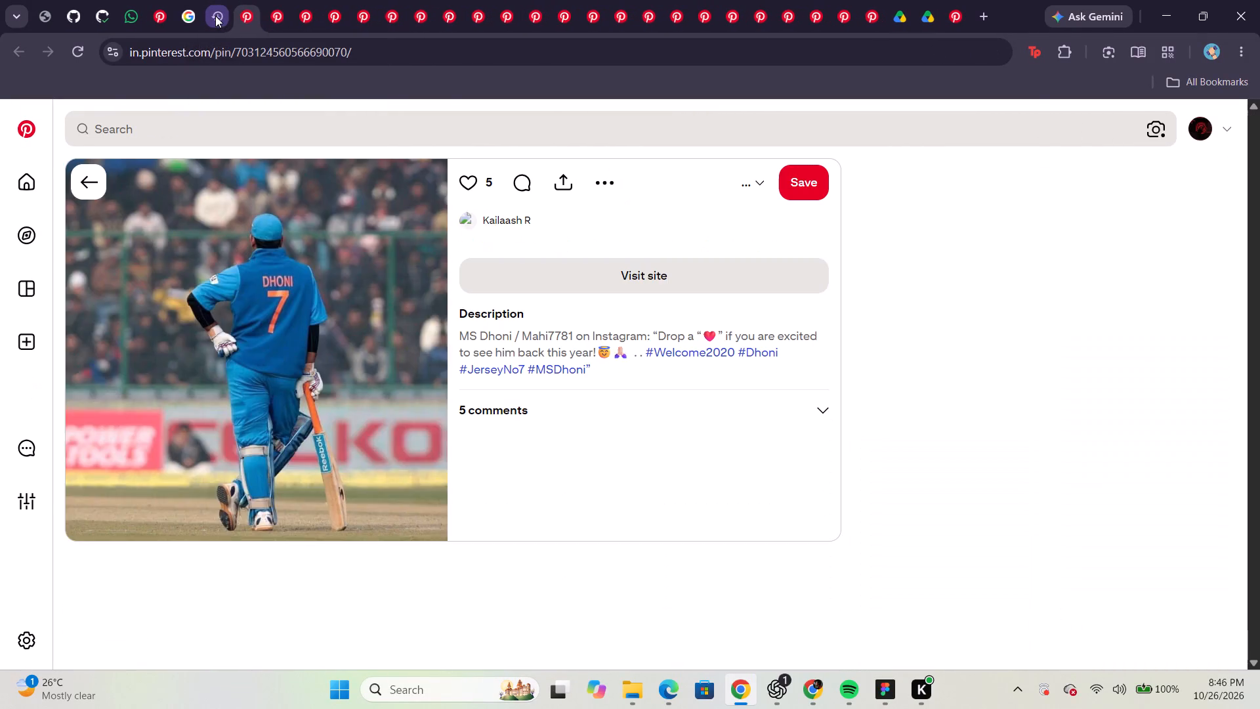
pyautogui.hotkey('ctrl', 'w')
pyautogui.hotkey('ctrl', 'w')
pyautogui.hotkey('ctrl', 'w')
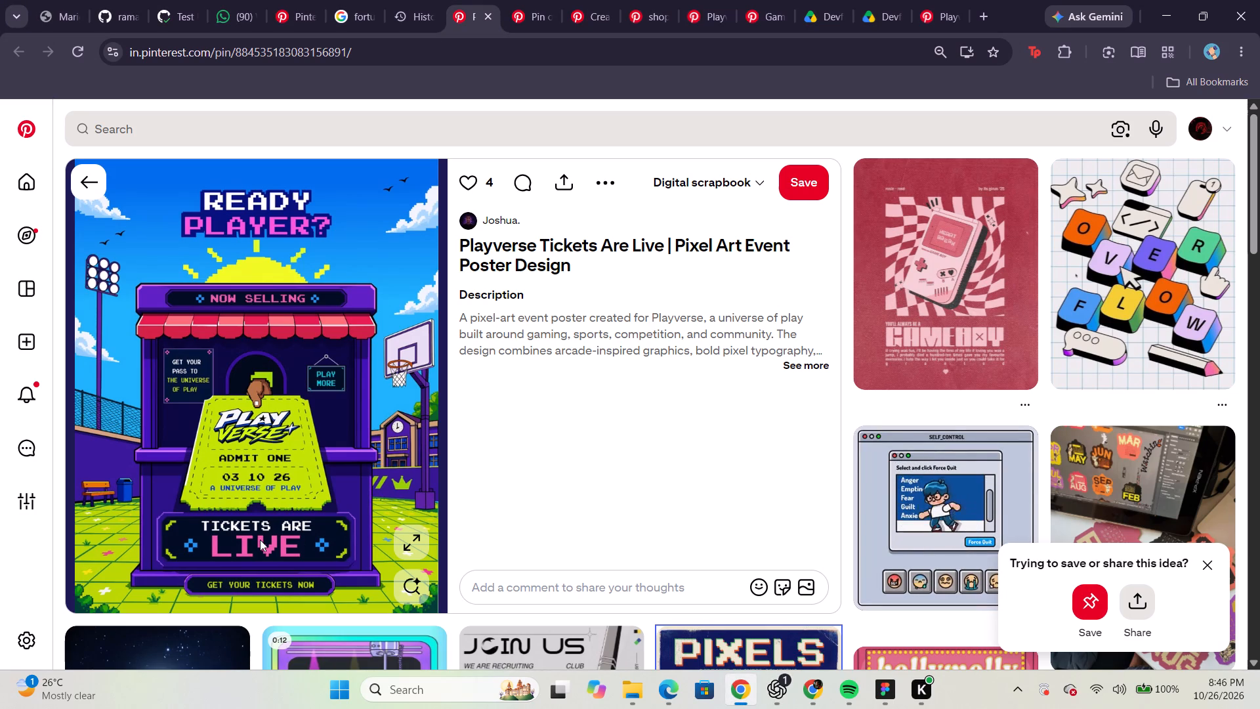
pyautogui.press('shift+super+s')
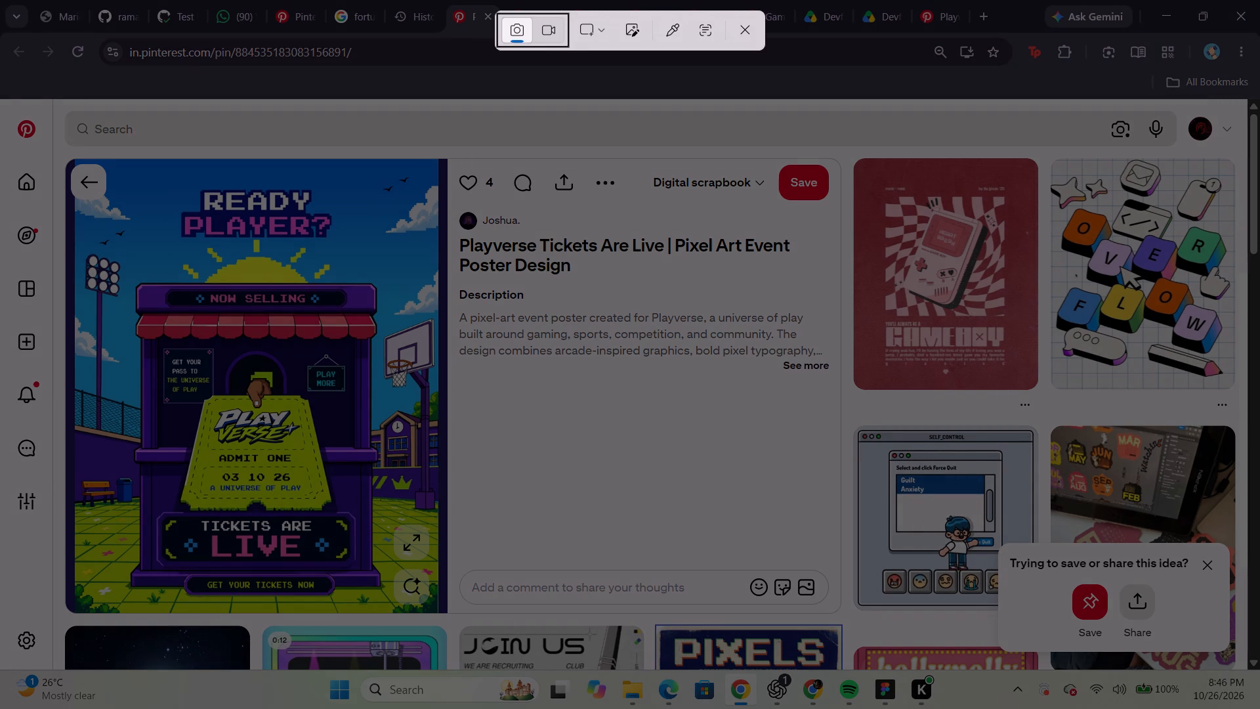
pyautogui.moveTo(199, 519); pyautogui.dragTo(312, 561)
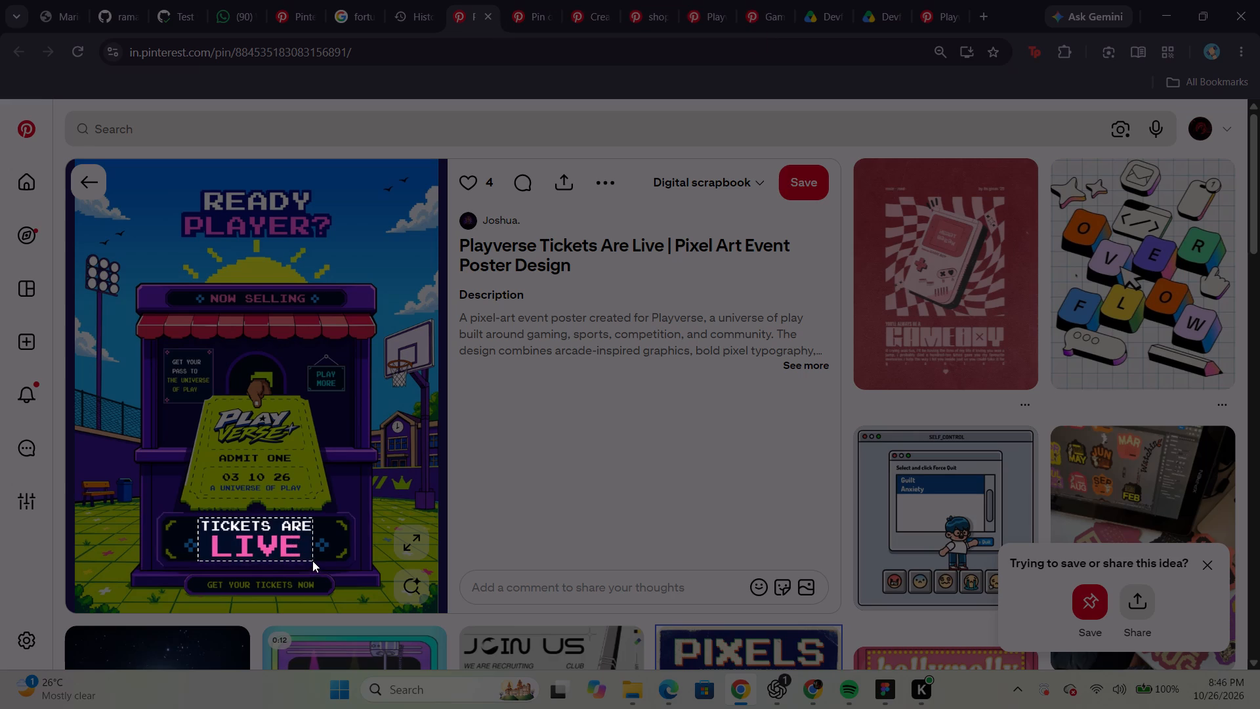
pyautogui.moveTo(312, 561); pyautogui.dragTo(314, 558)
pyautogui.moveTo(314, 558); pyautogui.dragTo(314, 560)
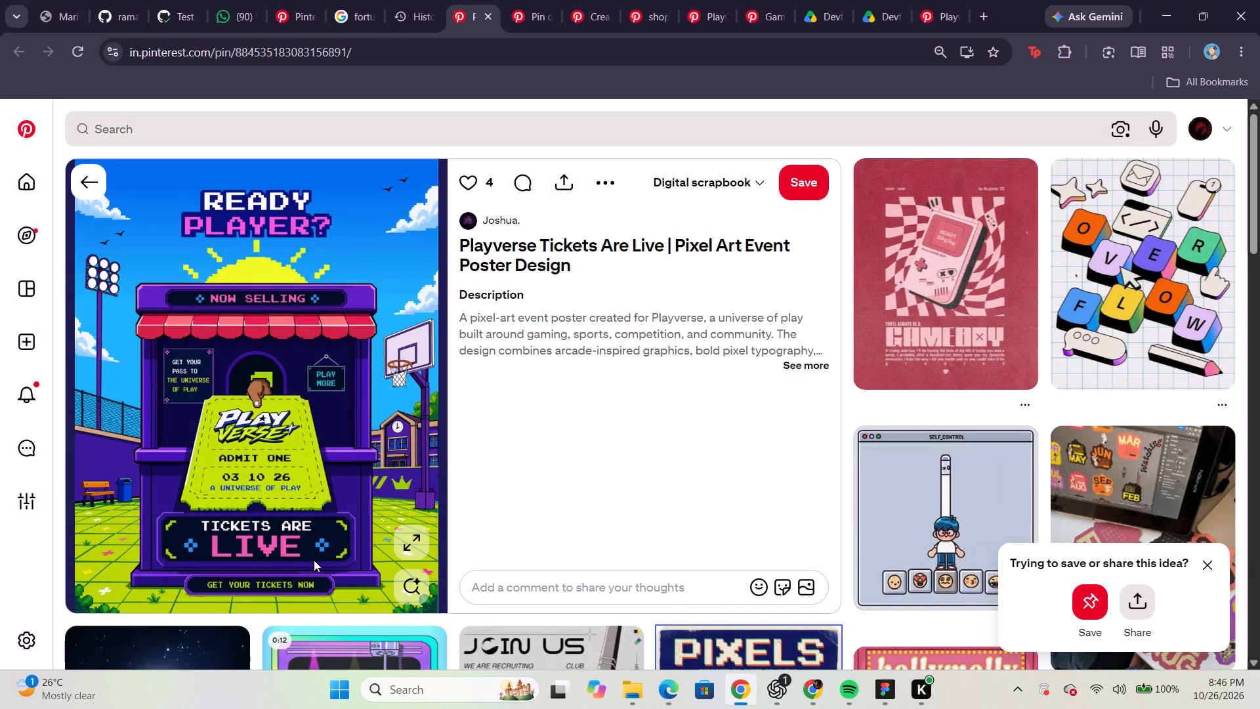
# Search the web for "font finder" in a new tab and open the MyFonts WhatTheFont result.
pyautogui.hotkey('ctrl', 't')
pyautogui.write('font finder')
pyautogui.press('Return')
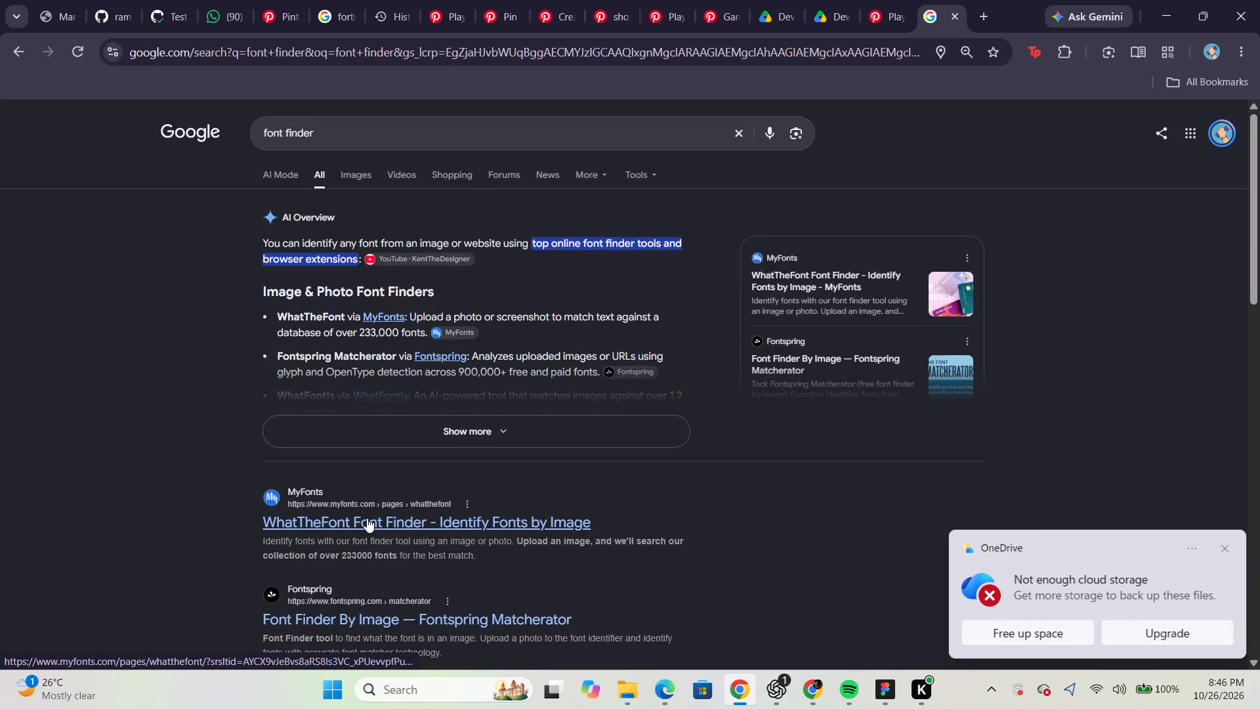
pyautogui.click(367, 518)
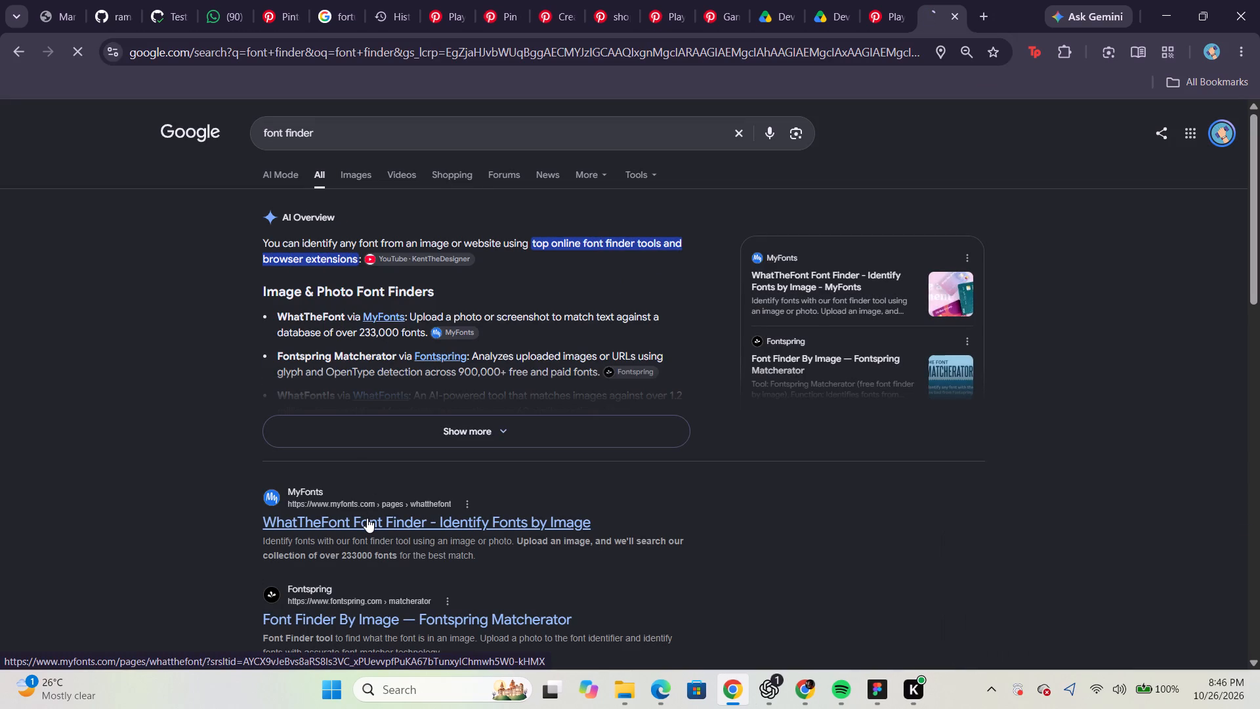
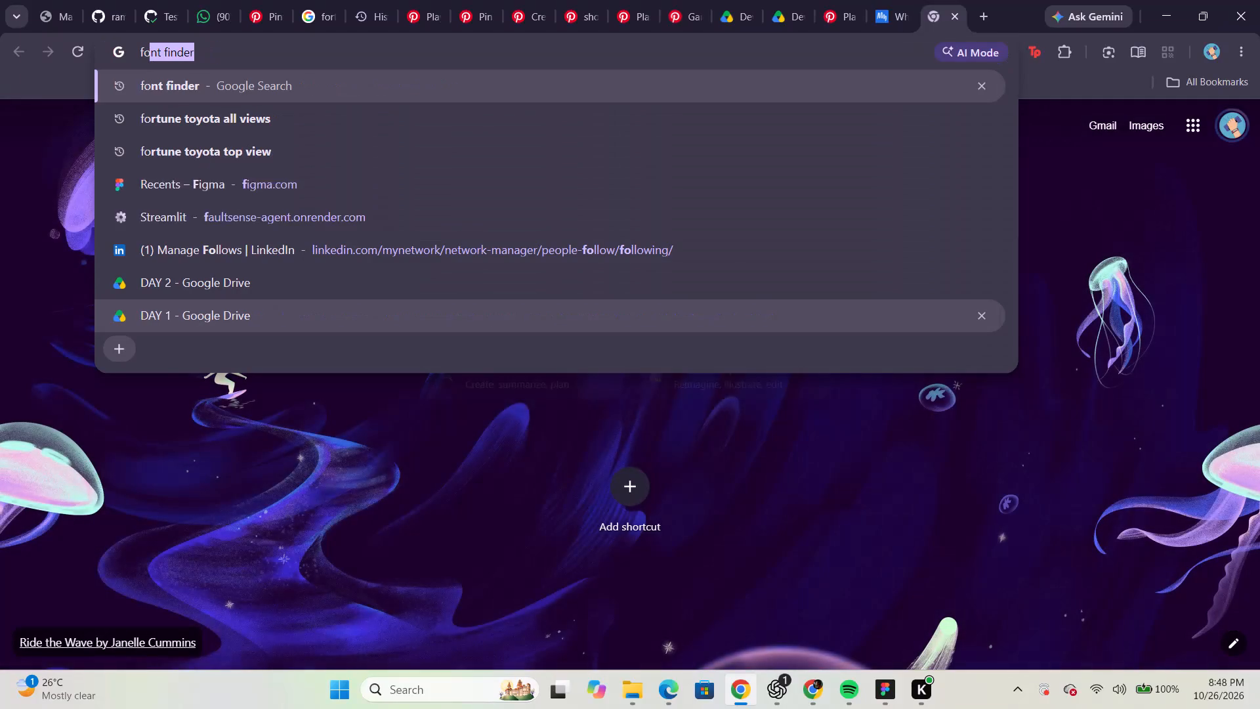
# Search the web for "toyota fortuner" and show the image results.
pyautogui.press('BackSpace')
pyautogui.press('BackSpace')
pyautogui.press('BackSpace')
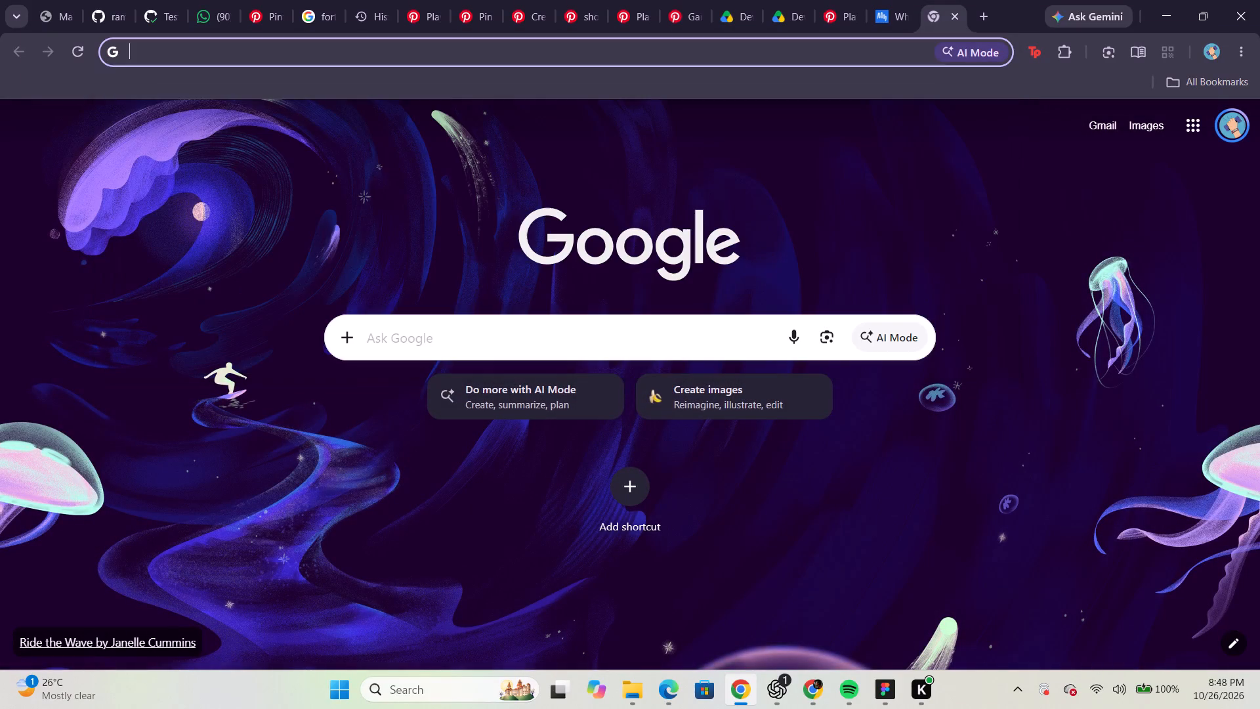
pyautogui.write('toyota fortuner')
pyautogui.press('Return')
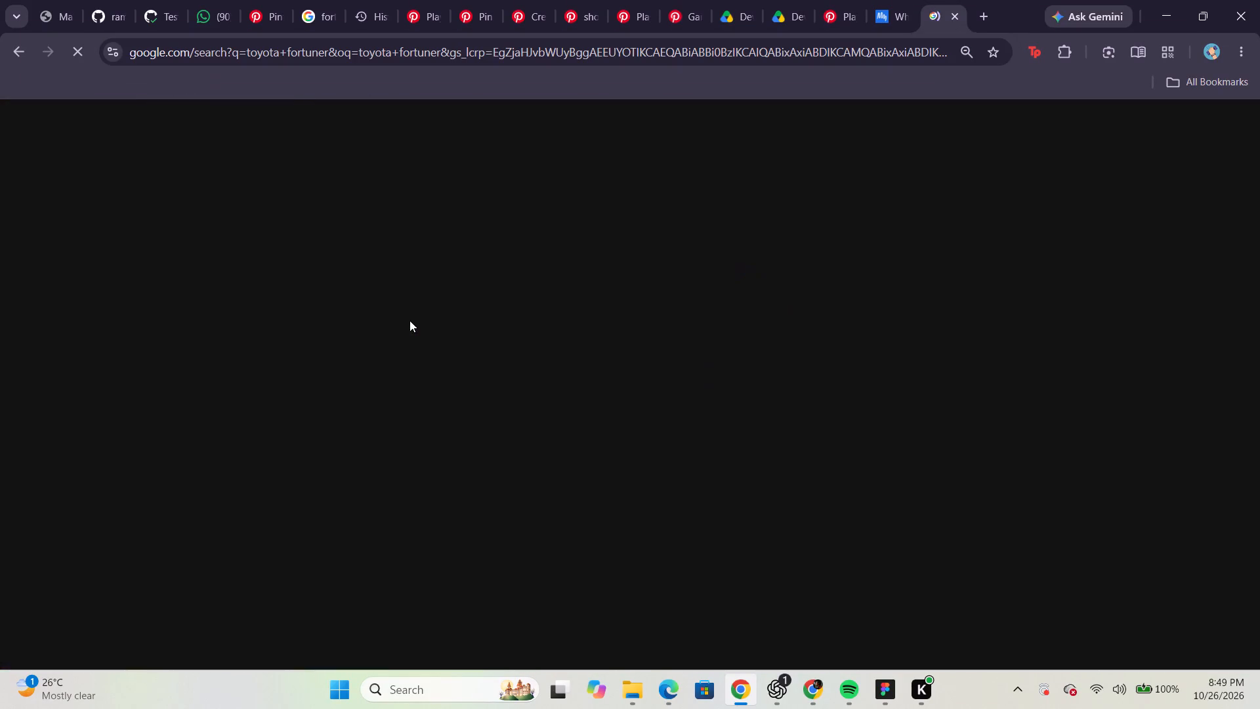
pyautogui.click(373, 186)
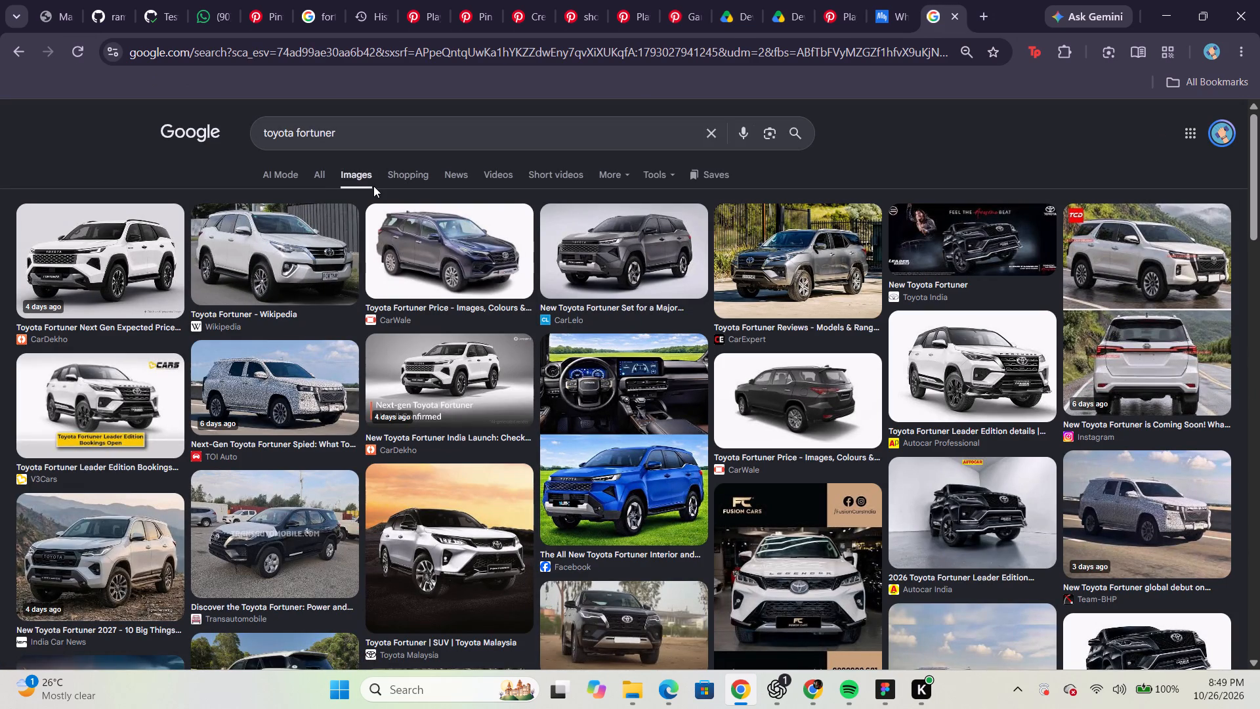
pyautogui.click(954, 375)
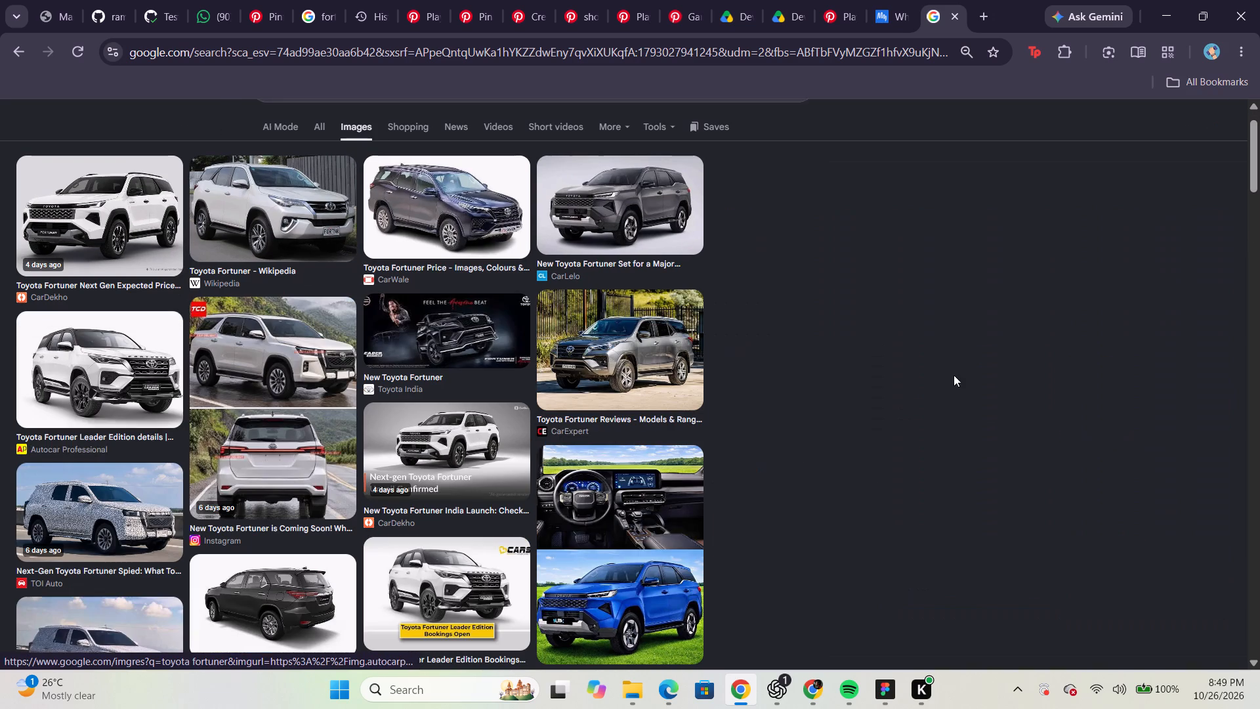
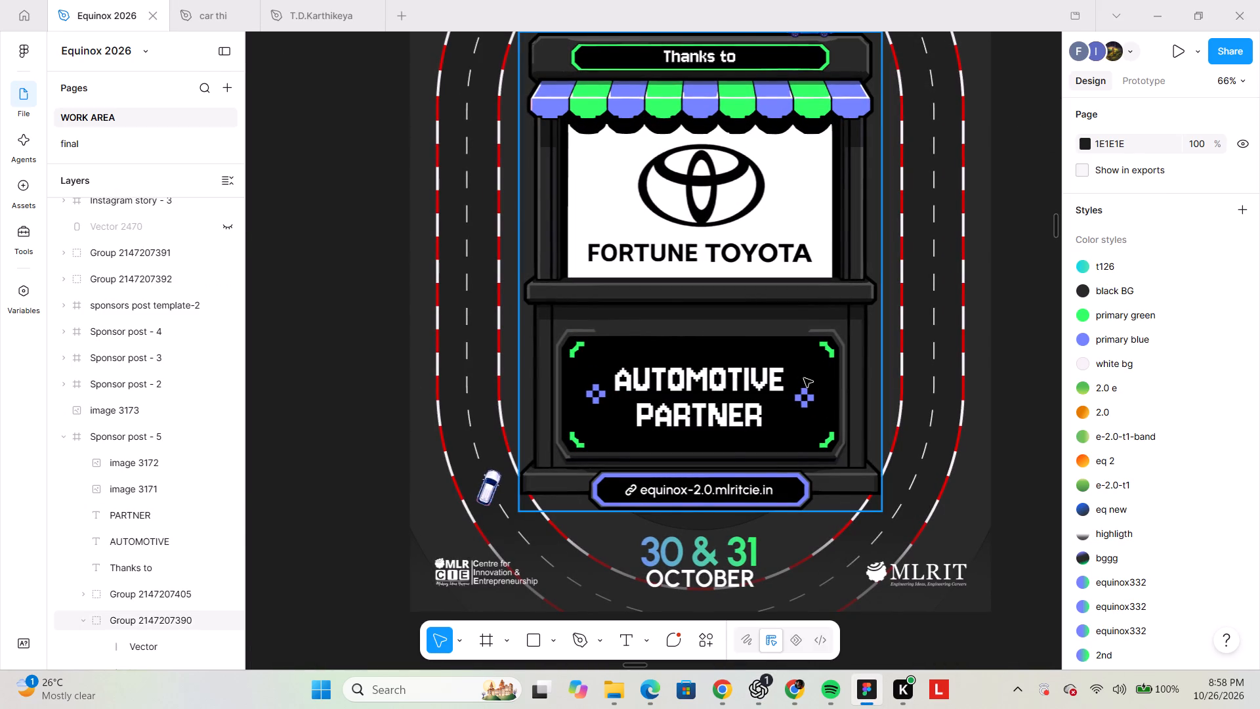
pyautogui.doubleClick(437, 297)
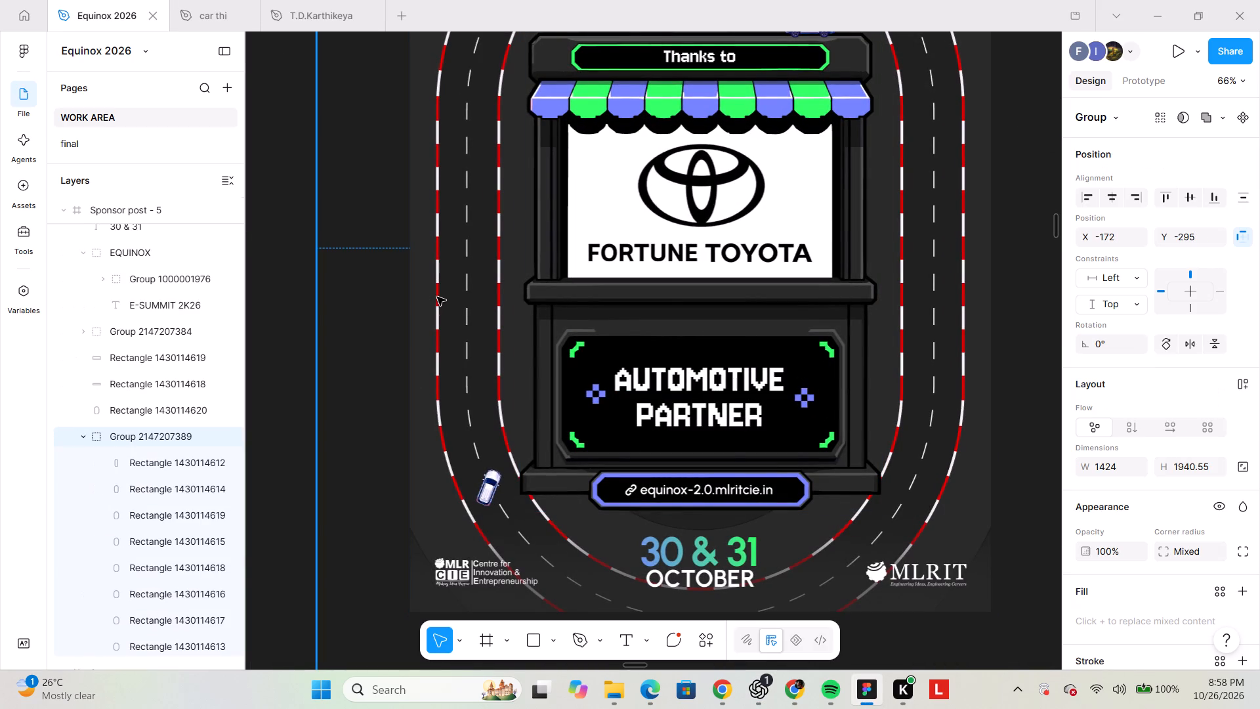
pyautogui.doubleClick(437, 297)
pyautogui.scroll(-1, 1123, 608)
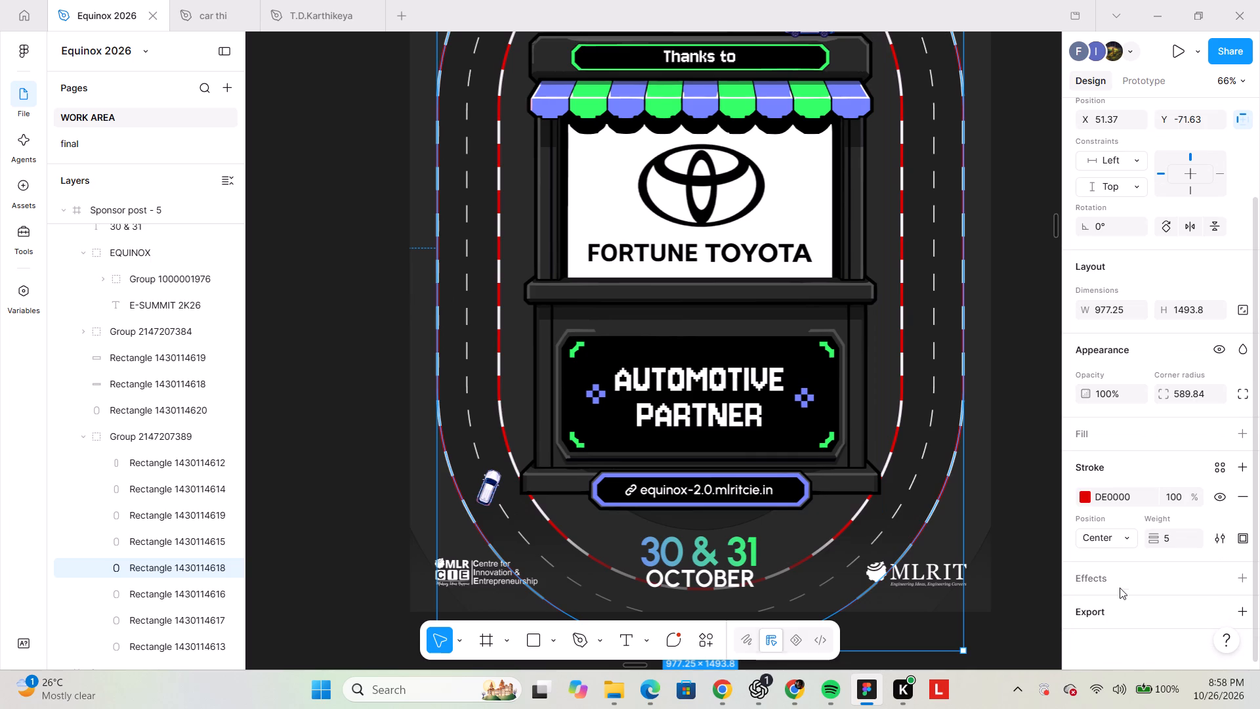
pyautogui.click(1213, 536)
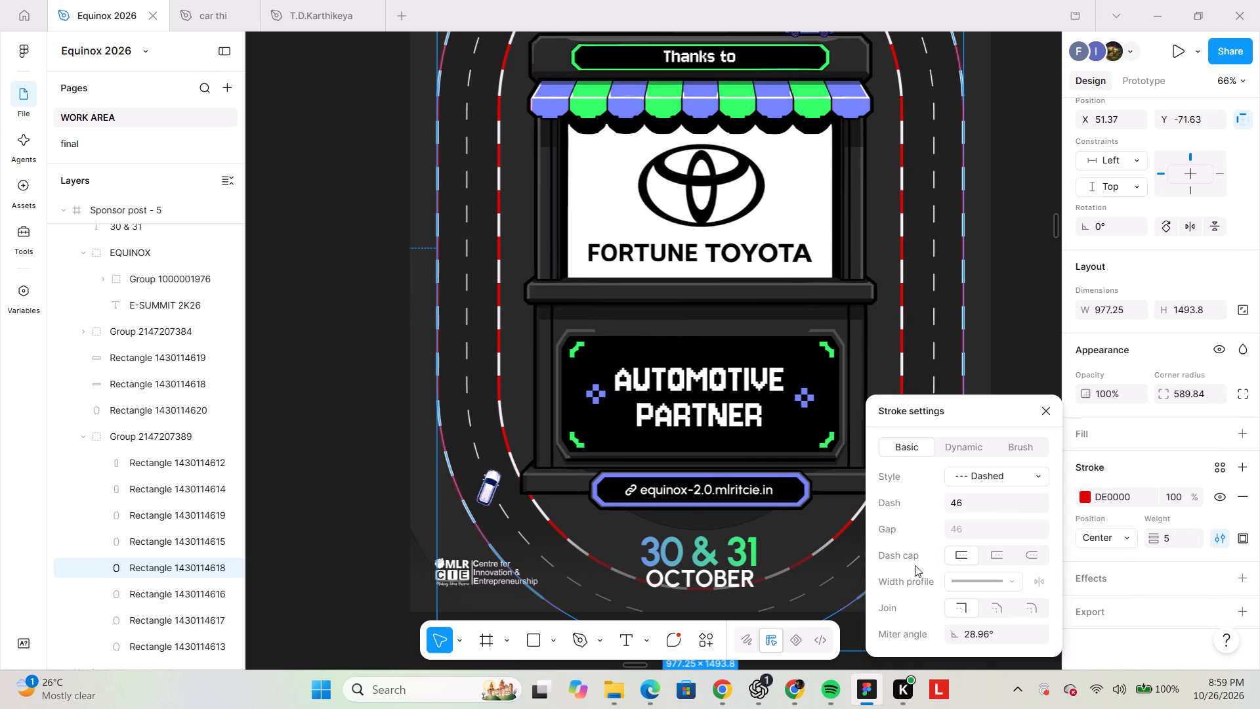
pyautogui.moveTo(950, 507); pyautogui.dragTo(962, 507)
pyautogui.moveTo(949, 506); pyautogui.dragTo(954, 505)
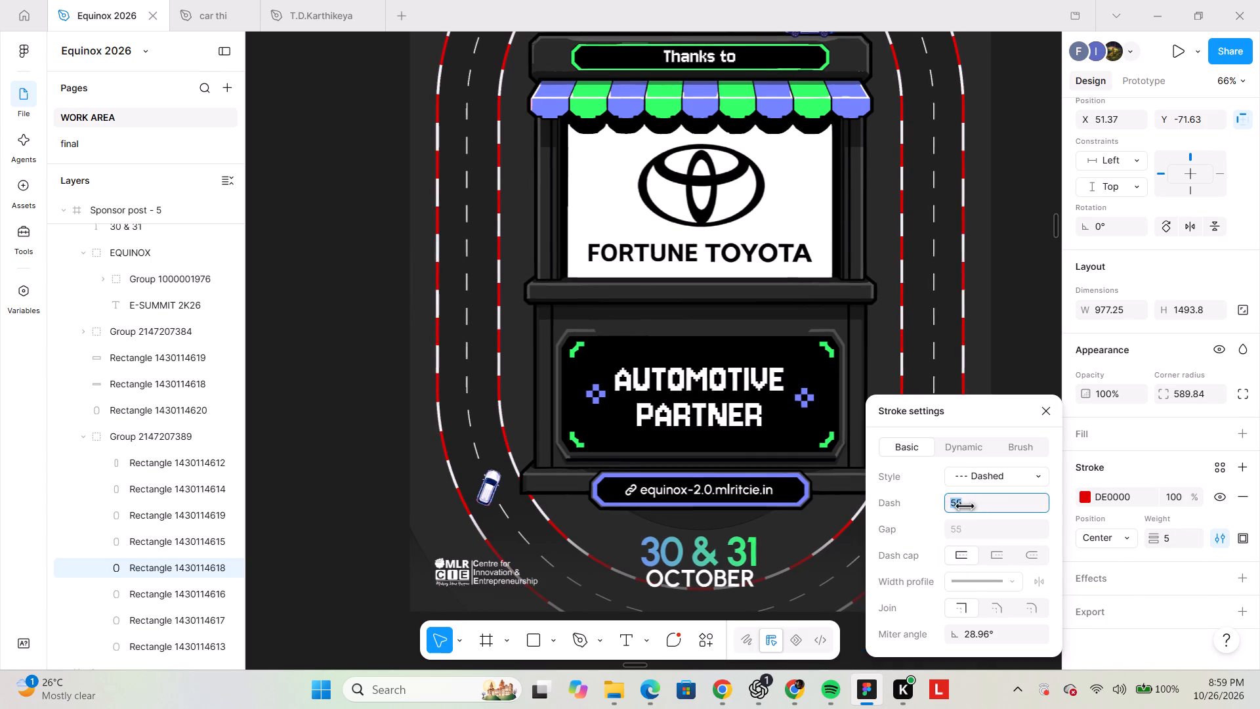
pyautogui.moveTo(954, 505); pyautogui.dragTo(910, 504)
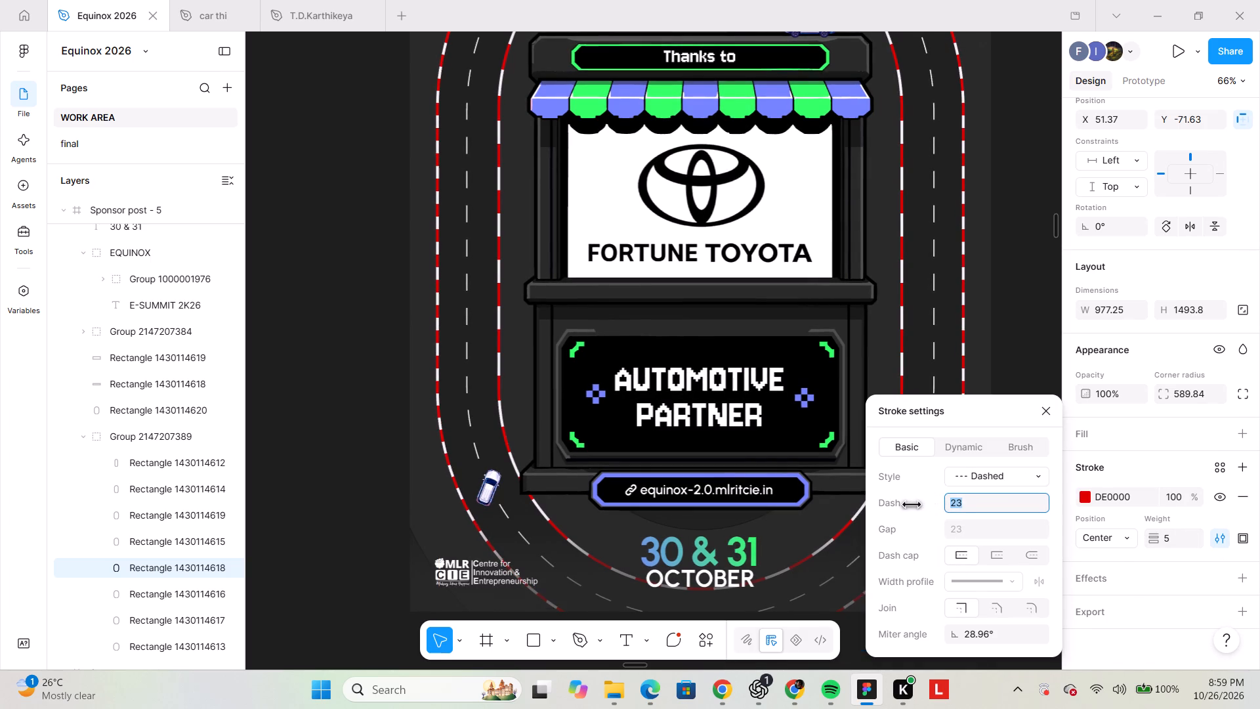
pyautogui.moveTo(910, 504); pyautogui.dragTo(908, 504)
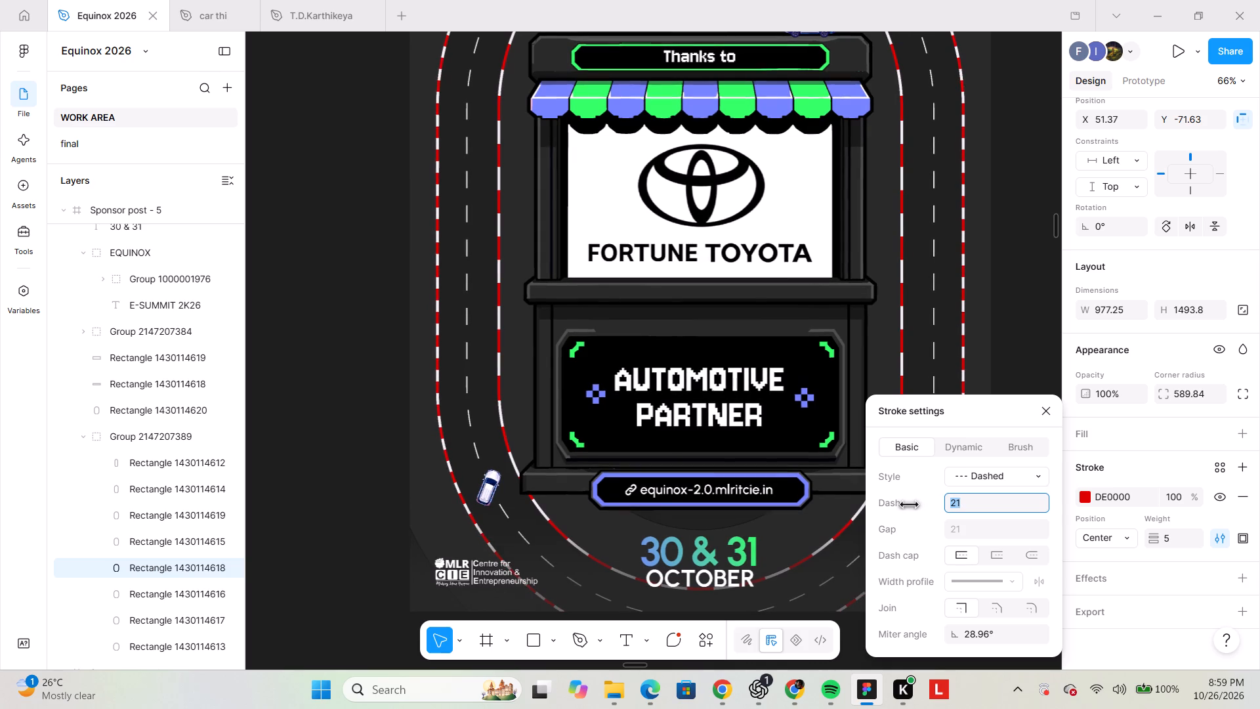
pyautogui.moveTo(908, 504); pyautogui.dragTo(911, 504)
pyautogui.doubleClick(994, 506)
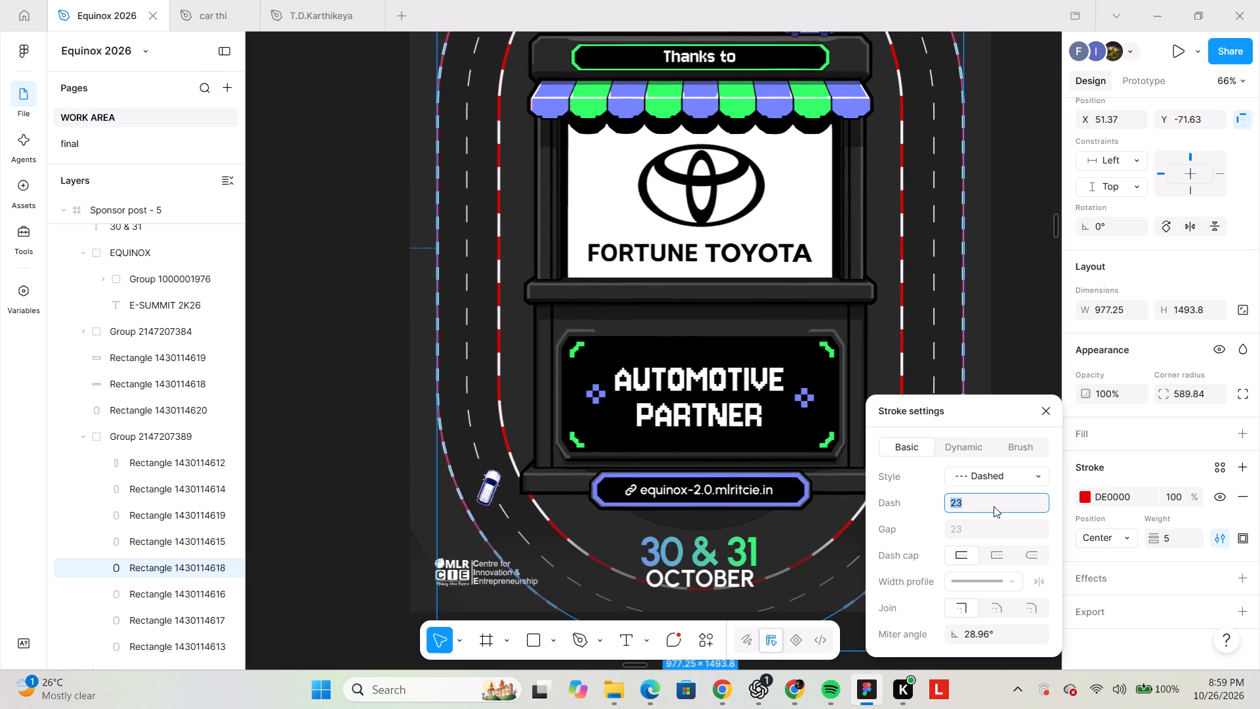
pyautogui.write('24')
pyautogui.press('Return')
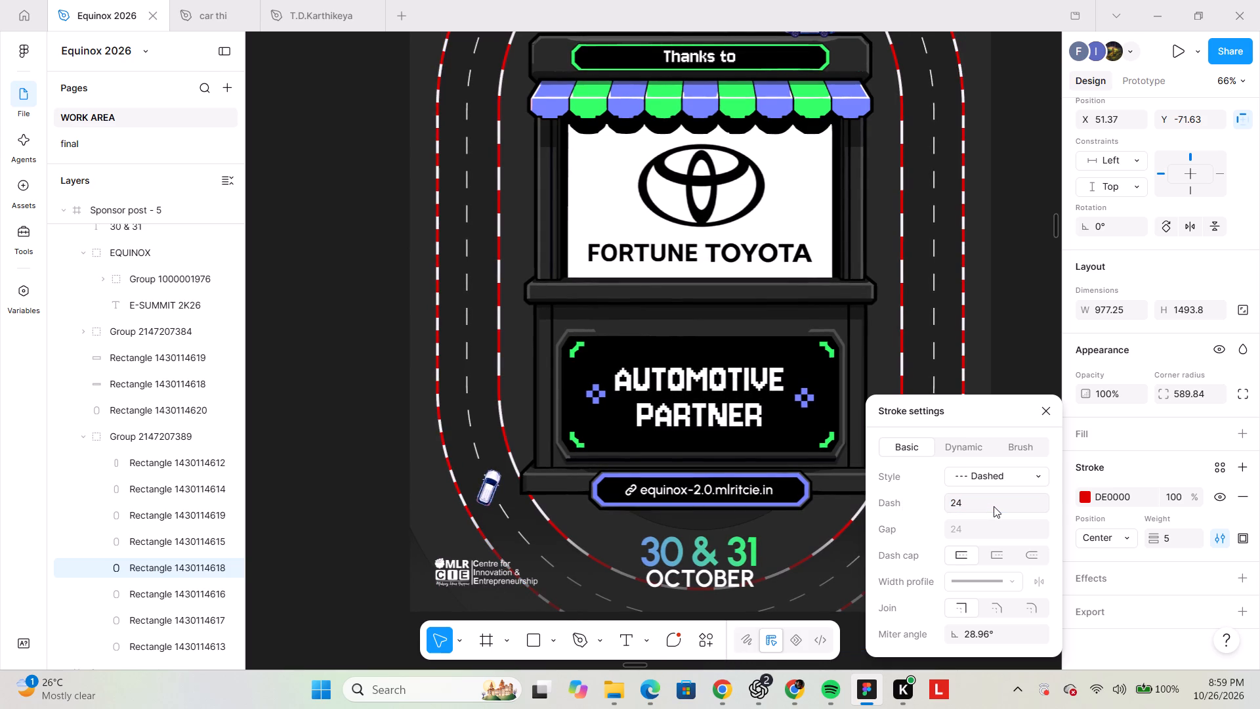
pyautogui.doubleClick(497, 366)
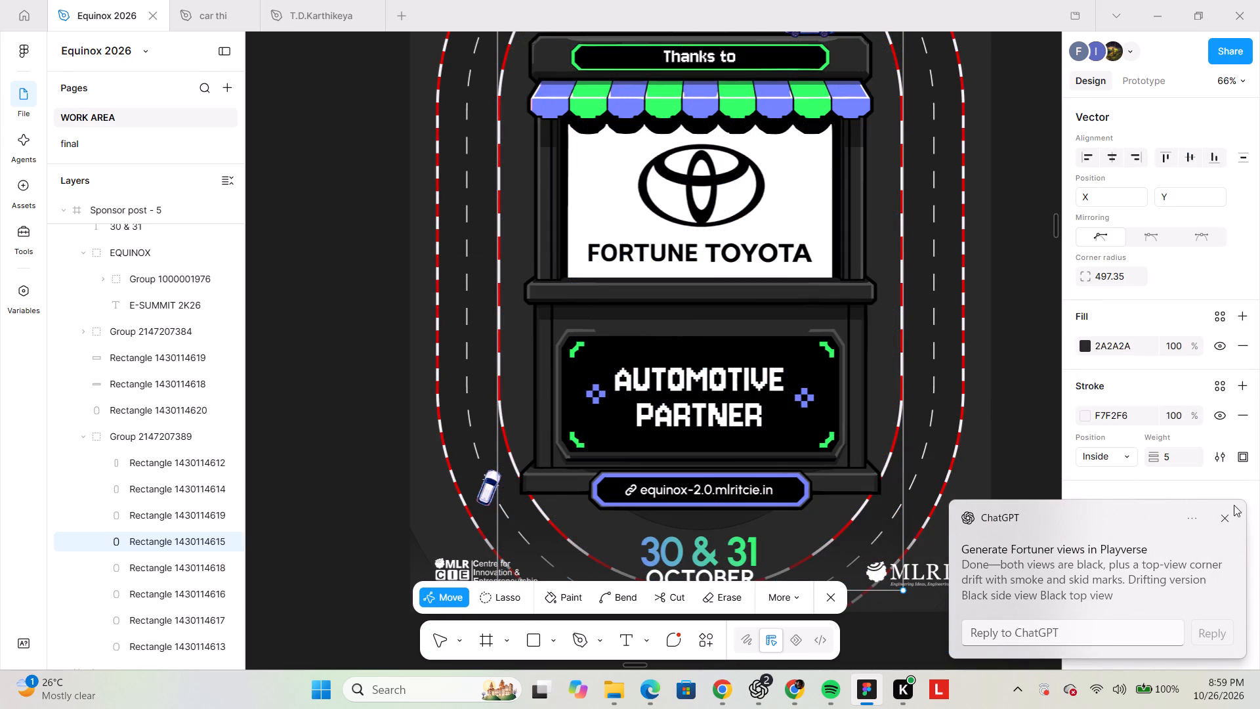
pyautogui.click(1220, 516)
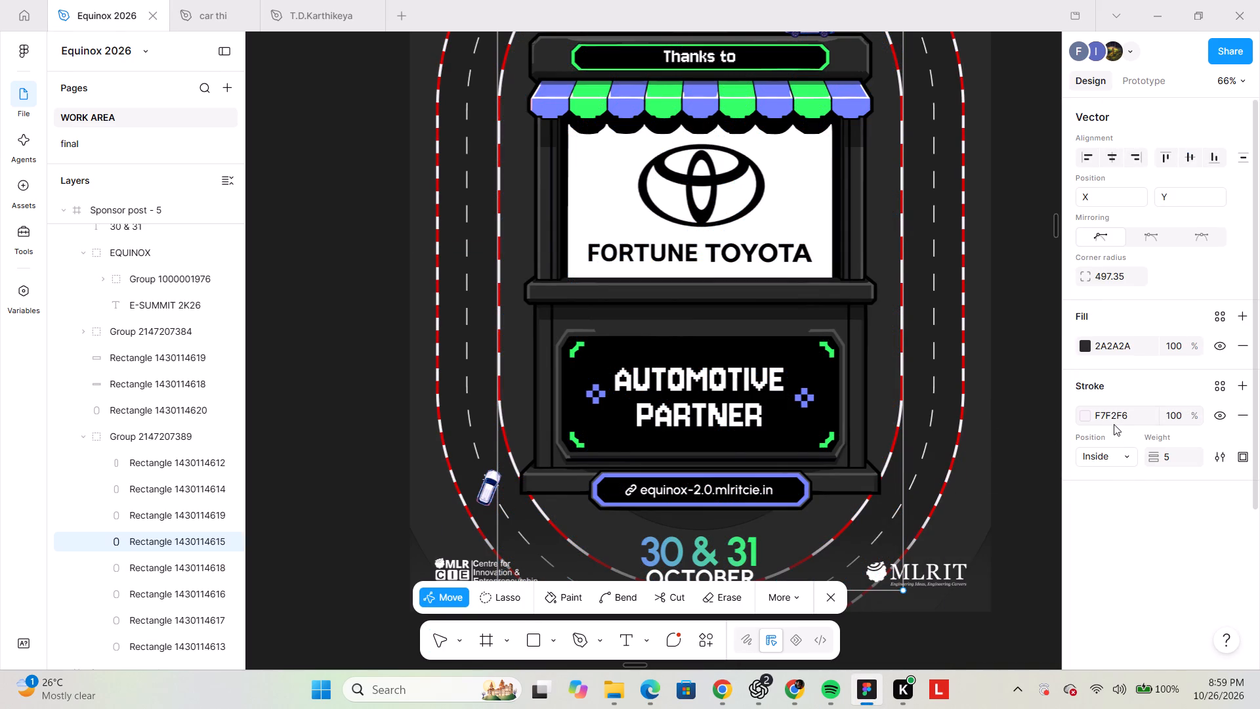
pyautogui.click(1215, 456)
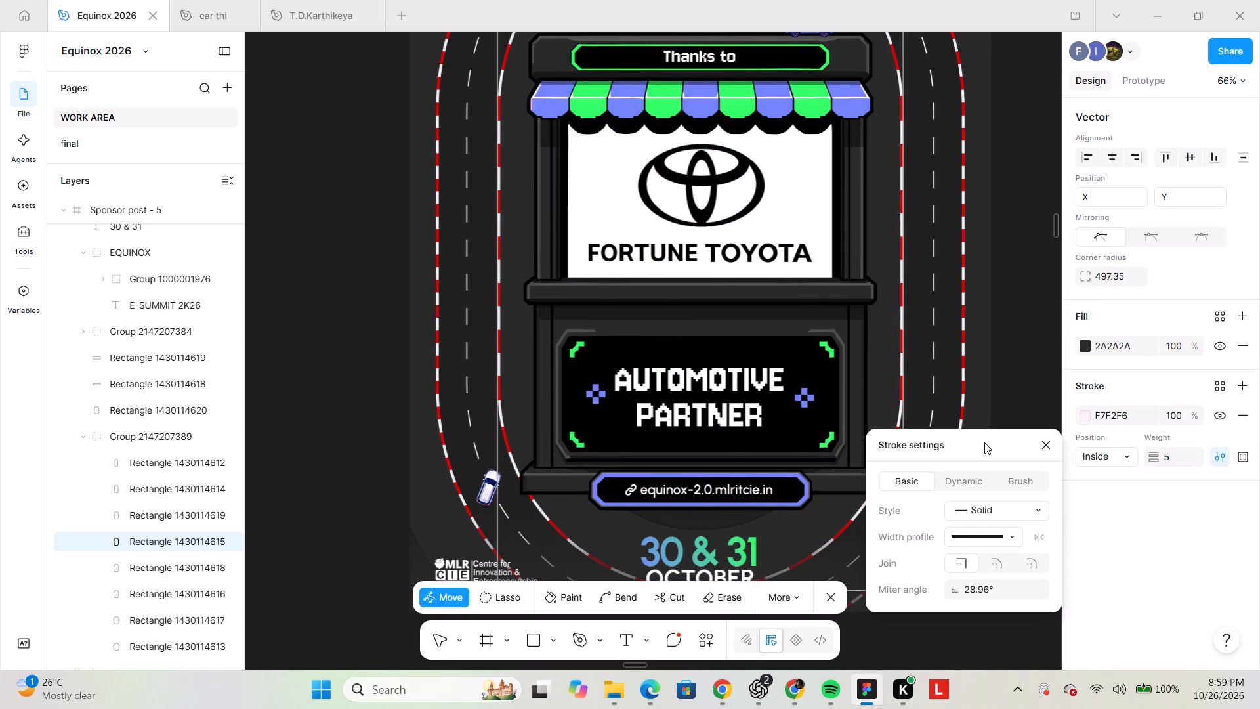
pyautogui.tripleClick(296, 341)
# Set the dash length of the racetrack's inner red edge stroke to 24.
pyautogui.tripleClick(500, 334)
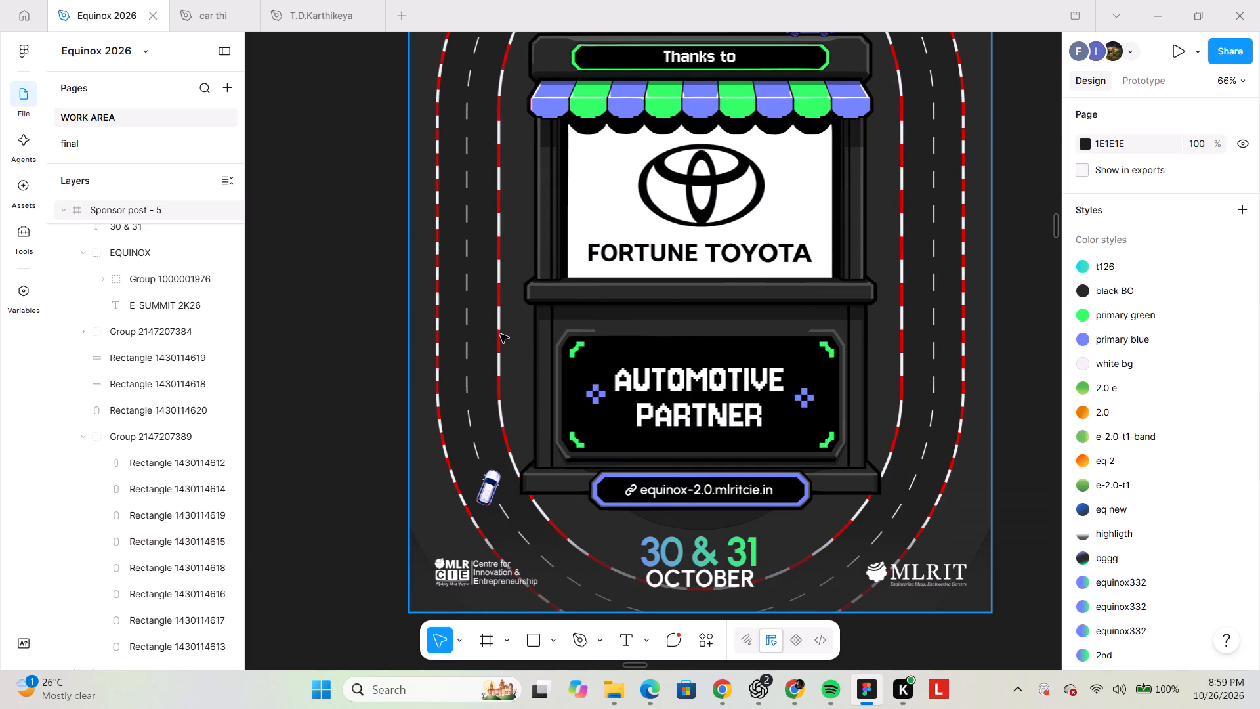
pyautogui.doubleClick(500, 334)
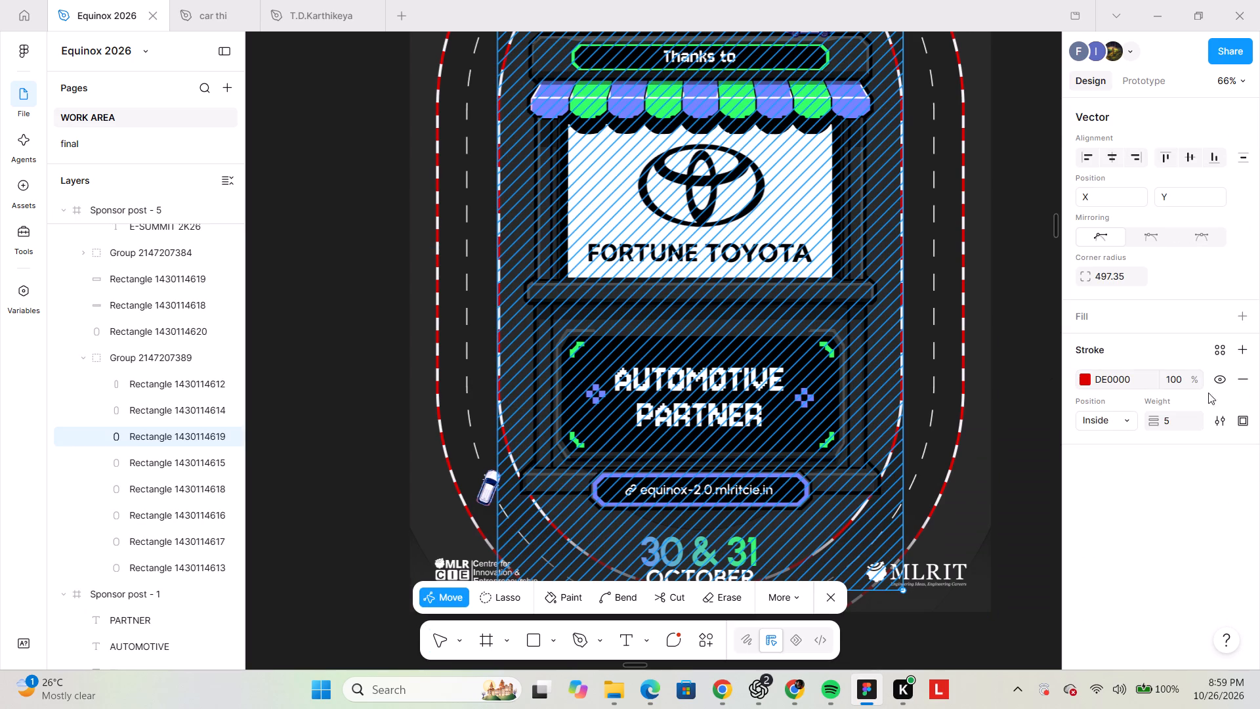
pyautogui.click(1223, 425)
pyautogui.click(971, 490)
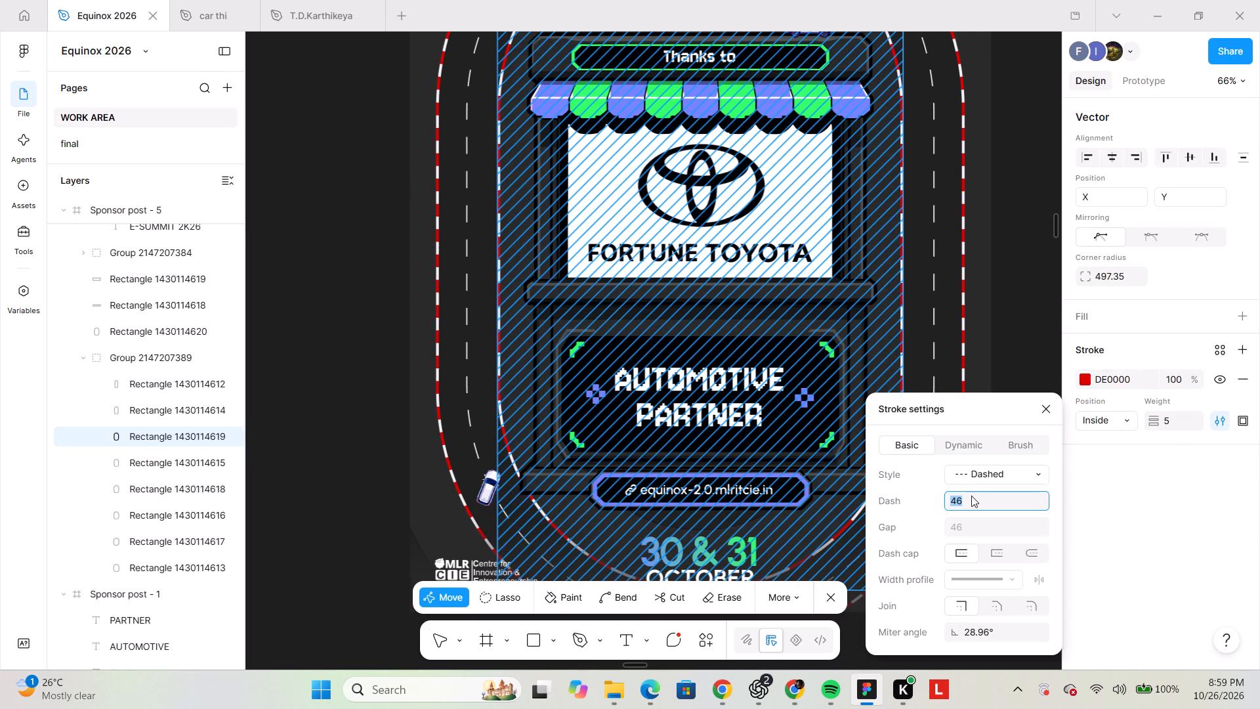
pyautogui.write('24')
pyautogui.press('Return')
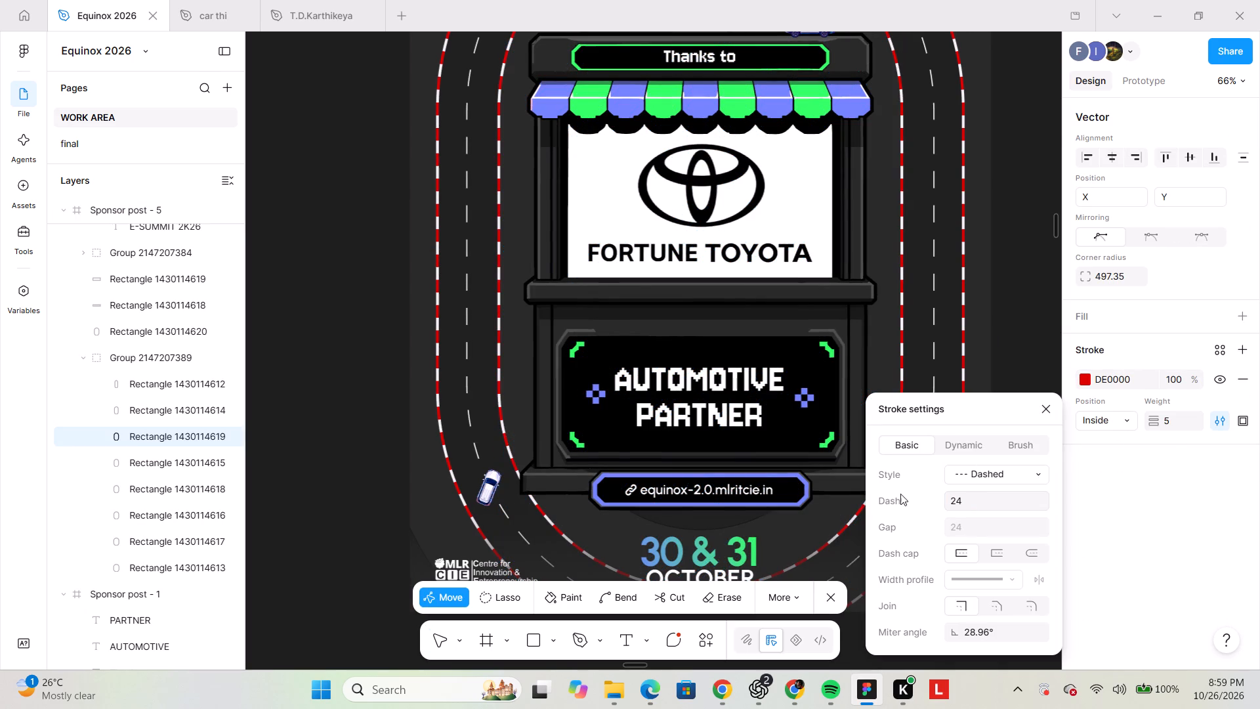
pyautogui.tripleClick(373, 322)
# Narrow the white centre-line rectangle of the racetrack symmetrically to 772 wide so it runs just outside the inner red-and-white edge.
pyautogui.click(467, 311)
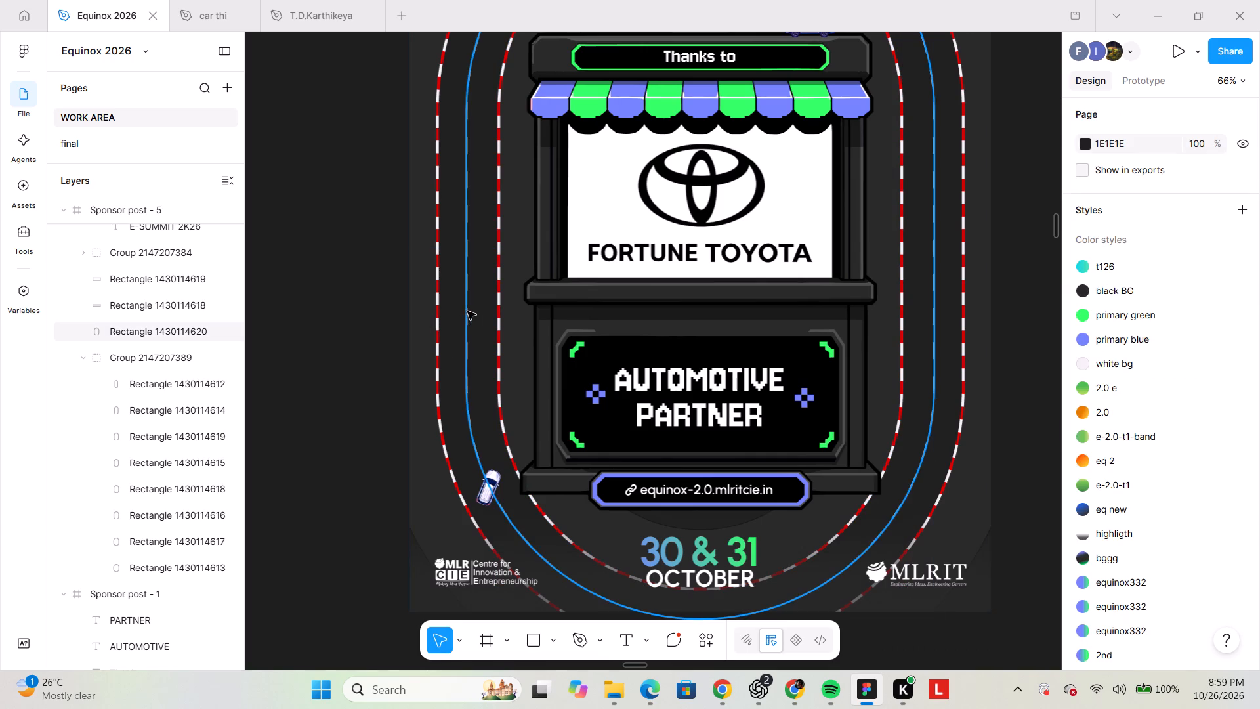
pyautogui.keyDown('ctrl'); pyautogui.scroll(4, 478, 263); pyautogui.keyUp('ctrl')
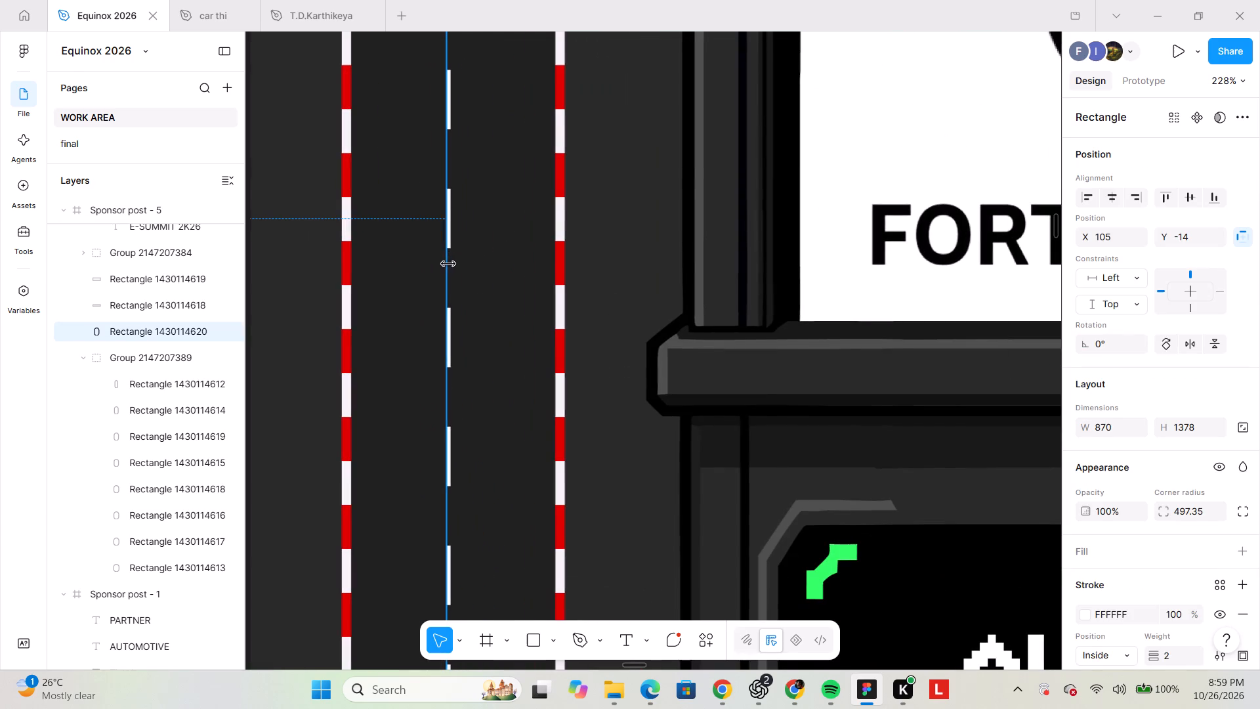
pyautogui.keyDown('alt'); pyautogui.moveTo(448, 263); pyautogui.dragTo(537, 265); pyautogui.keyUp('alt')
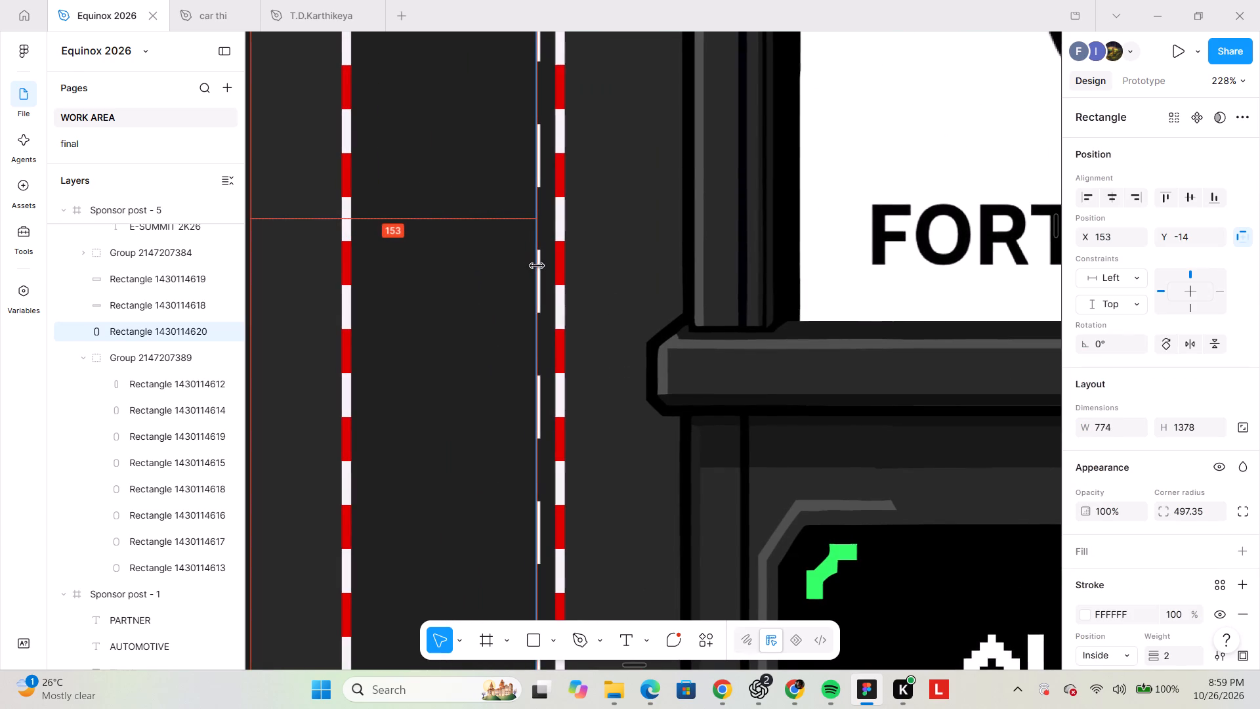
pyautogui.keyDown('alt'); pyautogui.moveTo(537, 265); pyautogui.dragTo(538, 265); pyautogui.keyUp('alt')
# Change the stroke style of the narrowed white track line to Solid.
pyautogui.scroll(-1, 1218, 587)
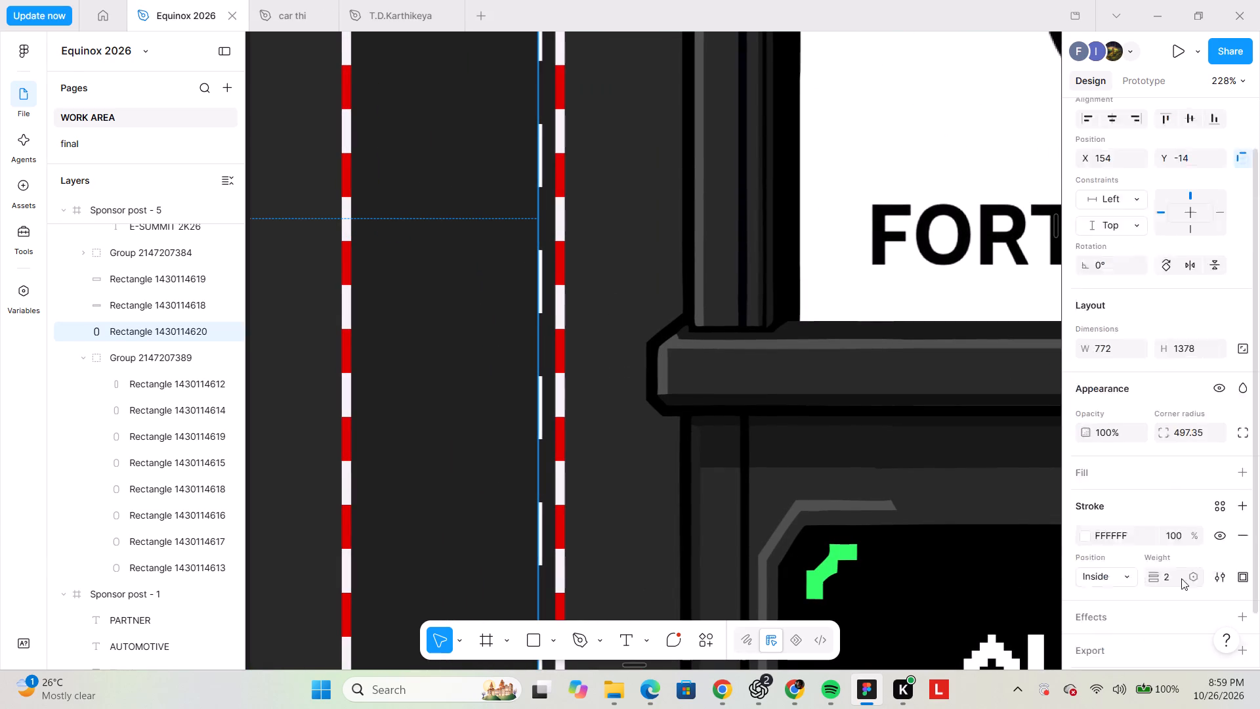
pyautogui.click(1218, 536)
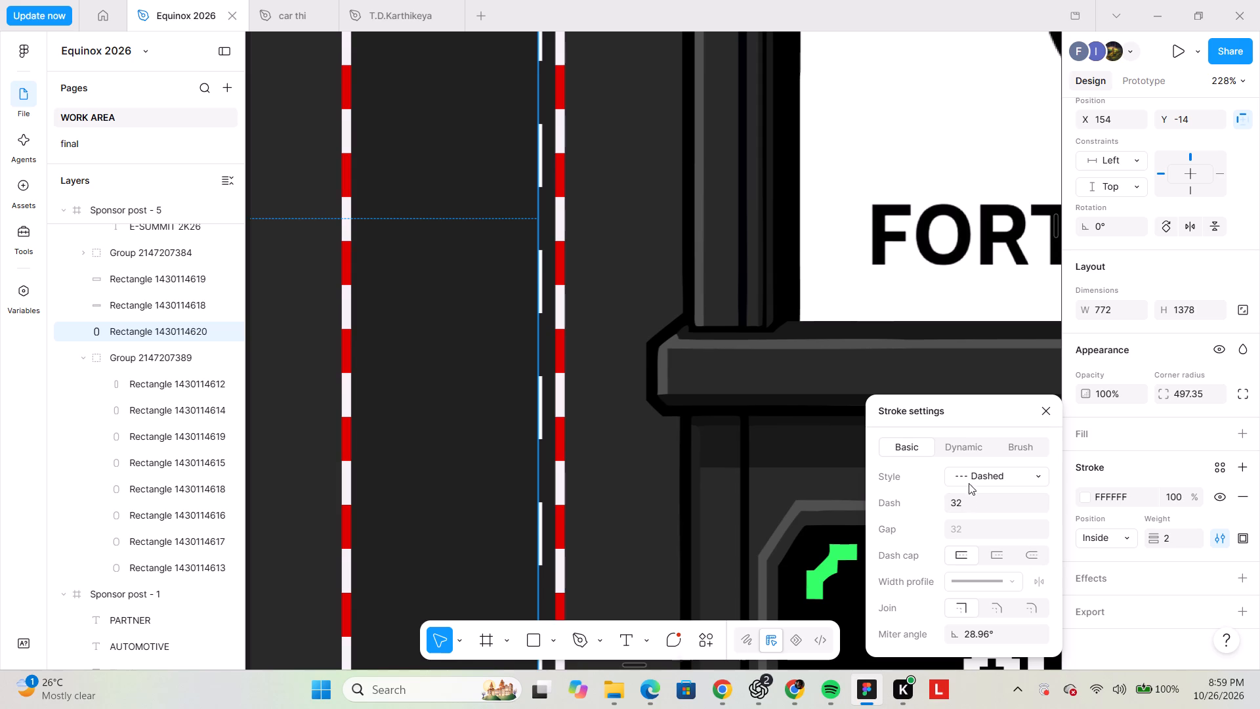
pyautogui.click(971, 472)
pyautogui.click(975, 457)
pyautogui.scroll(-1, 706, 402)
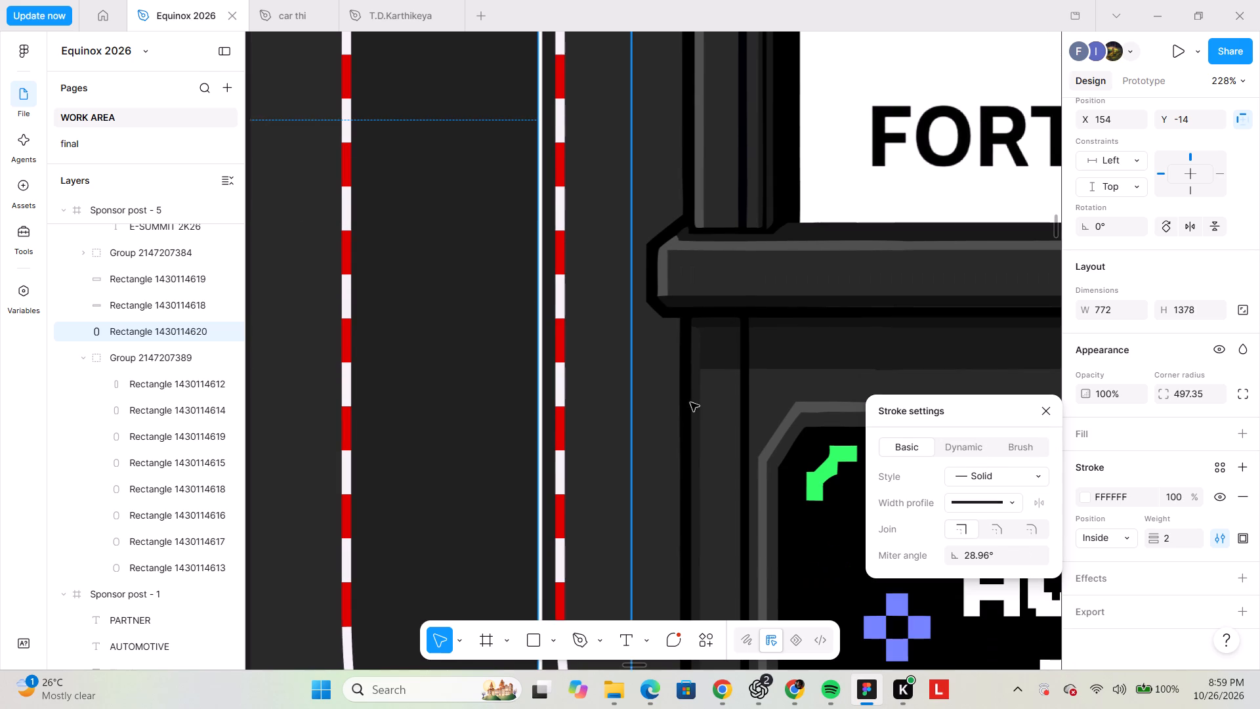
# Shorten the inner white track line symmetrically to 1288 high so its bottom curve runs just outside the inner red-and-white edge.
pyautogui.keyDown('ctrl'); pyautogui.scroll(-2, 492, 333); pyautogui.keyUp('ctrl')
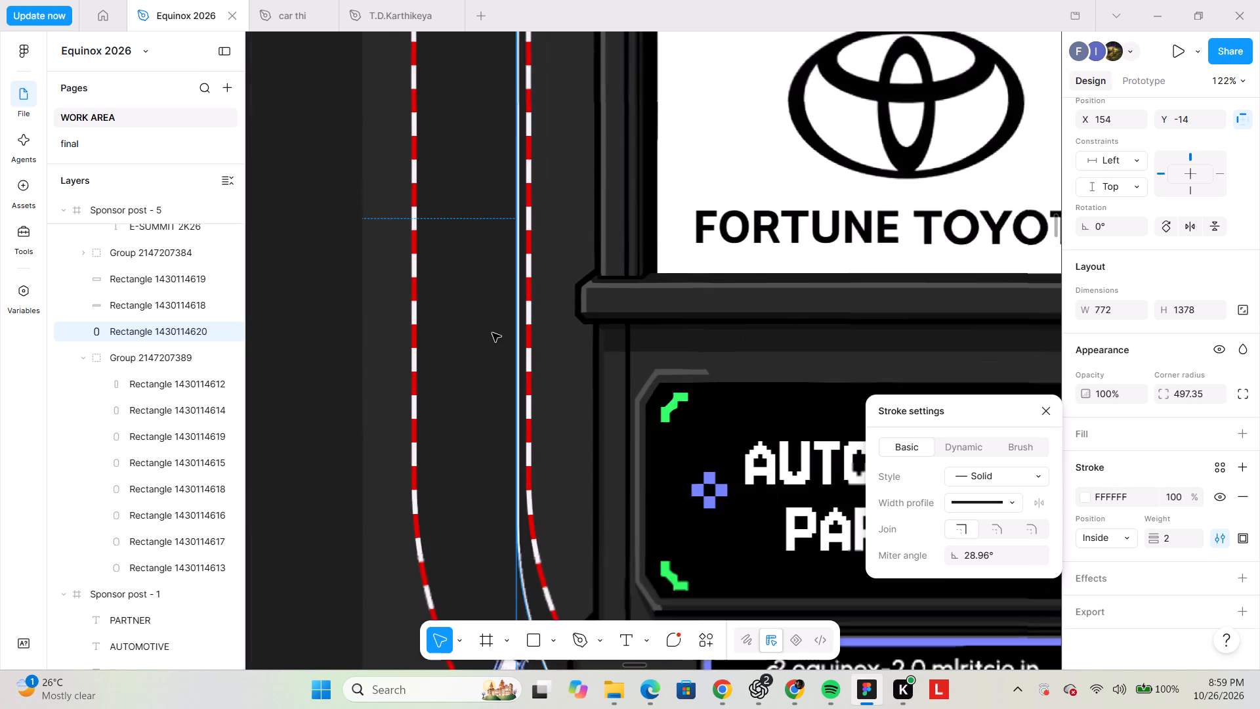
pyautogui.keyDown('ctrl'); pyautogui.scroll(-4, 492, 333); pyautogui.keyUp('ctrl')
pyautogui.keyDown('ctrl'); pyautogui.scroll(4, 611, 471); pyautogui.keyUp('ctrl')
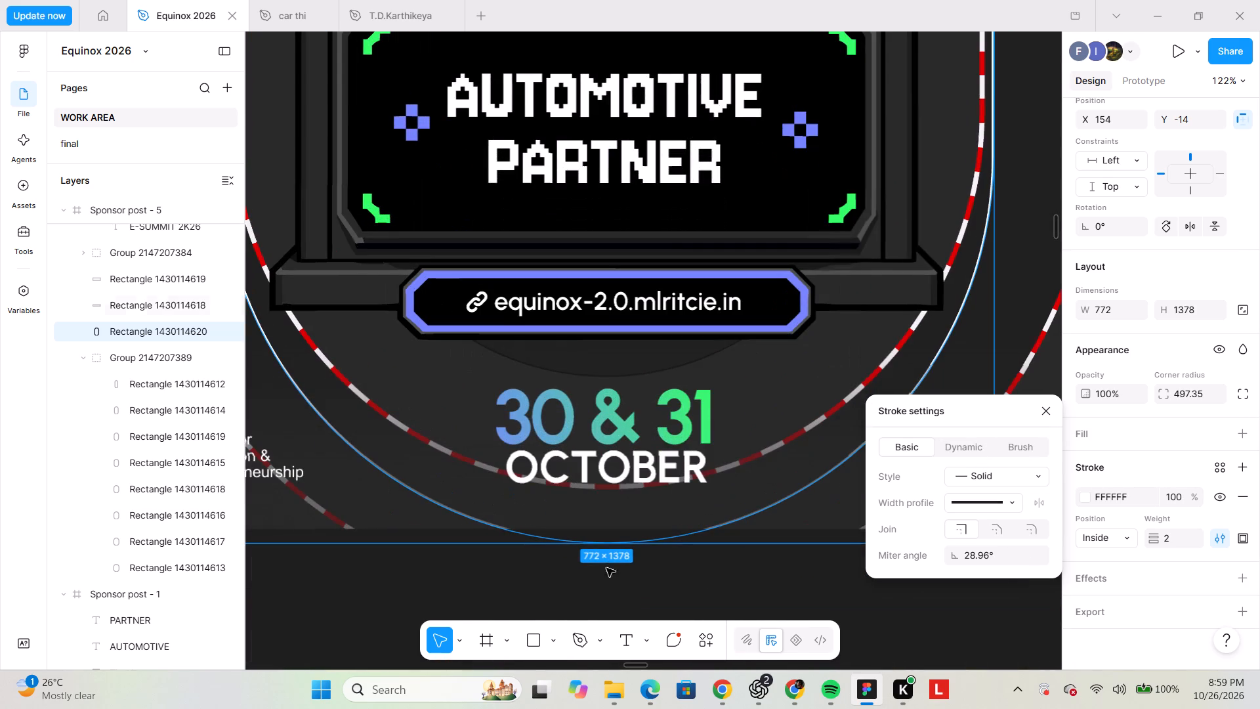
pyautogui.keyDown('alt'); pyautogui.moveTo(593, 547); pyautogui.dragTo(587, 499); pyautogui.keyUp('alt')
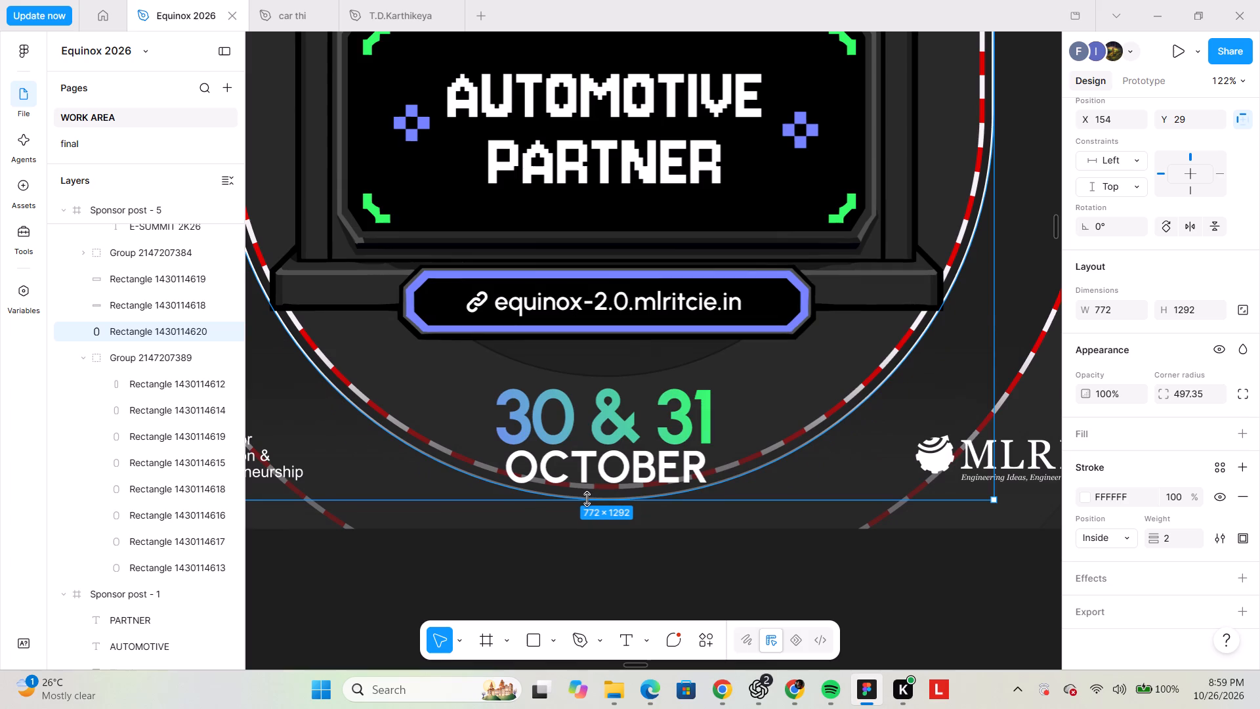
pyautogui.keyDown('alt'); pyautogui.moveTo(587, 499); pyautogui.dragTo(587, 498); pyautogui.keyUp('alt')
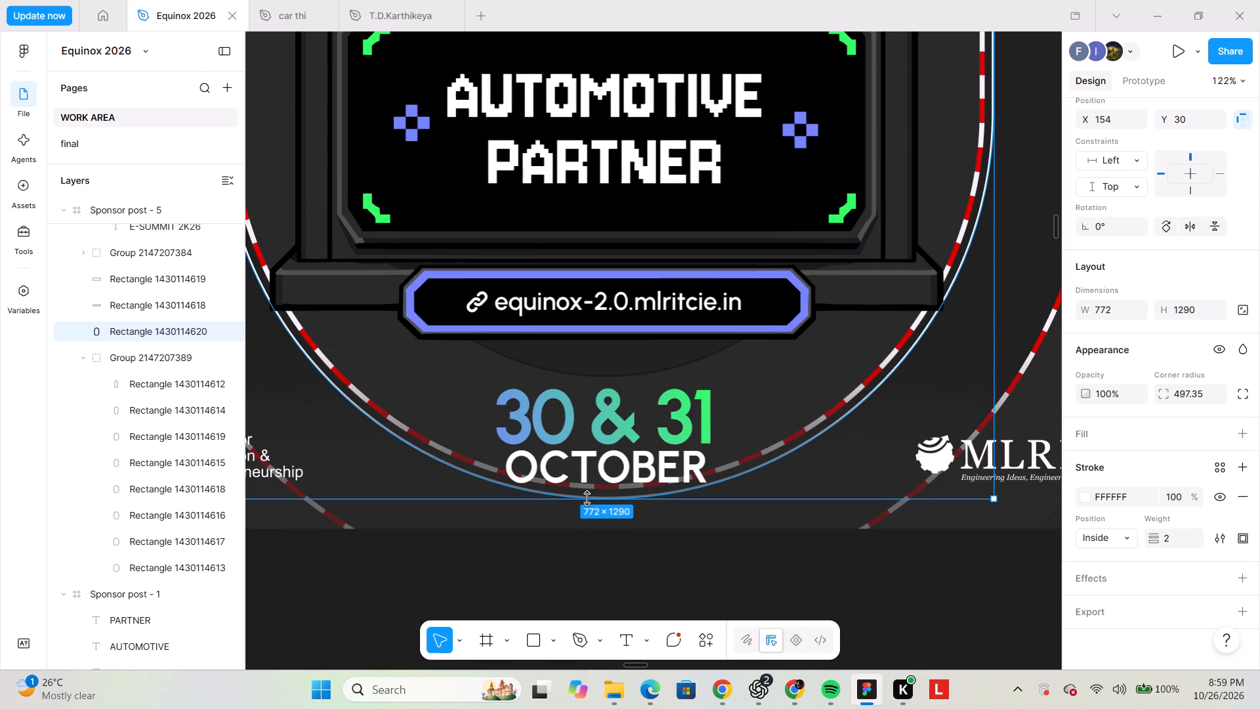
pyautogui.keyDown('ctrl'); pyautogui.scroll(4, 587, 498); pyautogui.keyUp('ctrl')
pyautogui.keyDown('alt'); pyautogui.moveTo(587, 498); pyautogui.dragTo(587, 488); pyautogui.keyUp('alt')
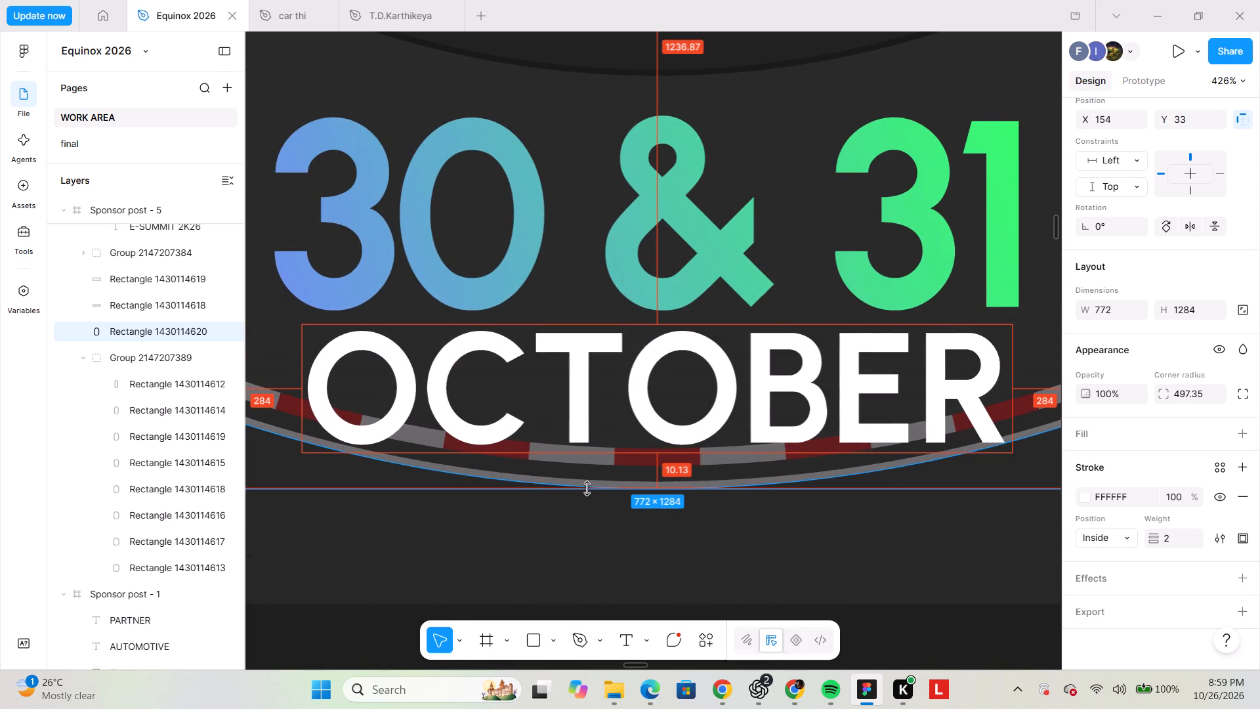
pyautogui.keyDown('alt'); pyautogui.moveTo(587, 488); pyautogui.dragTo(589, 492); pyautogui.keyUp('alt')
pyautogui.keyDown('ctrl'); pyautogui.scroll(-6, 589, 492); pyautogui.keyUp('ctrl')
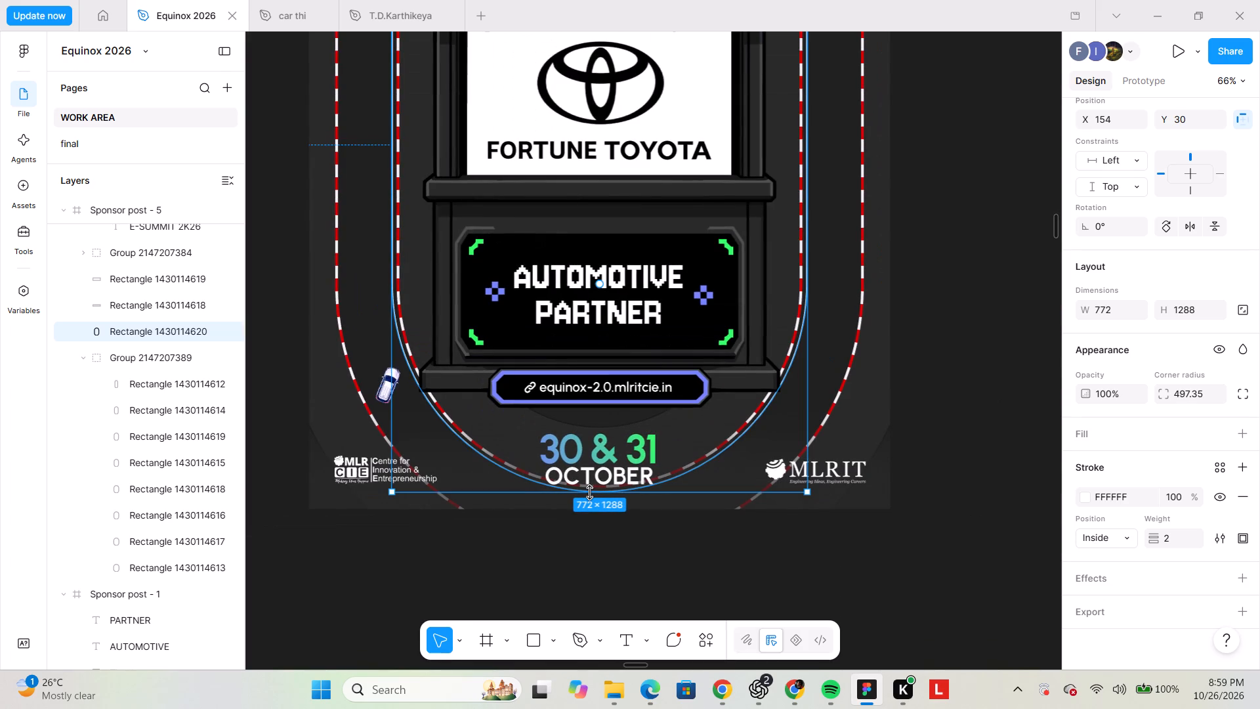
pyautogui.keyDown('ctrl'); pyautogui.scroll(3, 589, 492); pyautogui.keyUp('ctrl')
pyautogui.keyDown('ctrl'); pyautogui.scroll(-3, 589, 492); pyautogui.keyUp('ctrl')
pyautogui.scroll(5, 589, 492)
pyautogui.scroll(-1, 589, 492)
pyautogui.click(887, 349)
pyautogui.click(903, 360)
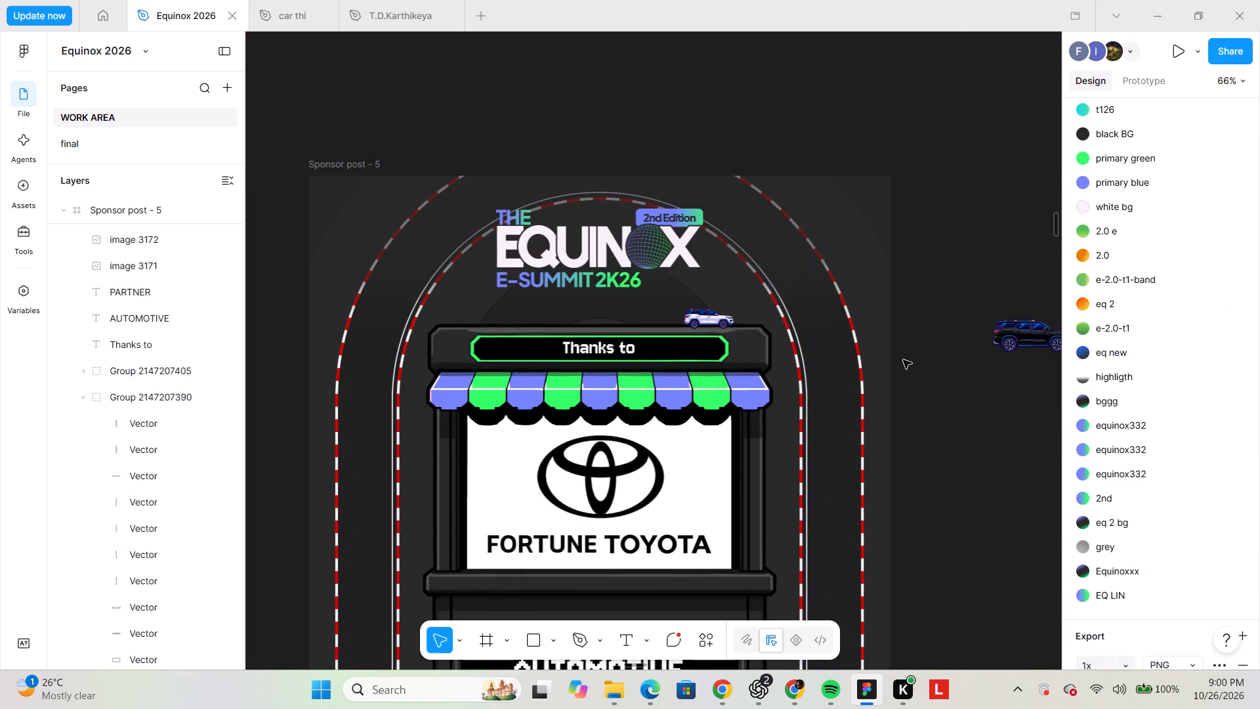
pyautogui.scroll(-4, 903, 363)
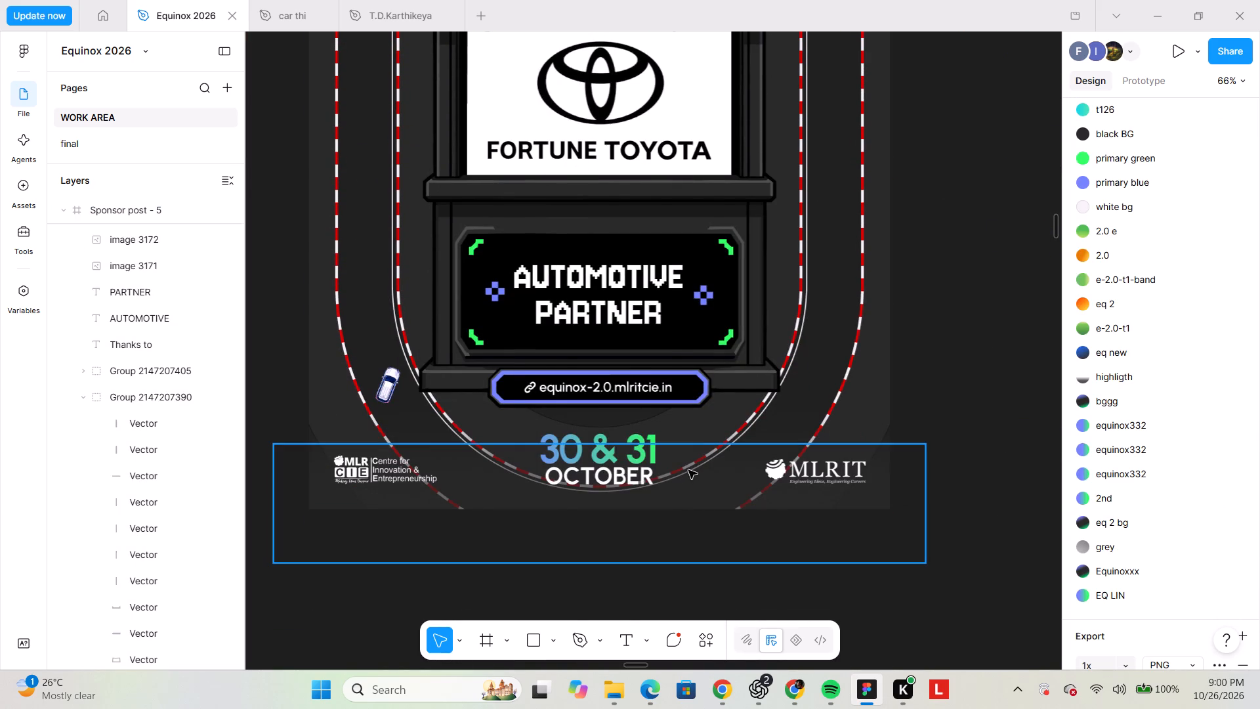
# Reselect the inner white track line by undoing the selection changes, and duplicate it in place.
pyautogui.hotkey('ctrl', 'z')
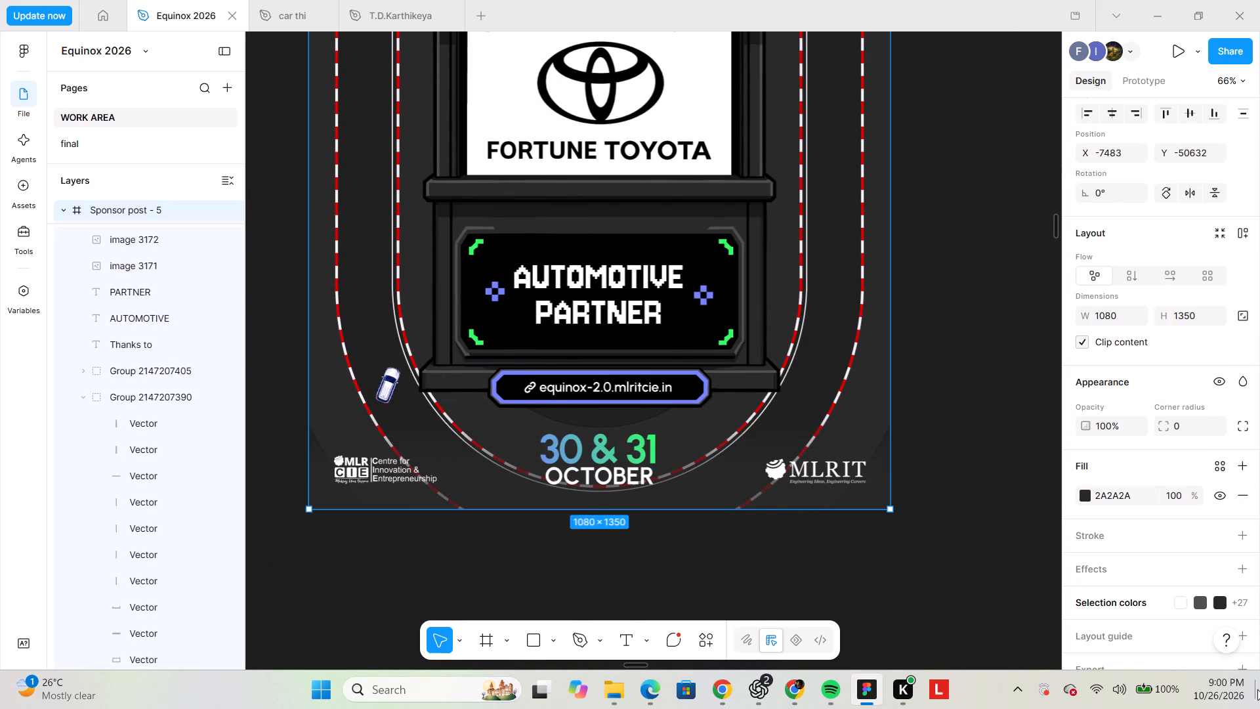
pyautogui.hotkey('ctrl', 'z')
pyautogui.hotkey('ctrl', 'c')
pyautogui.hotkey('ctrl', 'v')
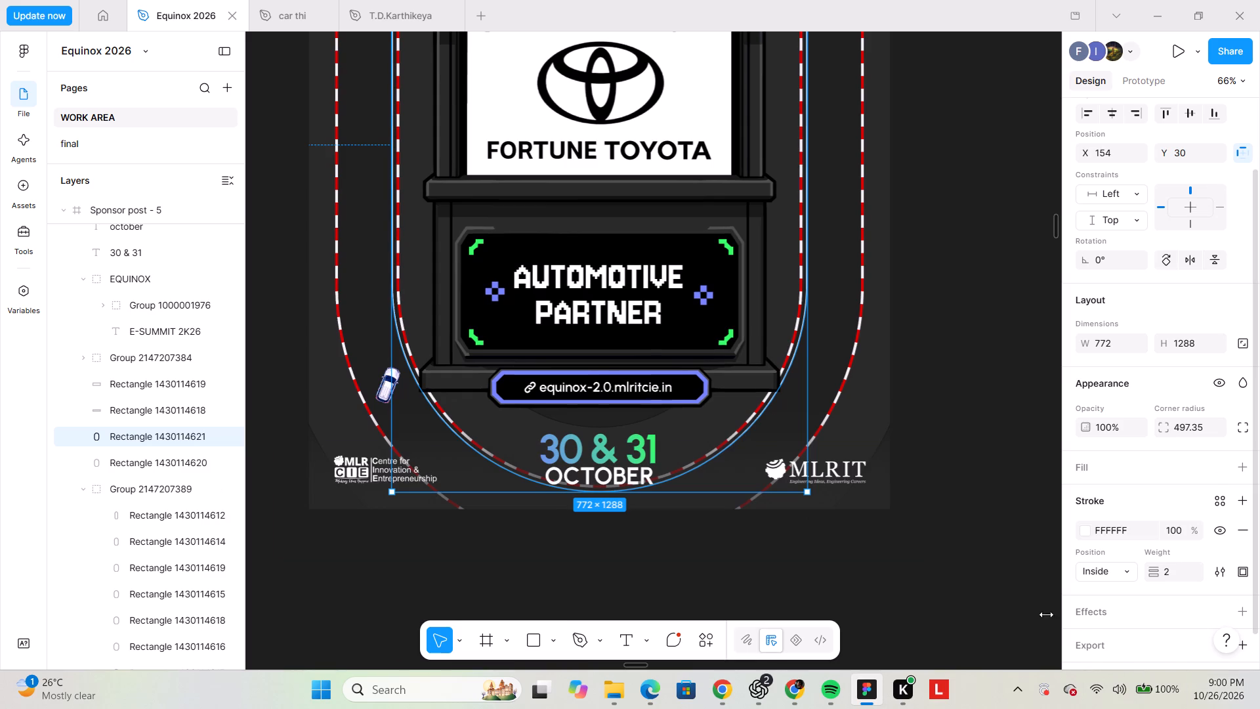
# Widen the duplicated white line symmetrically to 960 so its sides run just inside the outer red-and-white edge.
pyautogui.keyDown('alt'); pyautogui.moveTo(810, 297); pyautogui.dragTo(865, 290); pyautogui.keyUp('alt')
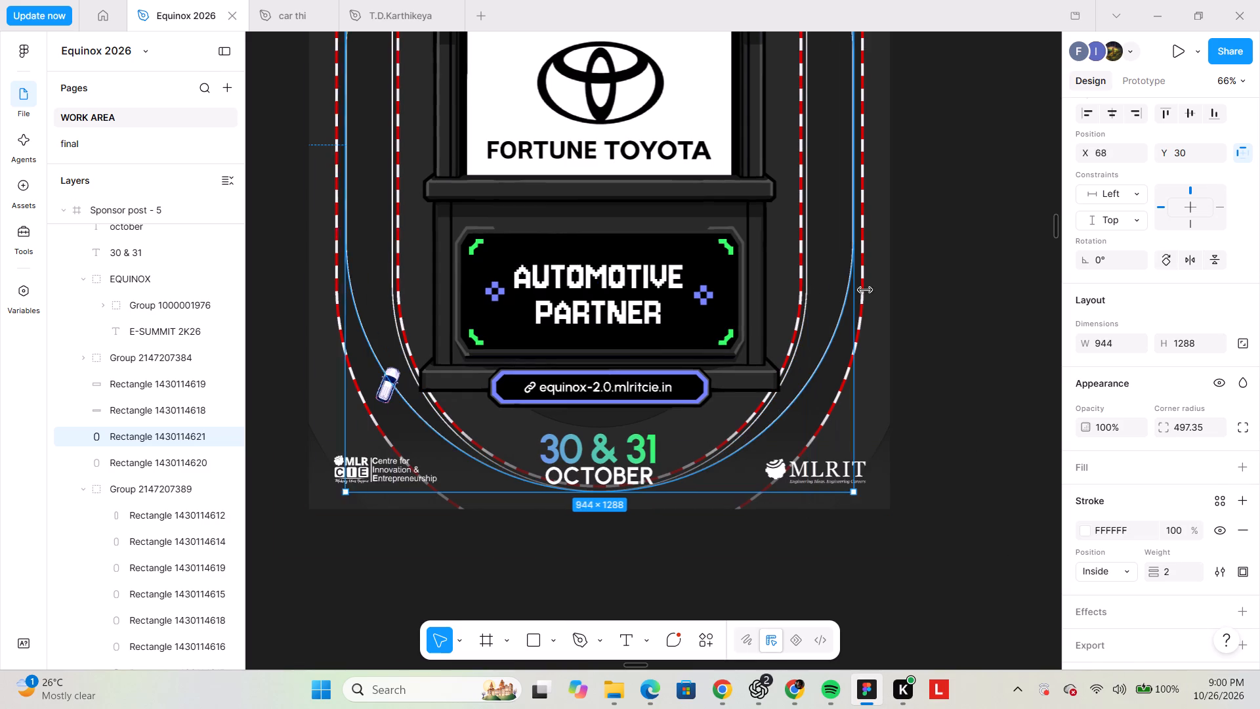
pyautogui.keyDown('alt'); pyautogui.moveTo(865, 290); pyautogui.dragTo(858, 294); pyautogui.keyUp('alt')
pyautogui.keyDown('ctrl'); pyautogui.scroll(7, 883, 160); pyautogui.keyUp('ctrl')
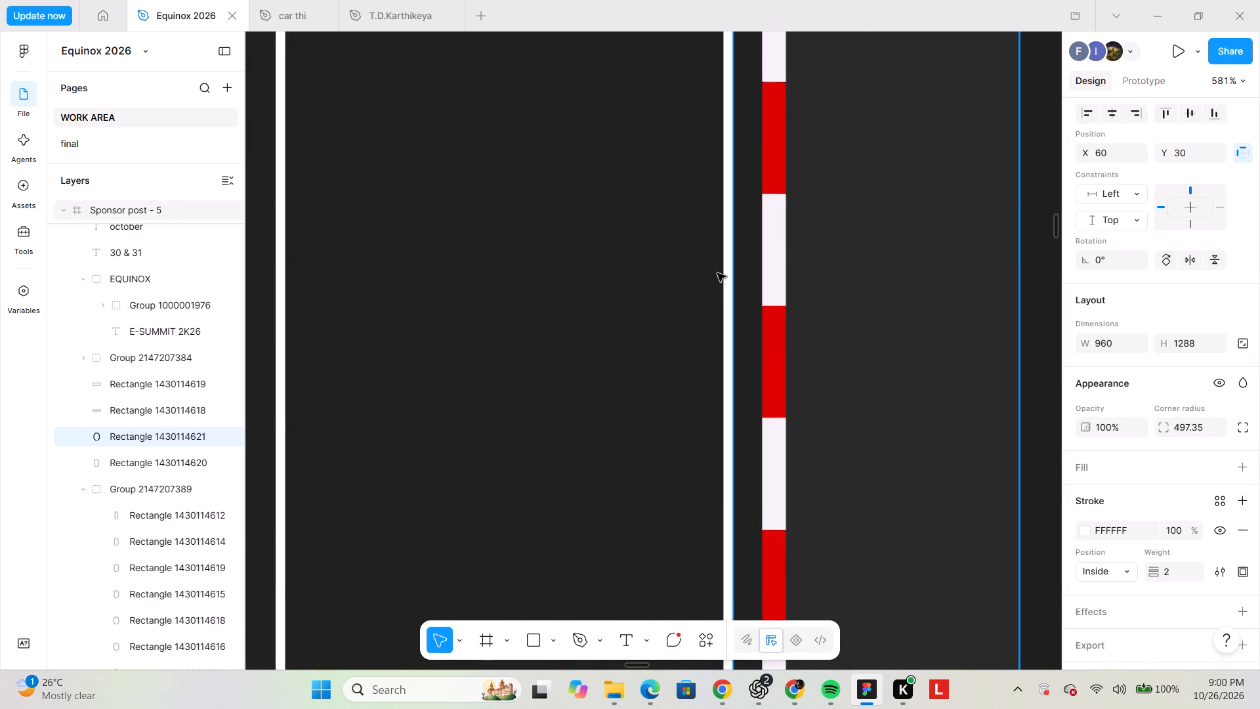
pyautogui.keyDown('shift'); pyautogui.scroll(2, 717, 273); pyautogui.keyUp('shift')
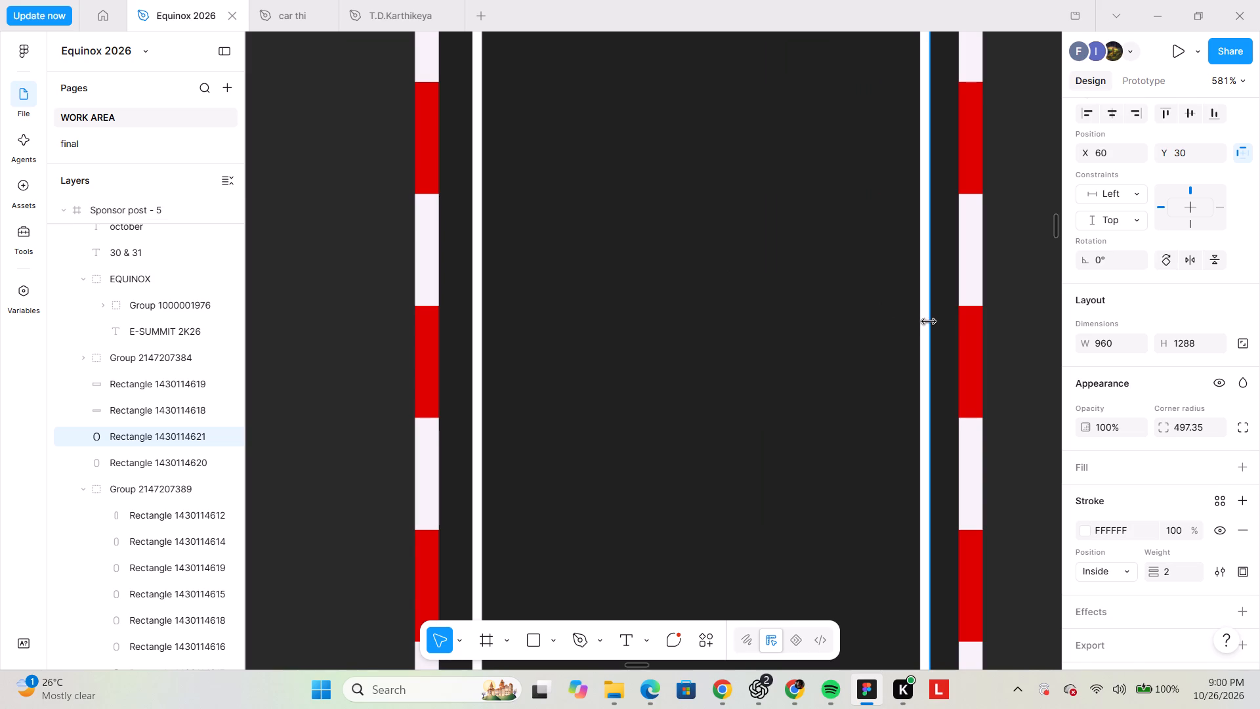
pyautogui.keyDown('alt'); pyautogui.click(929, 322); pyautogui.keyUp('alt')
pyautogui.keyDown('ctrl'); pyautogui.scroll(-6, 928, 322); pyautogui.keyUp('ctrl')
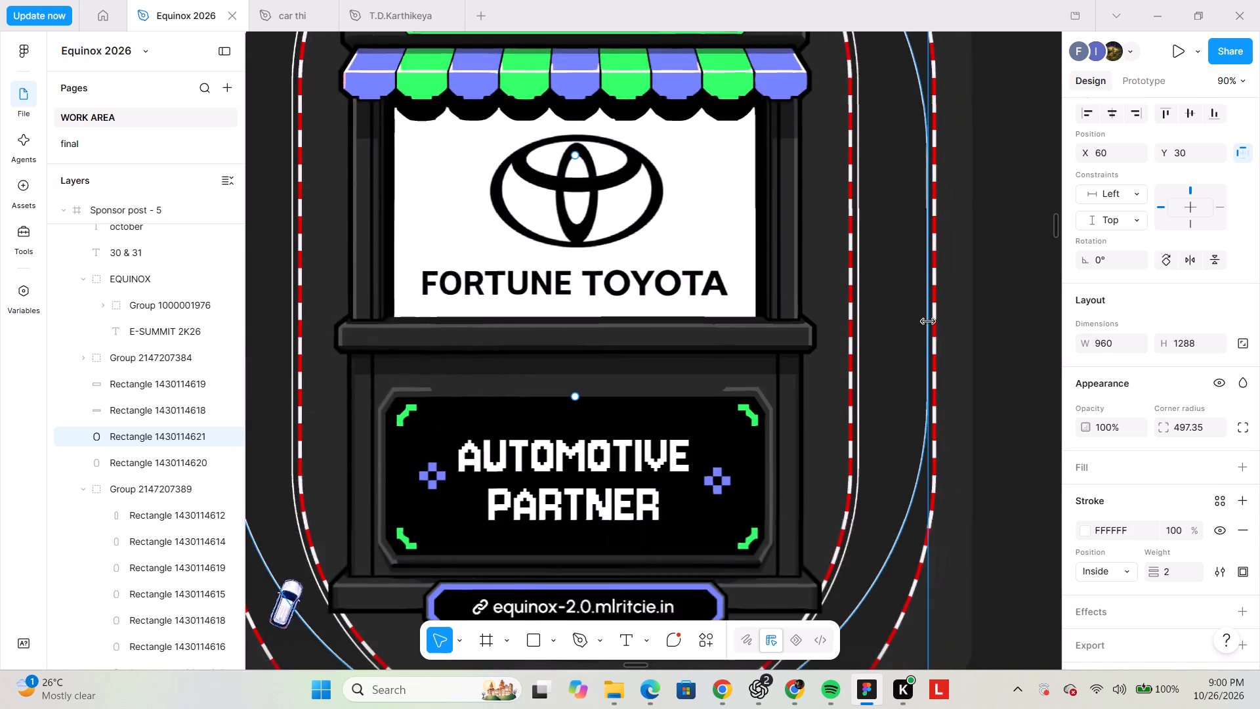
pyautogui.scroll(-4, 928, 322)
pyautogui.keyDown('ctrl'); pyautogui.scroll(3, 555, 376); pyautogui.keyUp('ctrl')
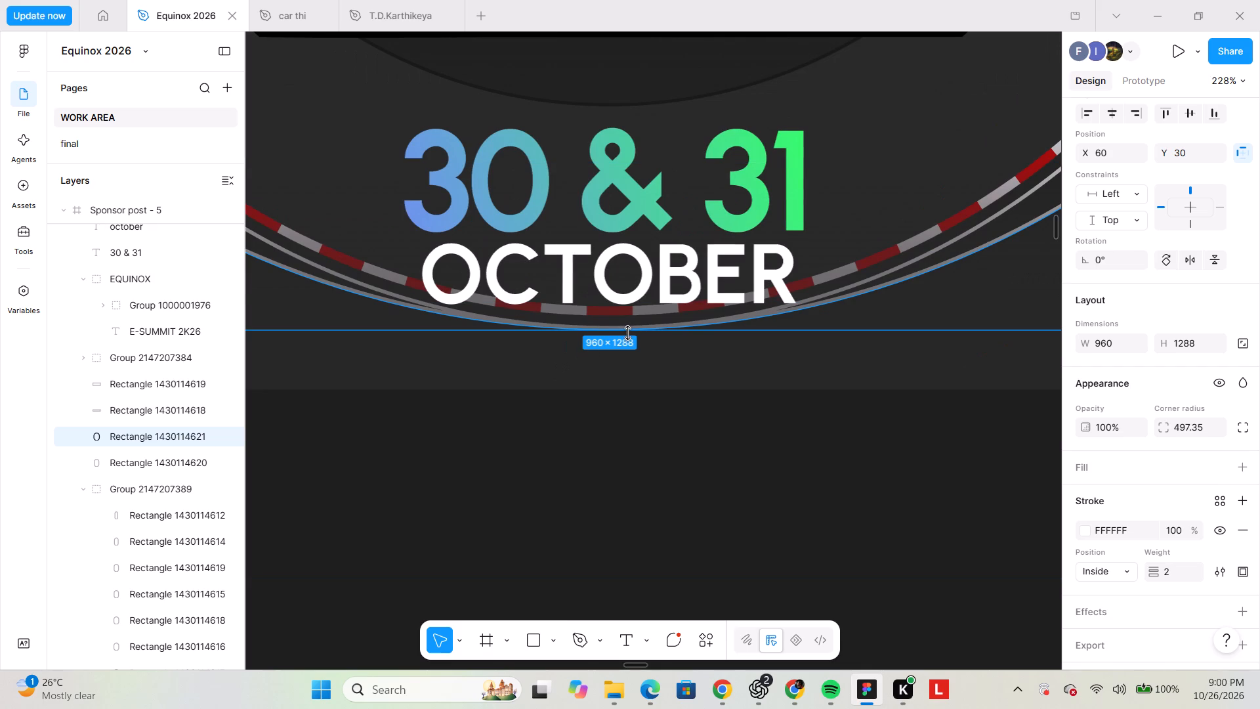
pyautogui.keyDown('alt'); pyautogui.moveTo(627, 333); pyautogui.dragTo(634, 383); pyautogui.keyUp('alt')
pyautogui.keyDown('ctrl'); pyautogui.scroll(-2, 634, 383); pyautogui.keyUp('ctrl')
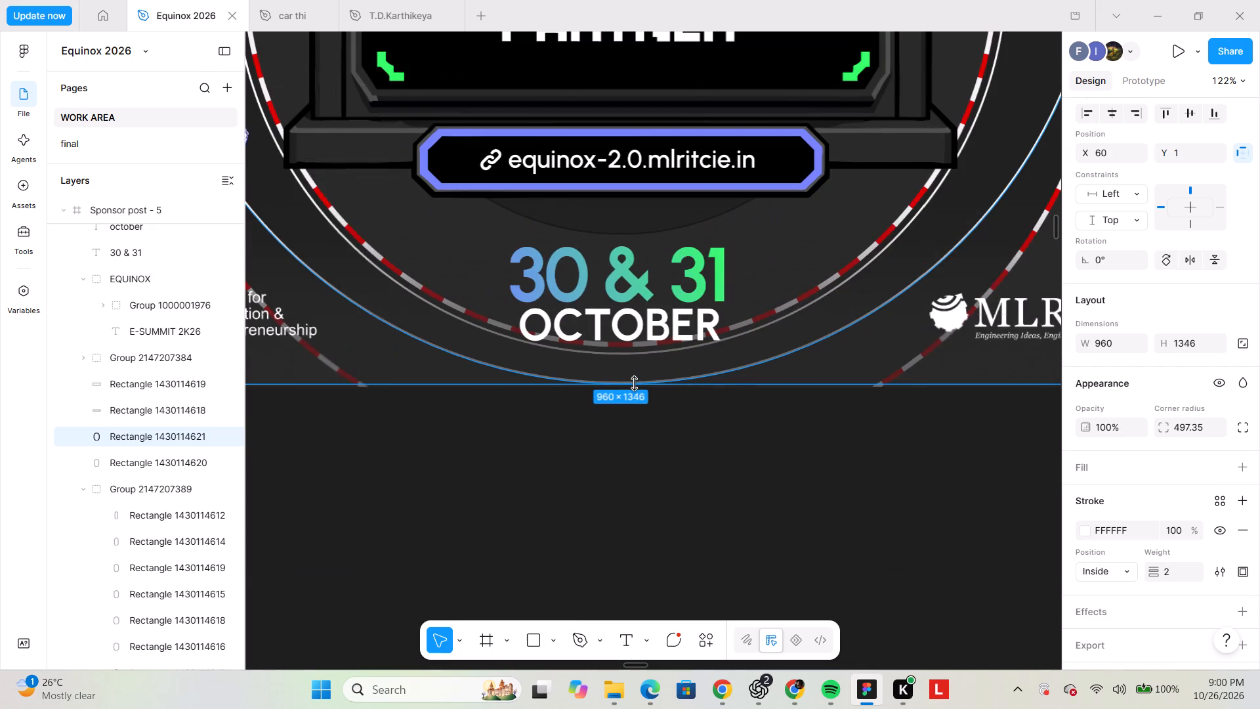
pyautogui.keyDown('ctrl'); pyautogui.scroll(-1, 511, 390); pyautogui.keyUp('ctrl')
pyautogui.keyDown('shift'); pyautogui.scroll(3, 451, 399); pyautogui.keyUp('shift')
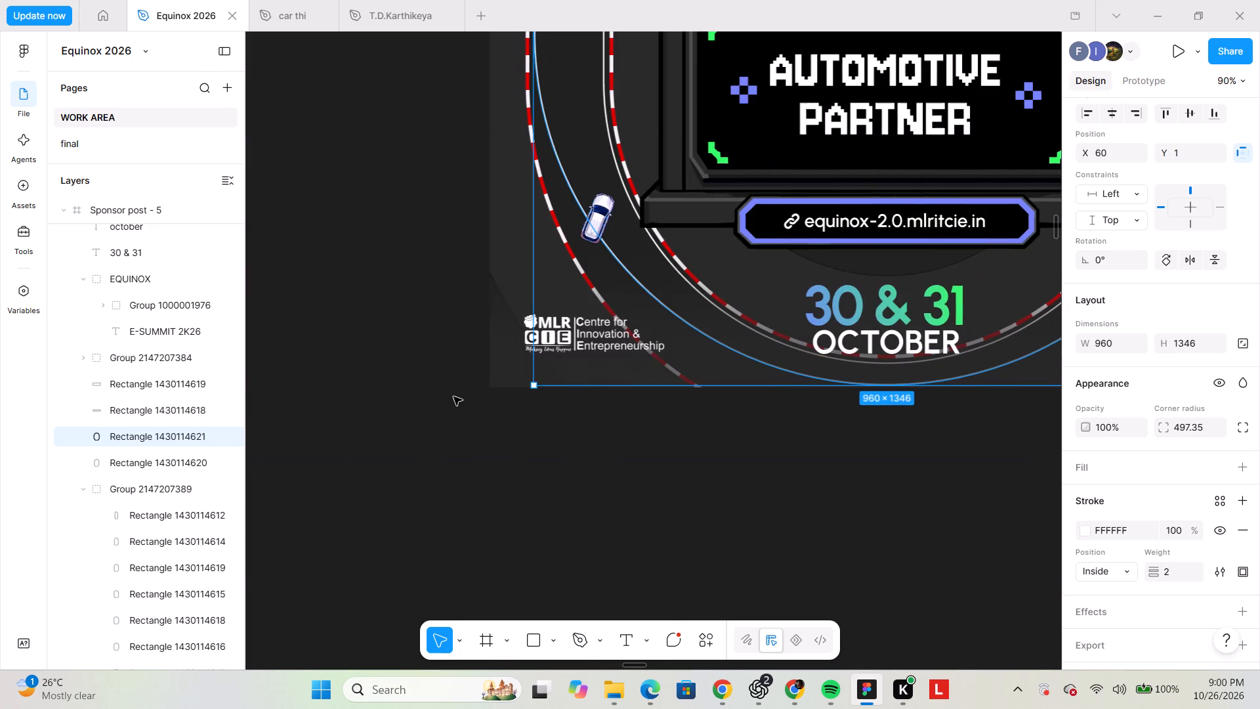
pyautogui.keyDown('ctrl'); pyautogui.scroll(3, 702, 359); pyautogui.keyUp('ctrl')
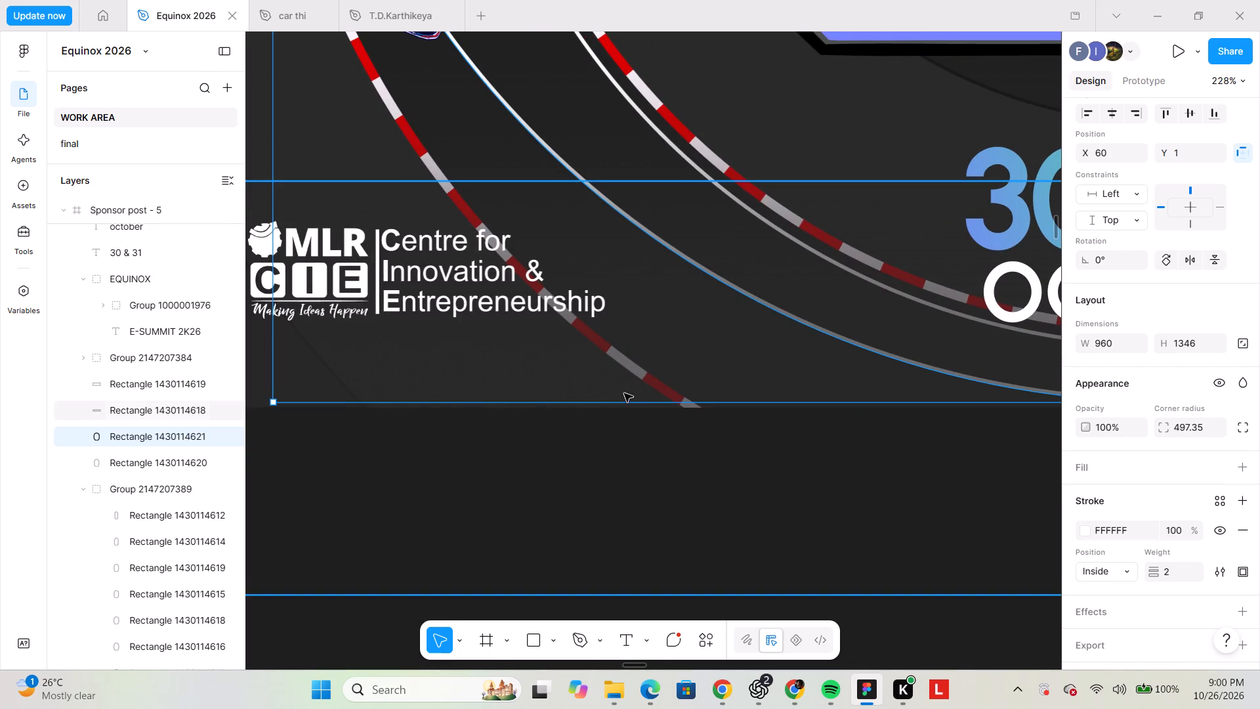
pyautogui.keyDown('alt'); pyautogui.moveTo(625, 398); pyautogui.dragTo(629, 423); pyautogui.keyUp('alt')
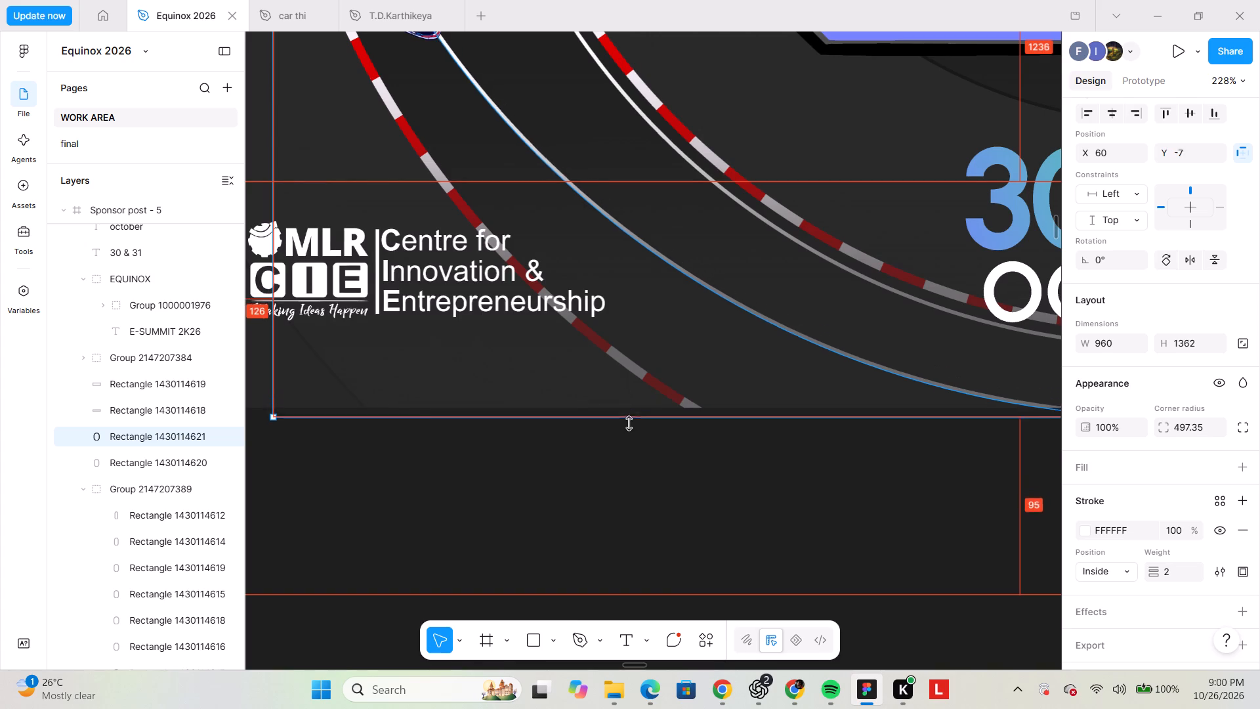
pyautogui.keyDown('alt'); pyautogui.moveTo(629, 423); pyautogui.dragTo(618, 532); pyautogui.keyUp('alt')
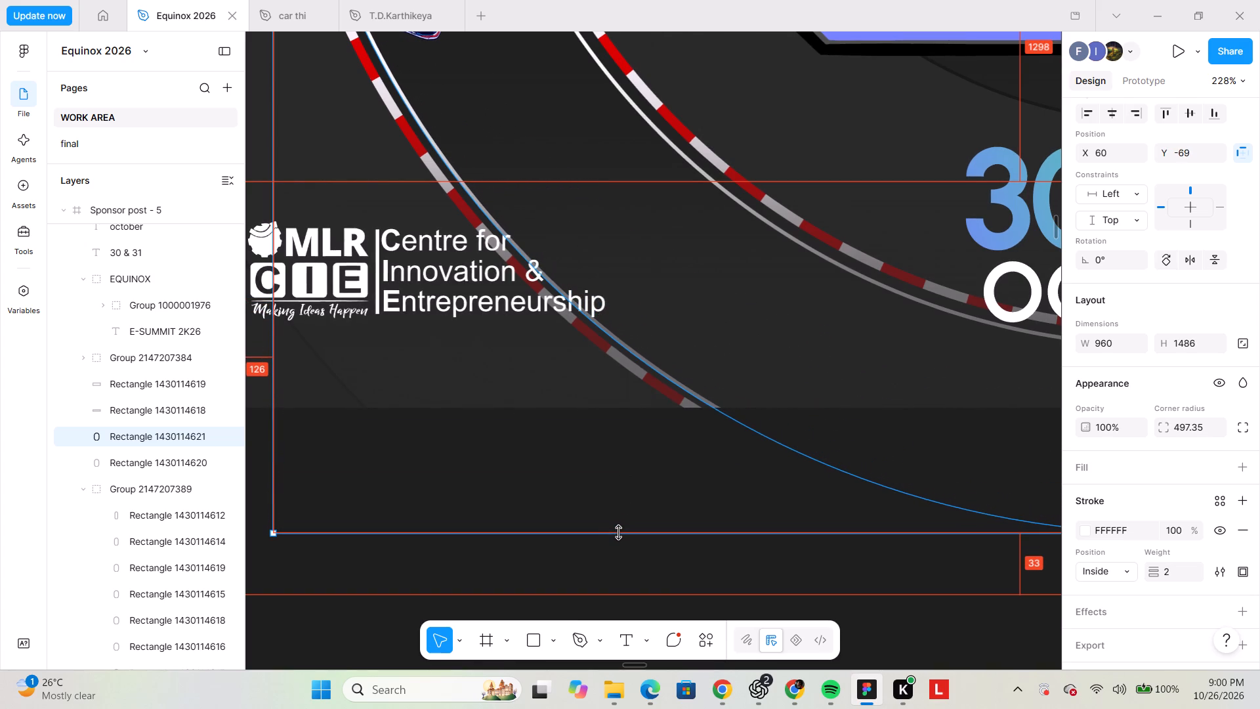
pyautogui.keyDown('alt'); pyautogui.moveTo(618, 532); pyautogui.dragTo(625, 526); pyautogui.keyUp('alt')
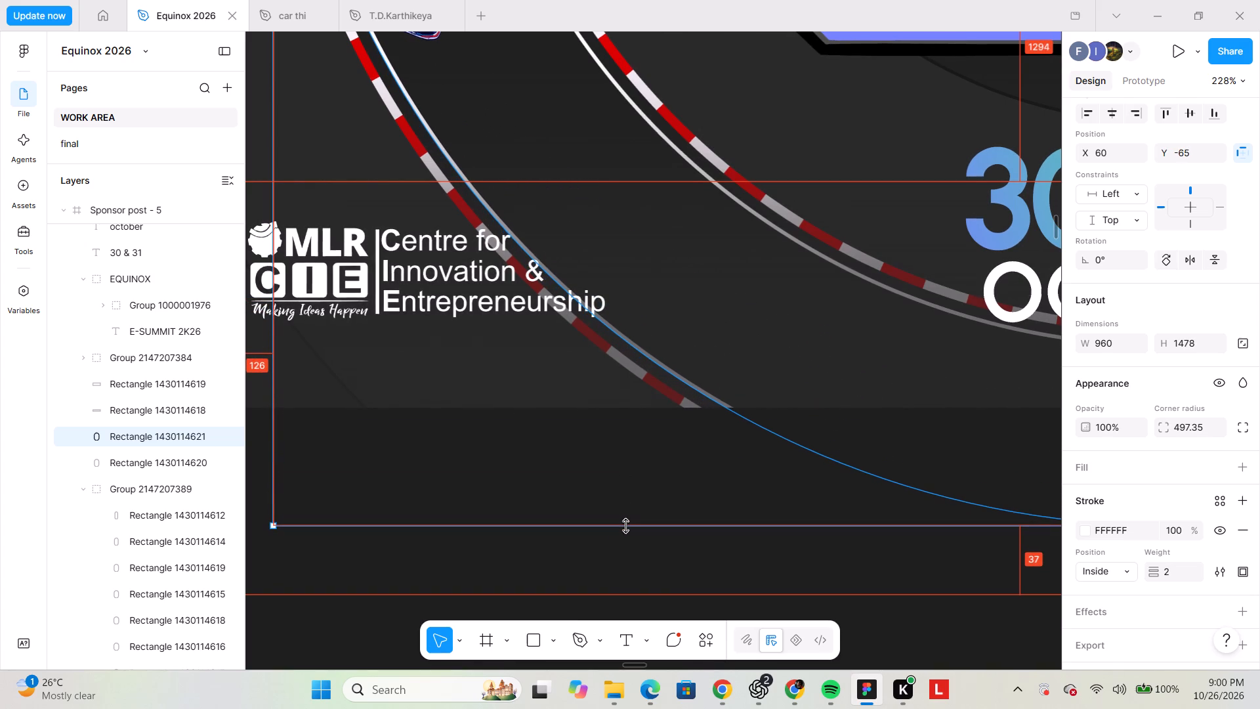
pyautogui.keyDown('alt'); pyautogui.moveTo(625, 526); pyautogui.dragTo(630, 525); pyautogui.keyUp('alt')
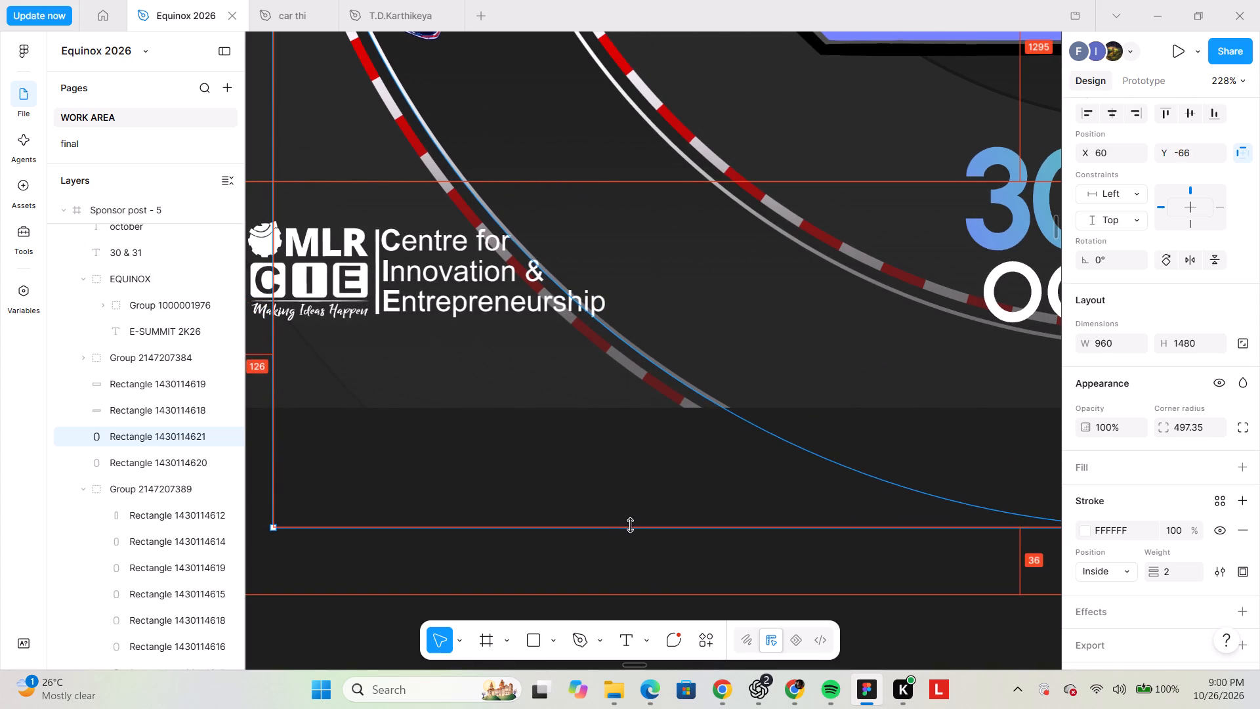
pyautogui.keyDown('alt'); pyautogui.moveTo(630, 525); pyautogui.dragTo(629, 527); pyautogui.keyUp('alt')
pyautogui.keyDown('ctrl'); pyautogui.scroll(-3, 629, 527); pyautogui.keyUp('ctrl')
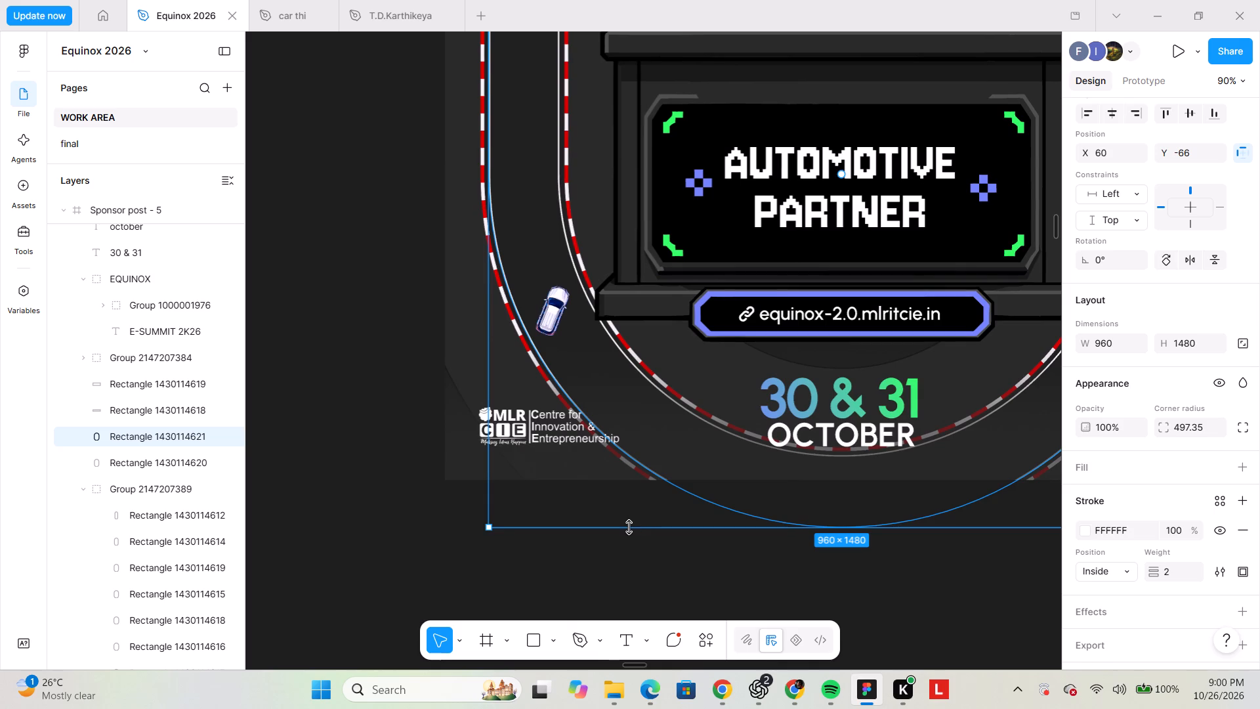
pyautogui.click(655, 553)
pyautogui.keyDown('ctrl'); pyautogui.scroll(-2, 644, 551); pyautogui.keyUp('ctrl')
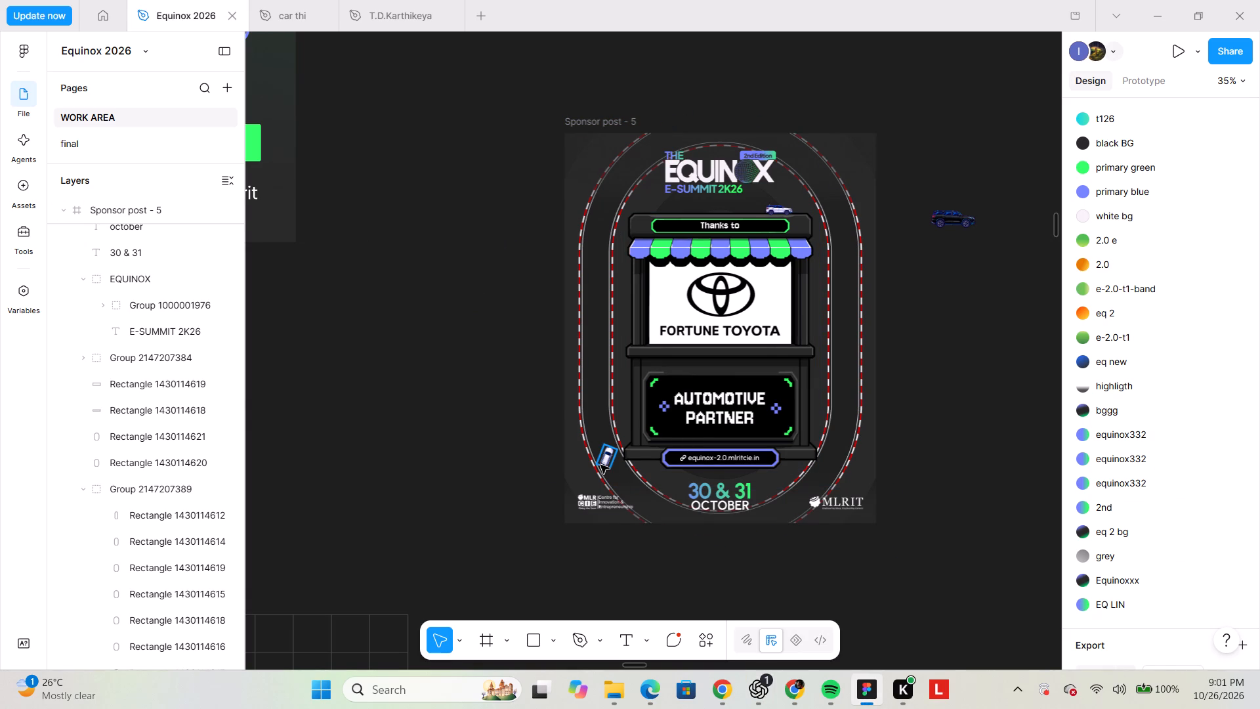
pyautogui.keyDown('ctrl'); pyautogui.scroll(2, 600, 465); pyautogui.keyUp('ctrl')
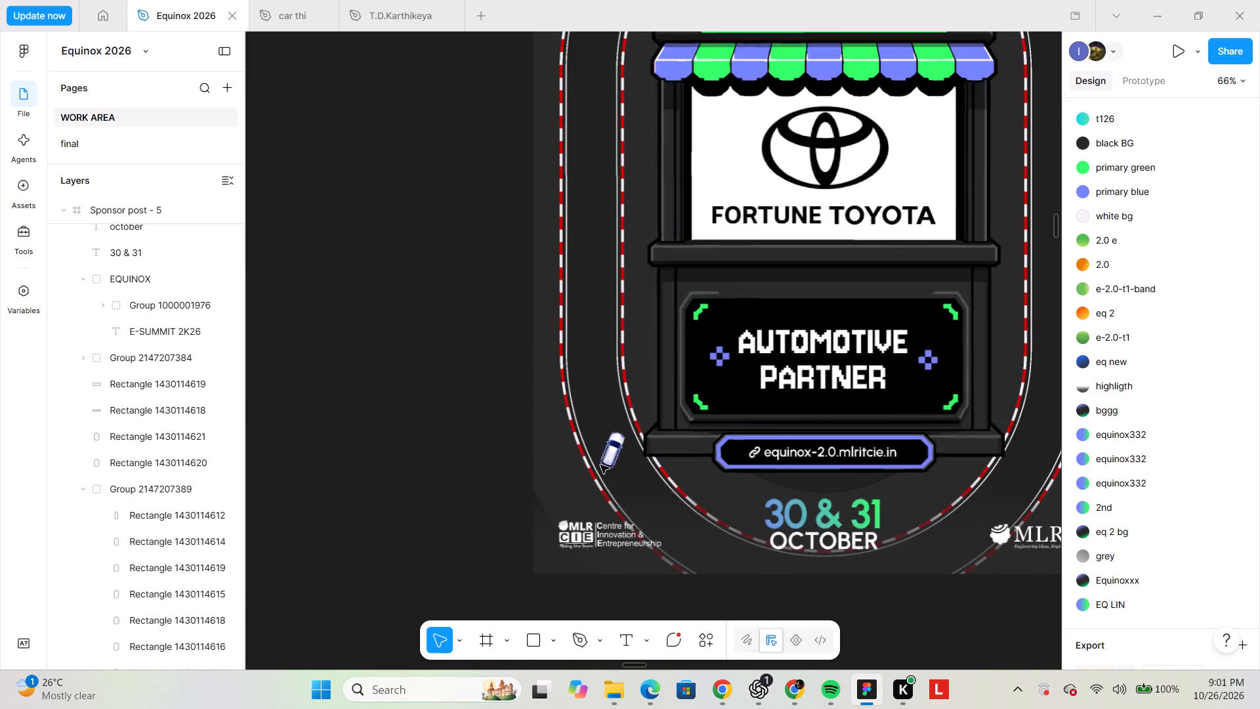
pyautogui.keyDown('ctrl'); pyautogui.scroll(6, 606, 463); pyautogui.keyUp('ctrl')
pyautogui.click(644, 437)
pyautogui.keyDown('ctrl'); pyautogui.scroll(-3, 636, 437); pyautogui.keyUp('ctrl')
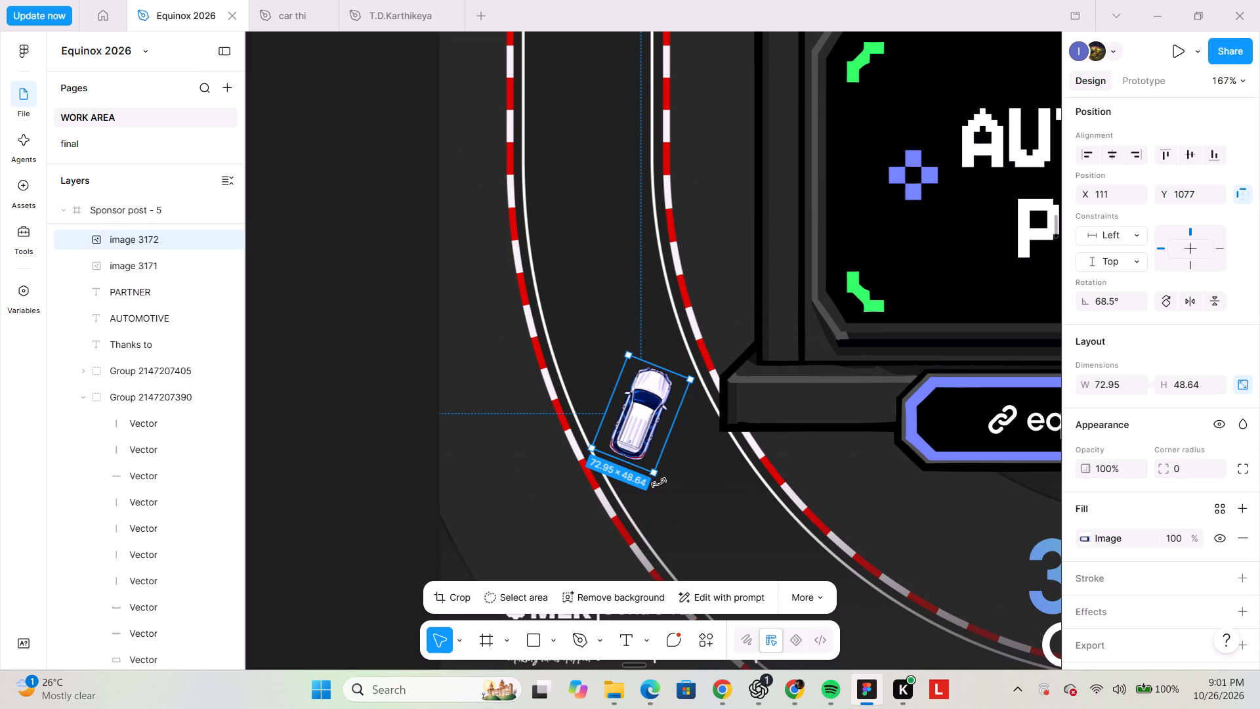
pyautogui.moveTo(659, 483); pyautogui.dragTo(702, 477)
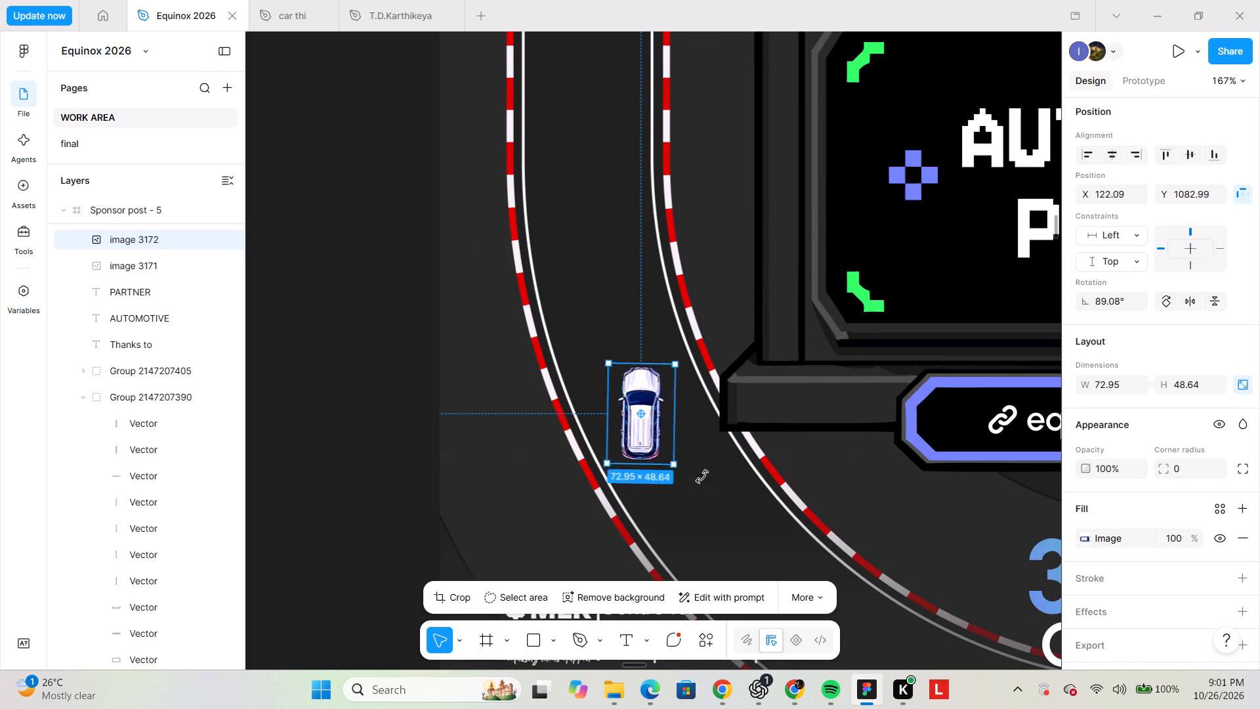
pyautogui.moveTo(702, 477); pyautogui.dragTo(725, 471)
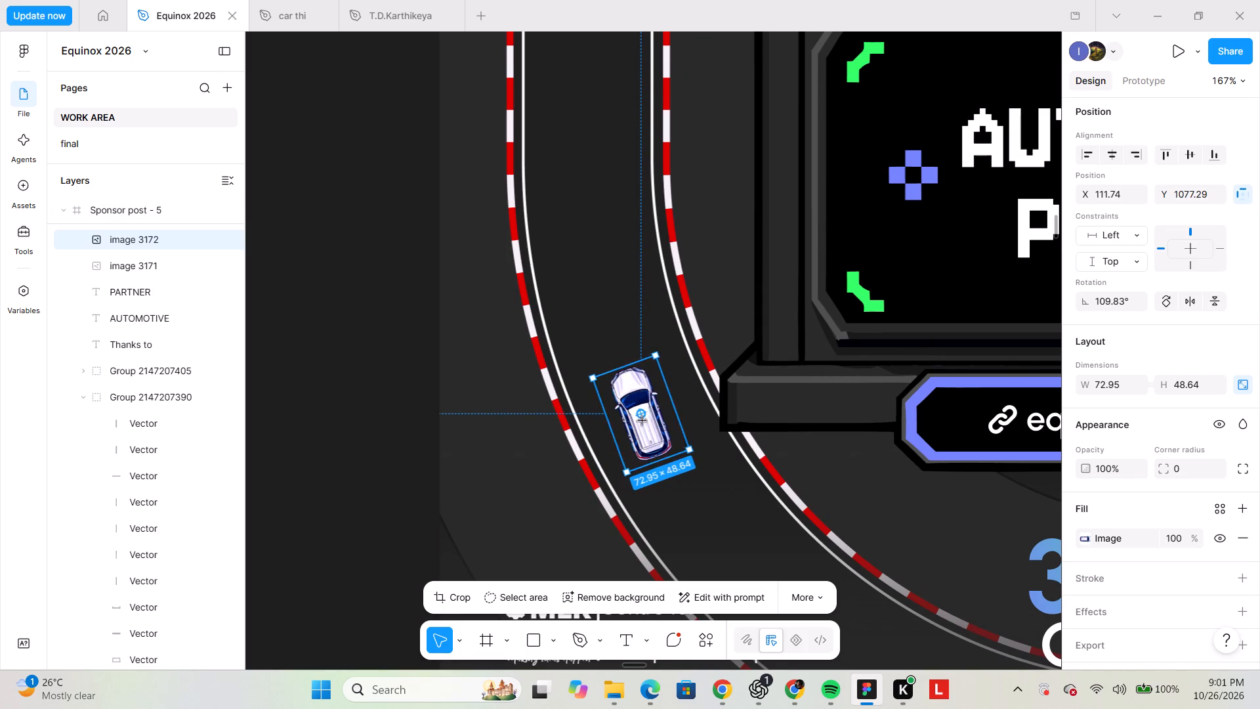
pyautogui.moveTo(642, 421); pyautogui.dragTo(594, 242)
pyautogui.moveTo(649, 277); pyautogui.dragTo(637, 300)
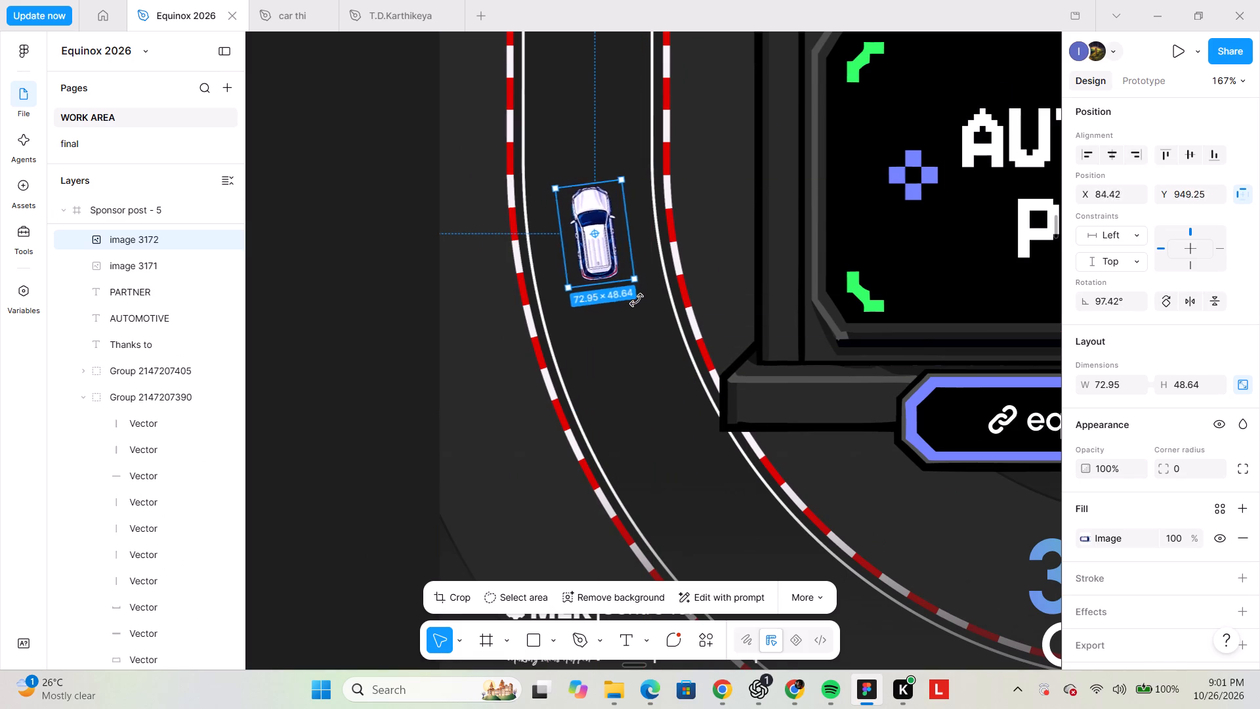
pyautogui.moveTo(637, 300); pyautogui.dragTo(639, 302)
# Place the white car upright on the left straight at about 90° rotation, centred between the white lines at X 84, Y about 855.
pyautogui.scroll(2, 631, 326)
pyautogui.scroll(1, 581, 416)
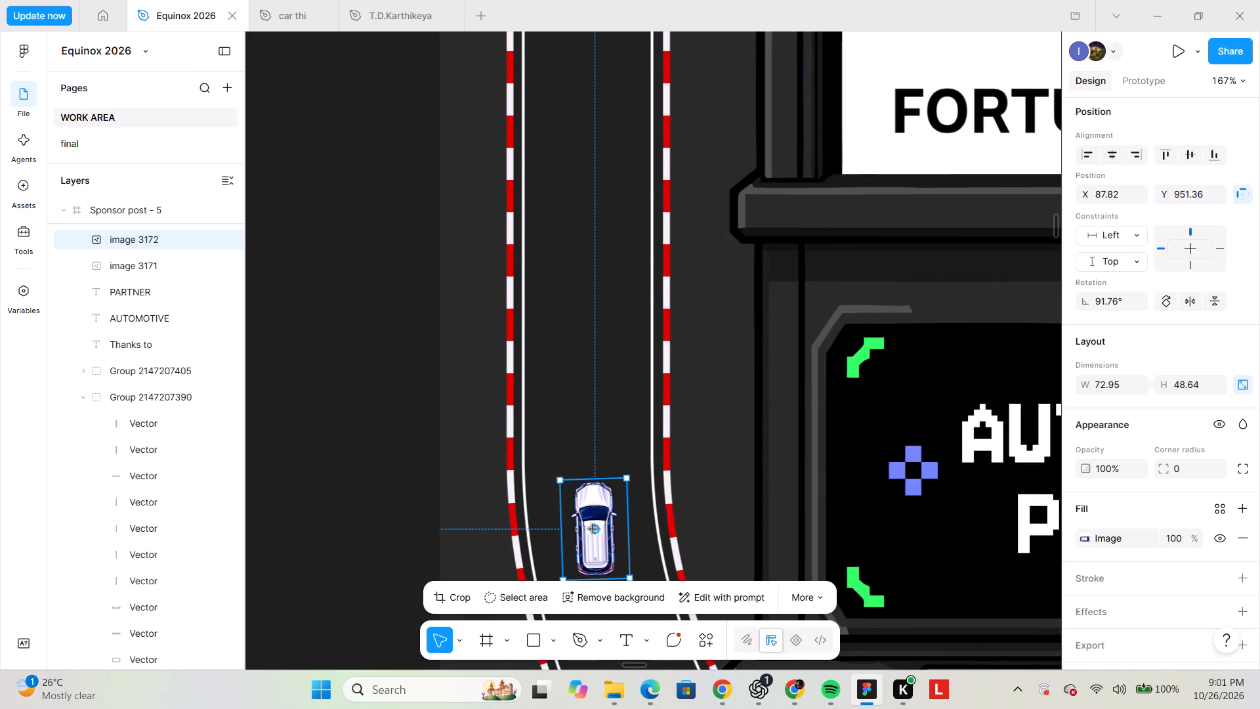
pyautogui.keyDown('shift'); pyautogui.moveTo(593, 528); pyautogui.dragTo(595, 424); pyautogui.keyUp('shift')
pyautogui.hotkey('ctrl', 'z')
pyautogui.moveTo(596, 553); pyautogui.dragTo(602, 418)
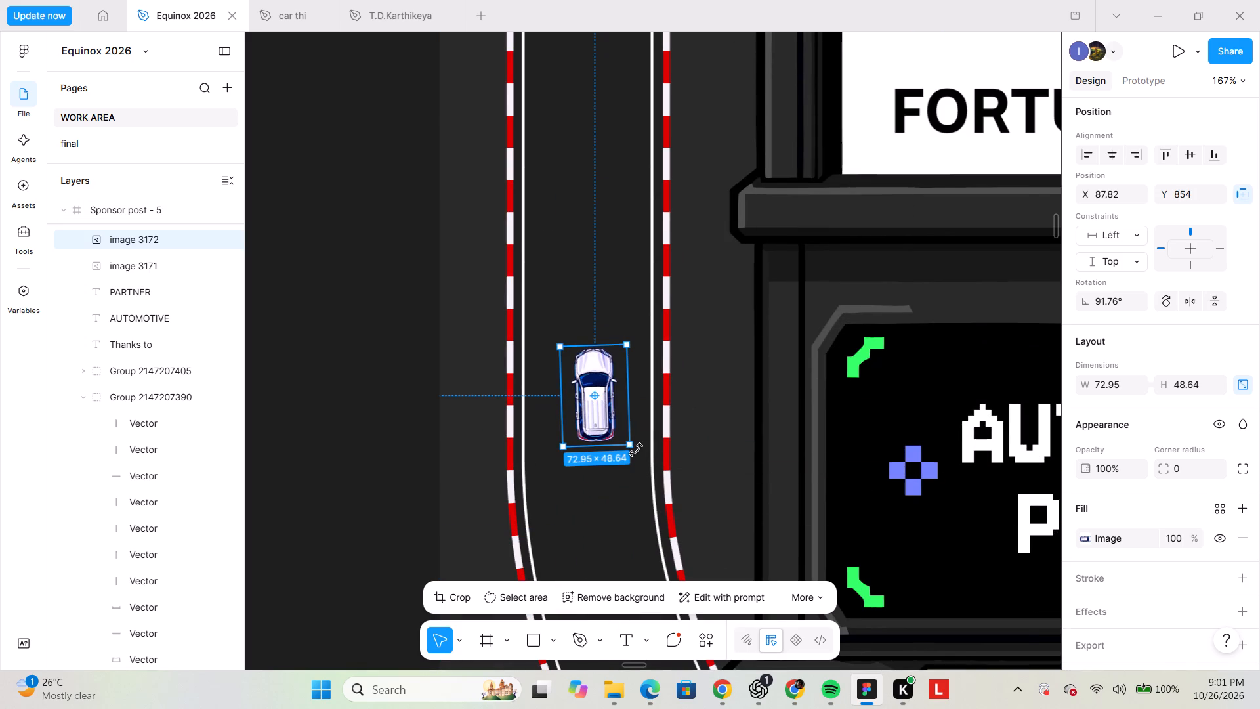
pyautogui.moveTo(636, 450); pyautogui.dragTo(637, 456)
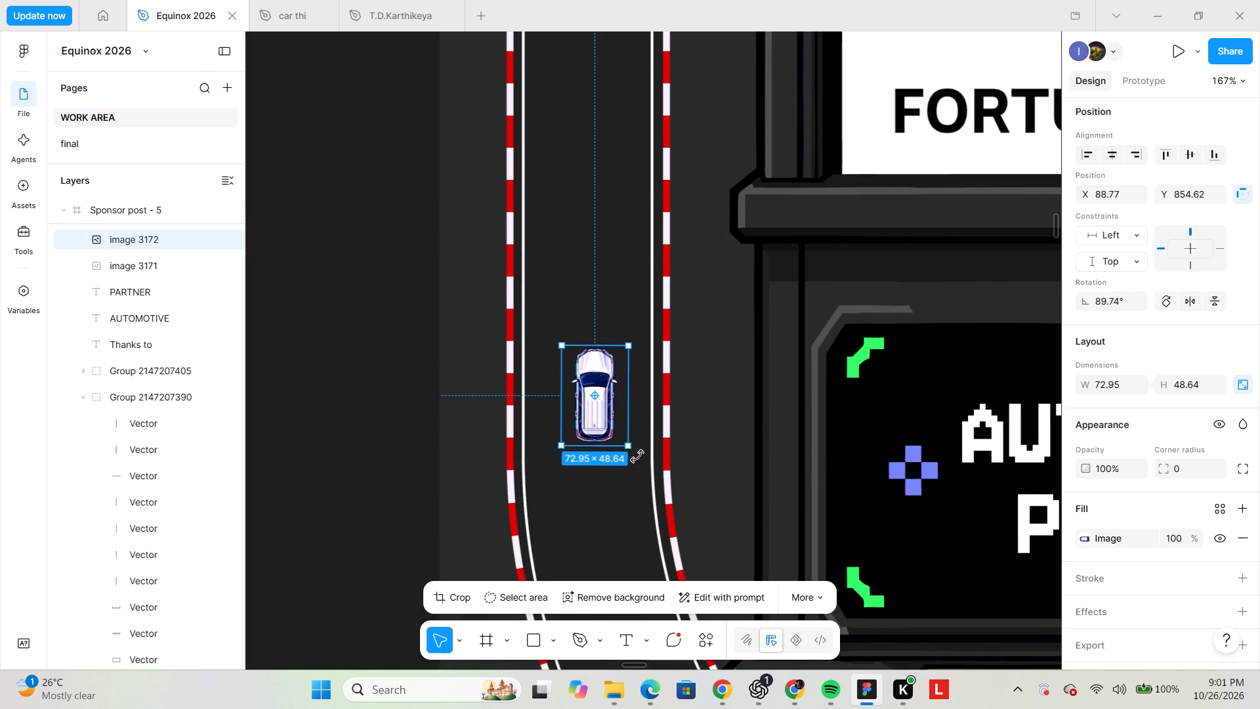
pyautogui.moveTo(637, 456); pyautogui.dragTo(639, 457)
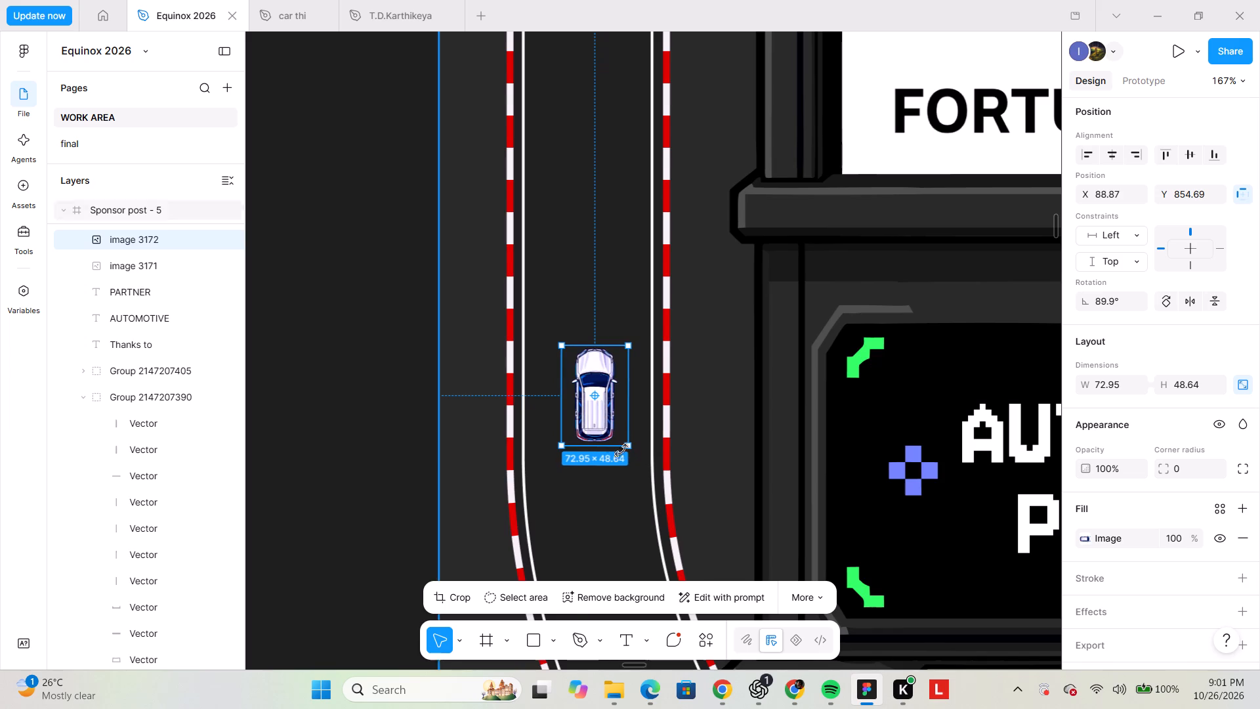
pyautogui.scroll(-1, 606, 443)
pyautogui.keyDown('shift'); pyautogui.moveTo(592, 326); pyautogui.dragTo(586, 327); pyautogui.keyUp('shift')
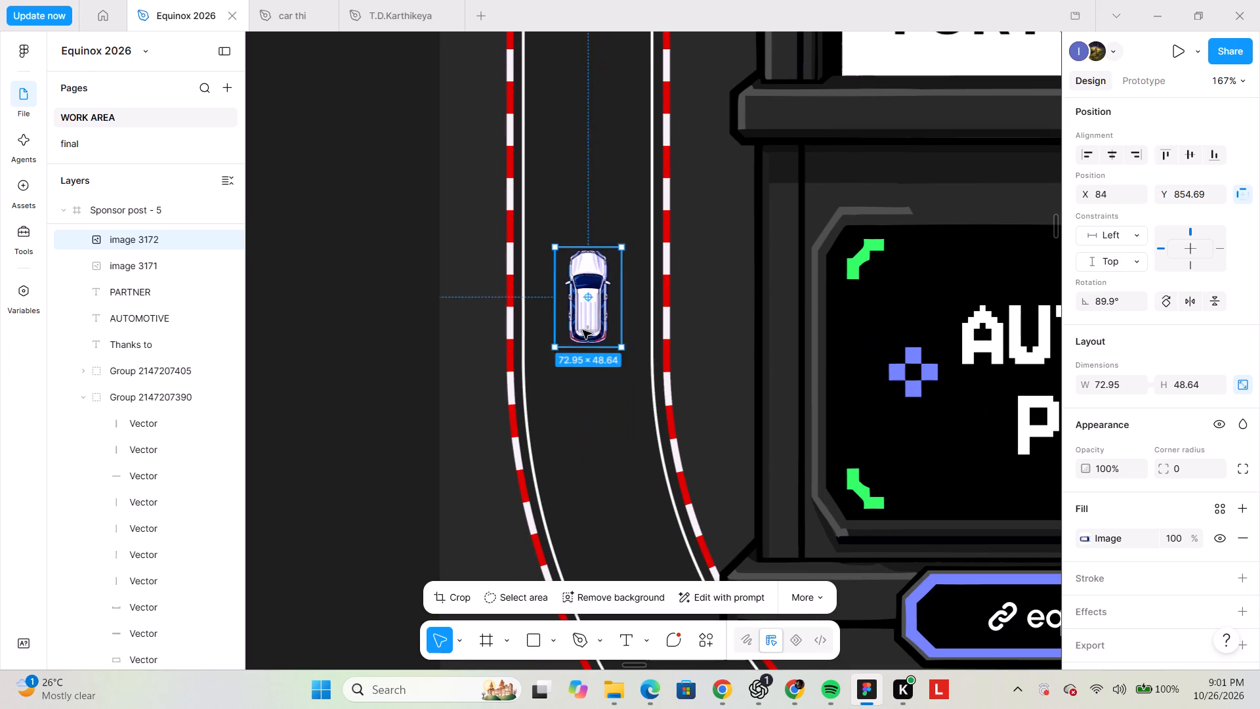
pyautogui.keyDown('ctrl'); pyautogui.scroll(-5, 583, 330); pyautogui.keyUp('ctrl')
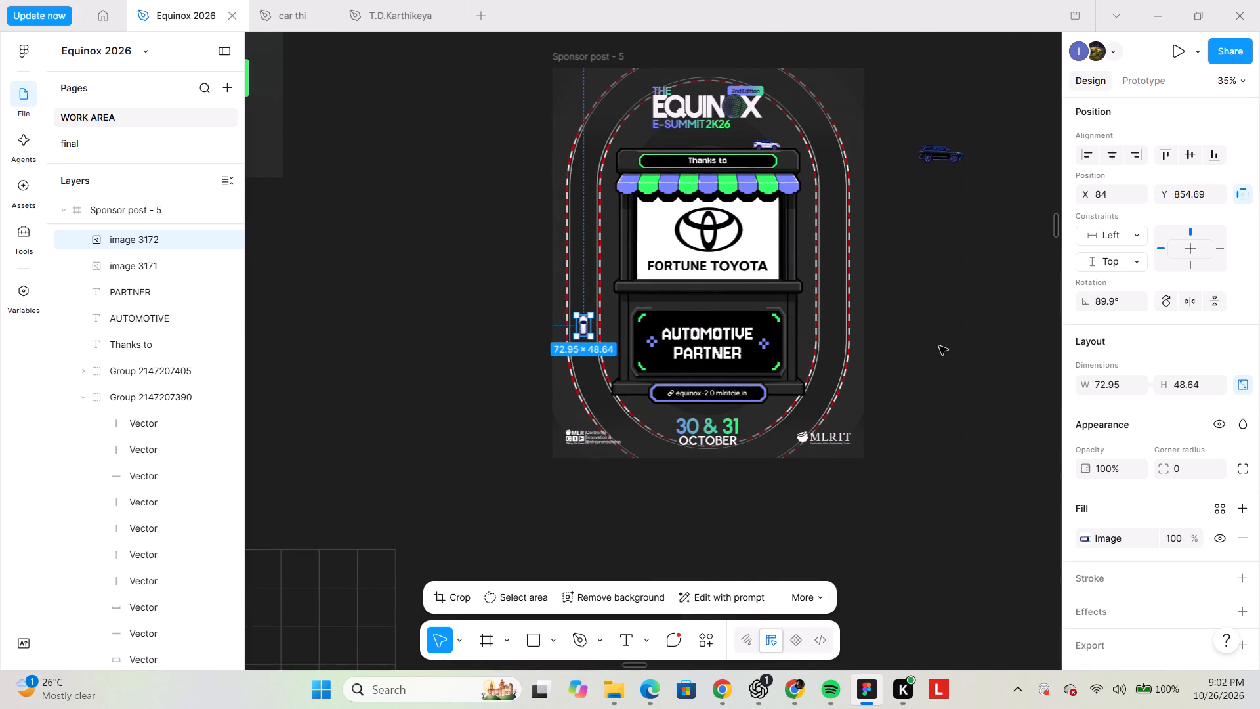
pyautogui.click(939, 346)
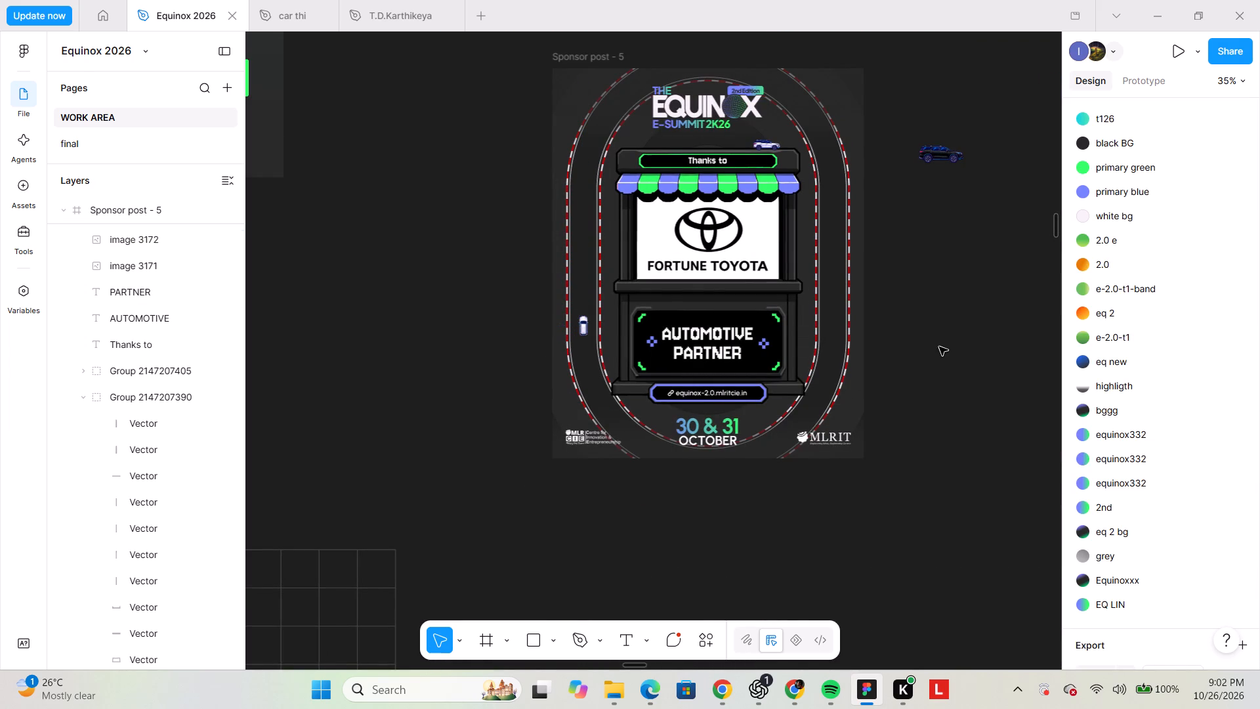
# Move the white top-view car straight up the left lane to Y 460, beside the upper part of the stall.
pyautogui.click(585, 328)
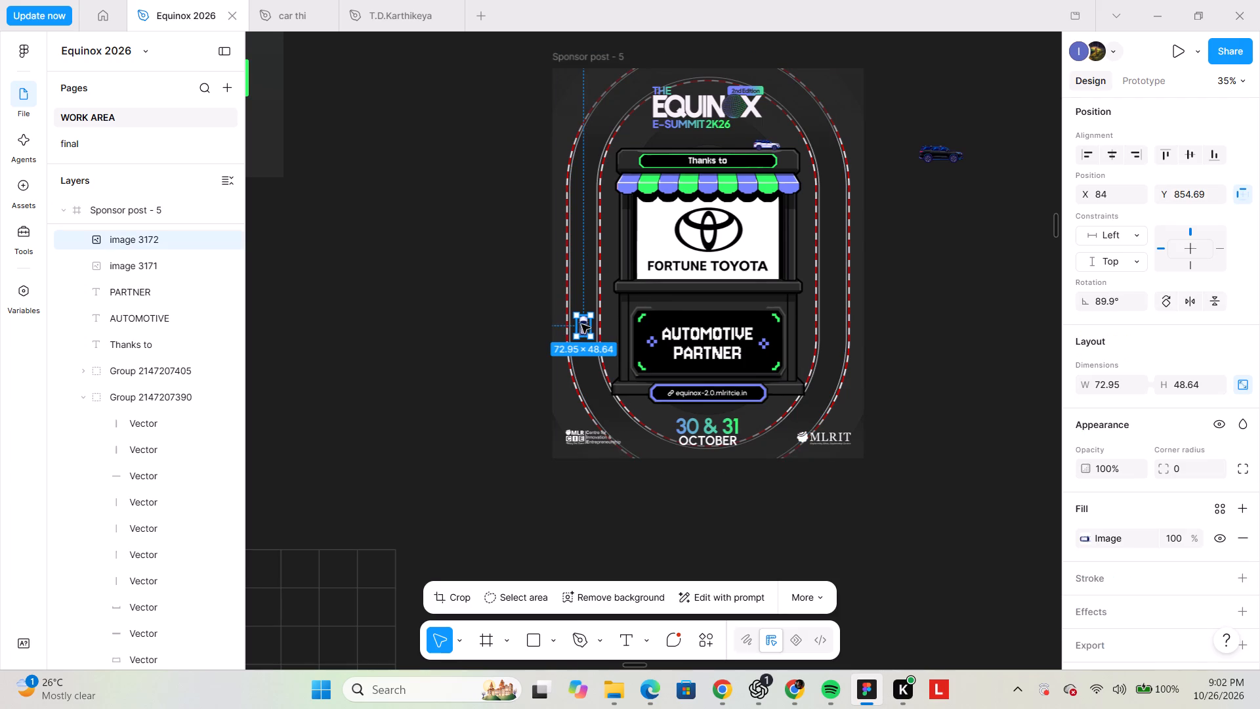
pyautogui.keyDown('shift'); pyautogui.moveTo(581, 328); pyautogui.dragTo(587, 217); pyautogui.keyUp('shift')
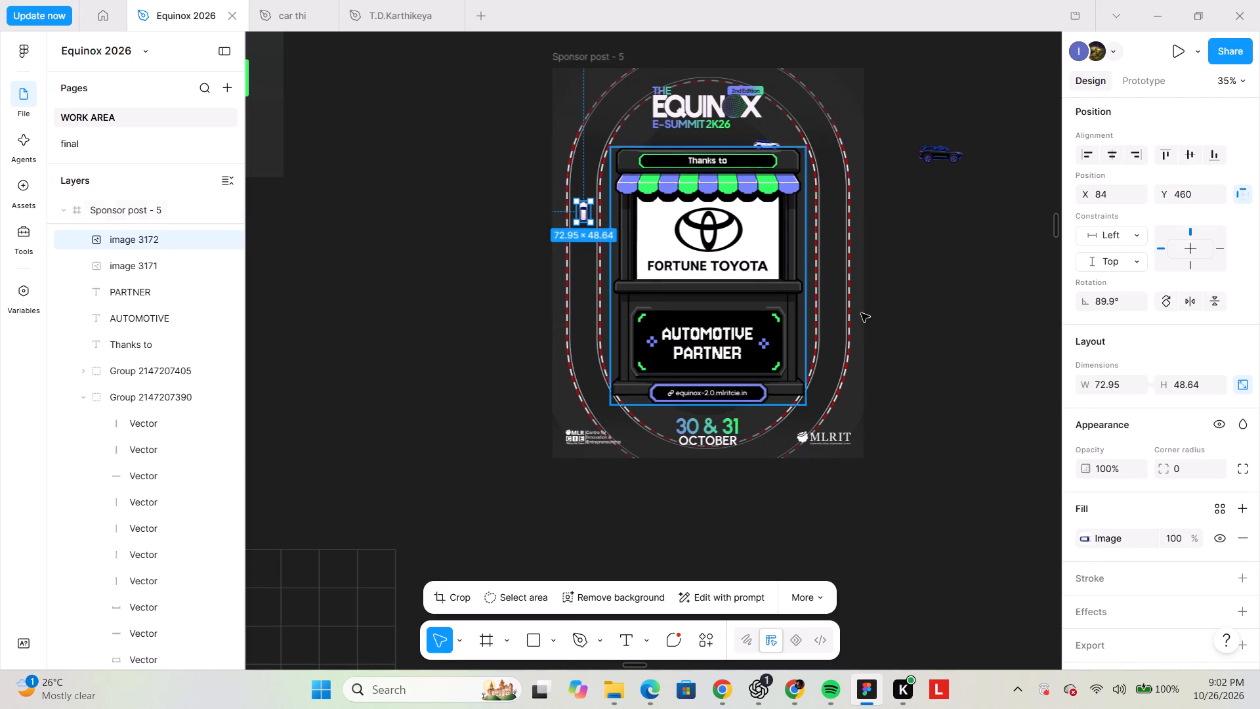
pyautogui.click(942, 343)
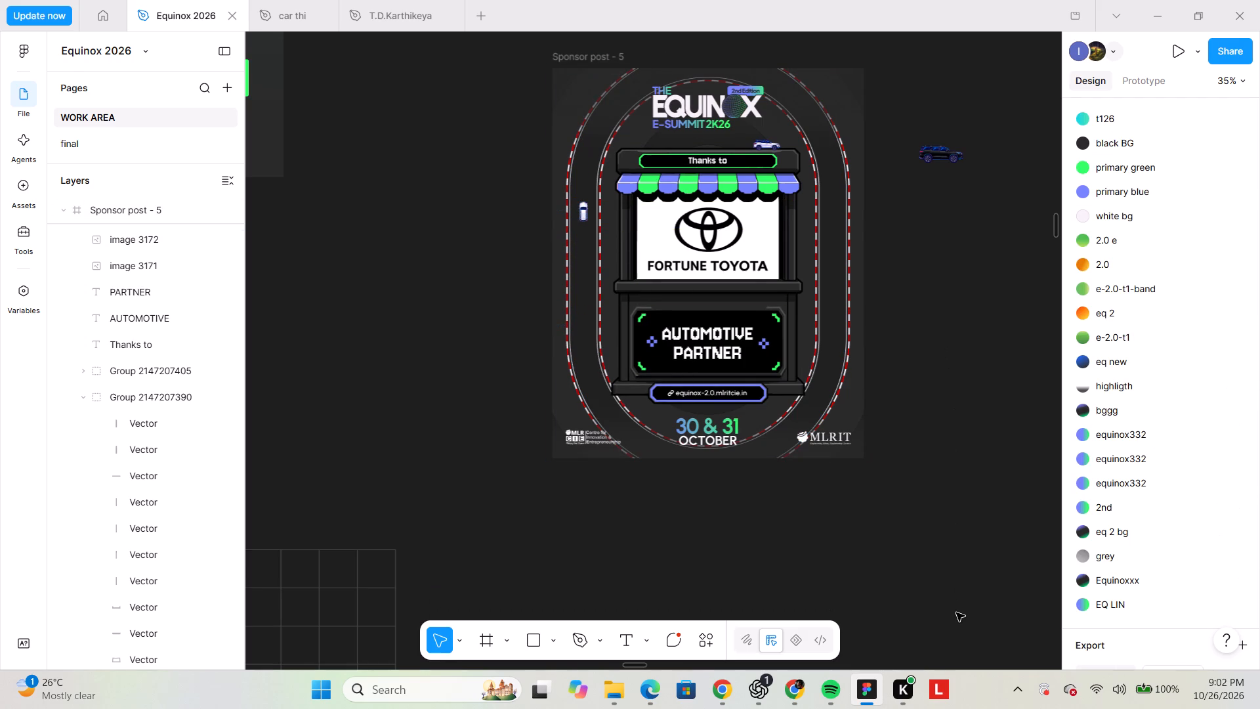
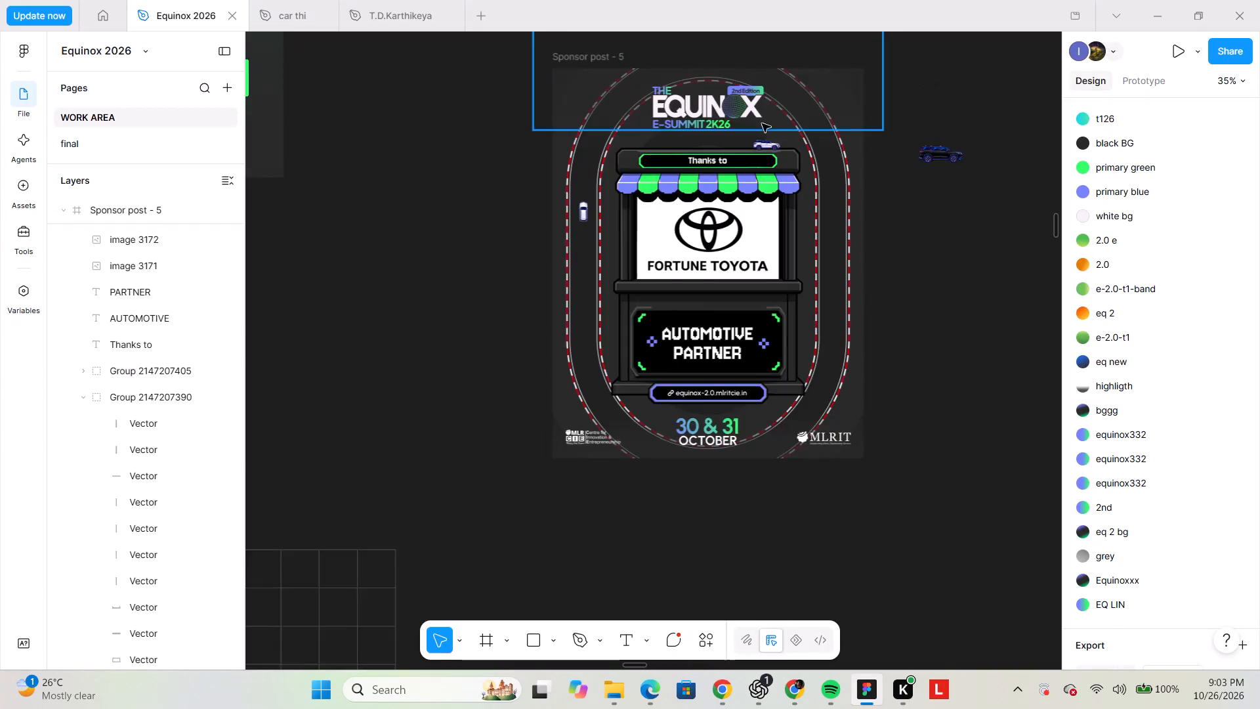
# Resize the white side-view car on the stall roof to 85 × 42.
pyautogui.keyDown('ctrl'); pyautogui.scroll(4, 762, 123); pyautogui.keyUp('ctrl')
pyautogui.click(747, 200)
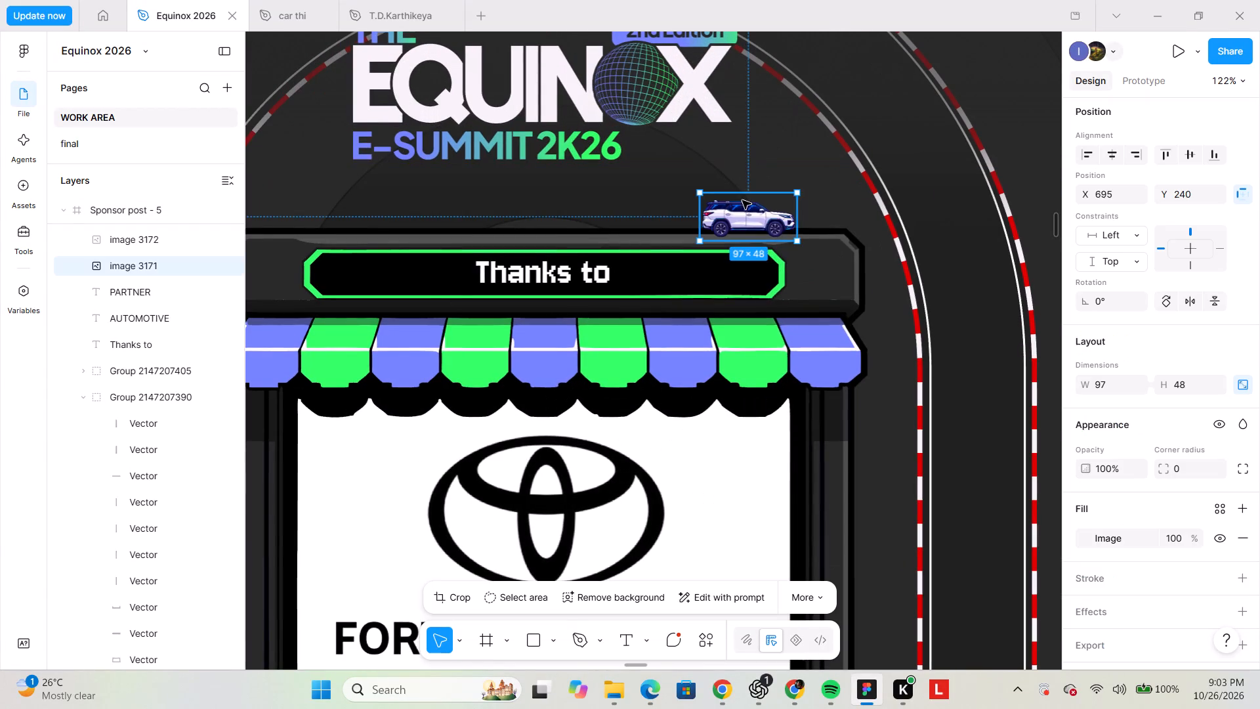
pyautogui.keyDown('ctrl'); pyautogui.scroll(4, 715, 186); pyautogui.keyUp('ctrl')
pyautogui.moveTo(664, 204); pyautogui.dragTo(690, 221)
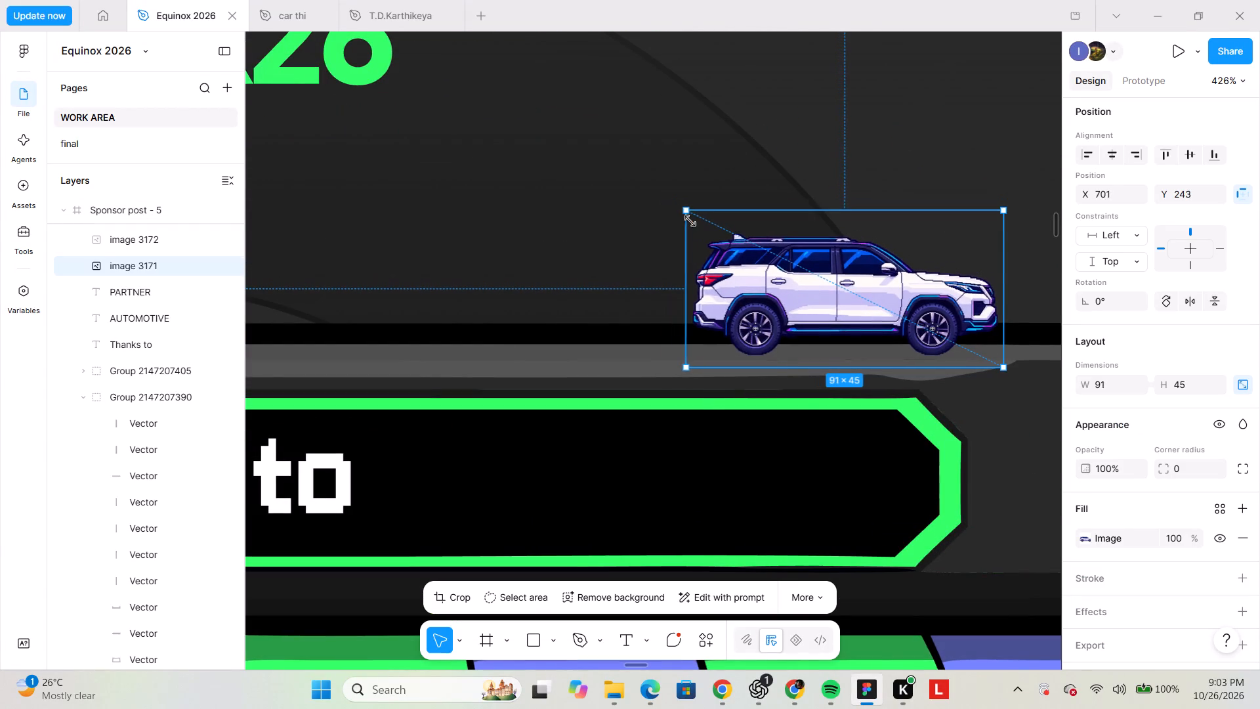
pyautogui.moveTo(690, 221); pyautogui.dragTo(707, 226)
pyautogui.keyDown('ctrl'); pyautogui.scroll(-8, 707, 226); pyautogui.keyUp('ctrl')
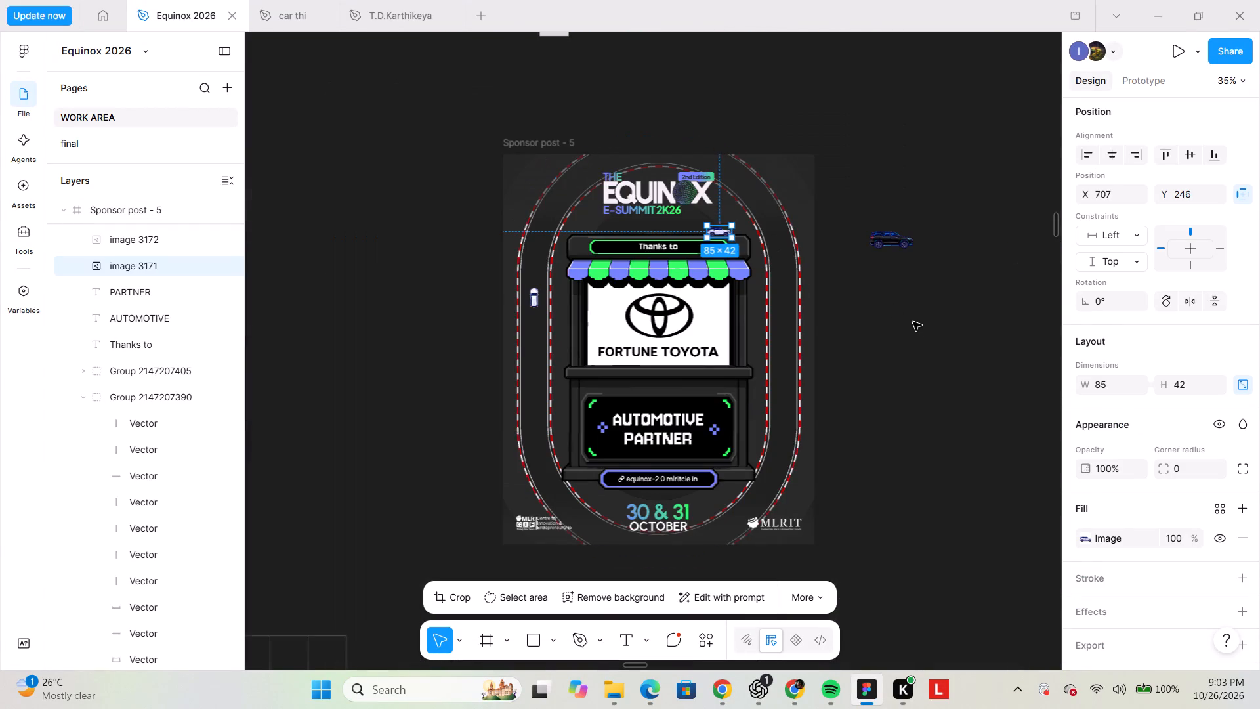
pyautogui.click(917, 324)
pyautogui.keyDown('ctrl'); pyautogui.scroll(1, 752, 165); pyautogui.keyUp('ctrl')
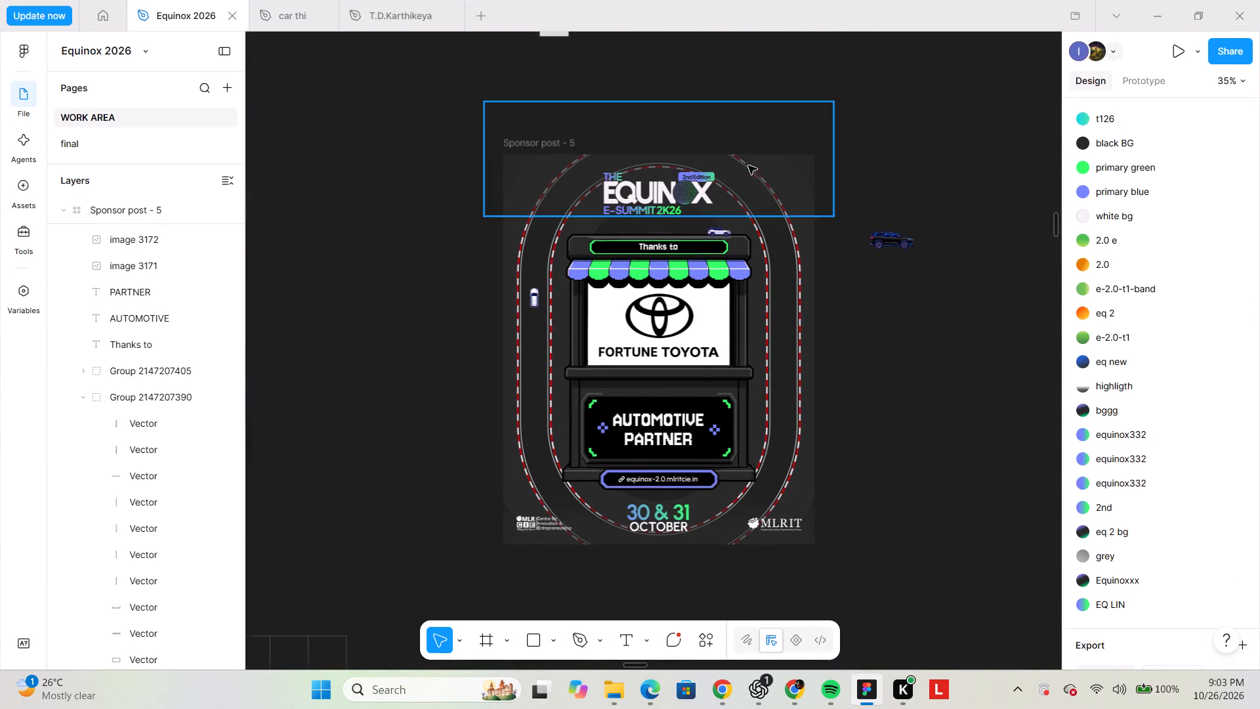
pyautogui.keyDown('ctrl'); pyautogui.scroll(3, 748, 165); pyautogui.keyUp('ctrl')
pyautogui.click(652, 393)
pyautogui.keyDown('shift'); pyautogui.click(654, 386); pyautogui.keyUp('shift')
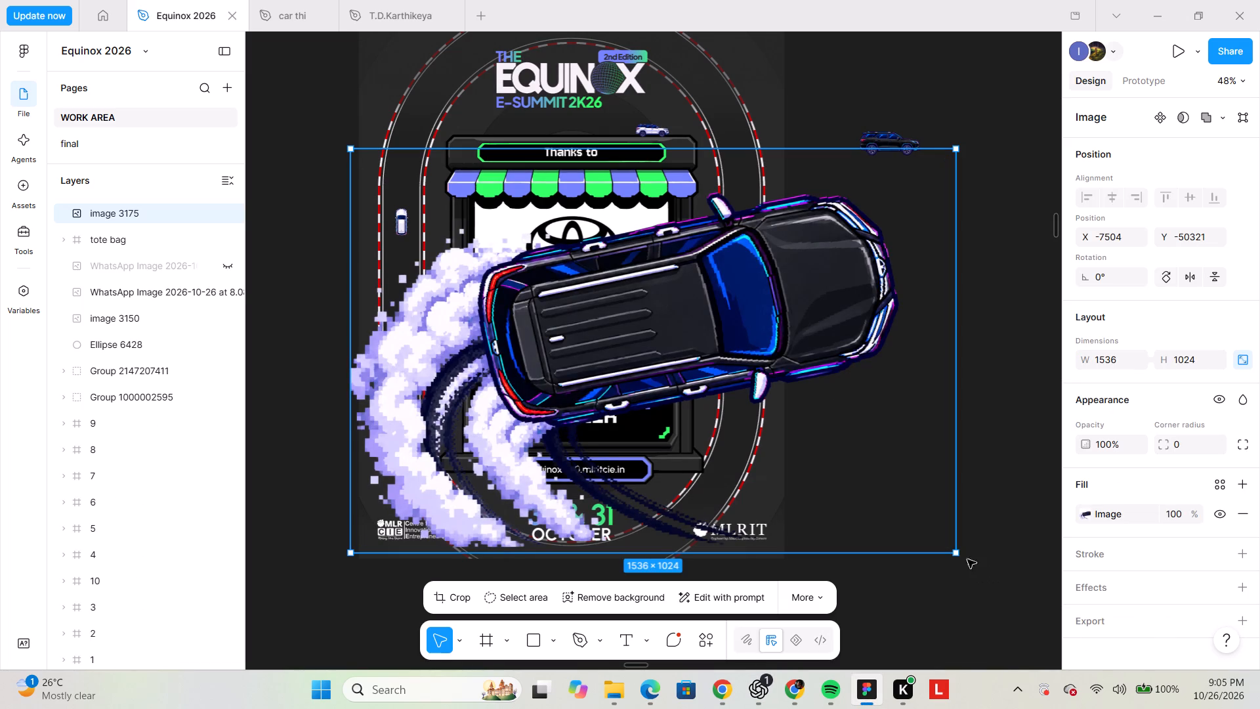
pyautogui.moveTo(956, 551); pyautogui.dragTo(437, 229)
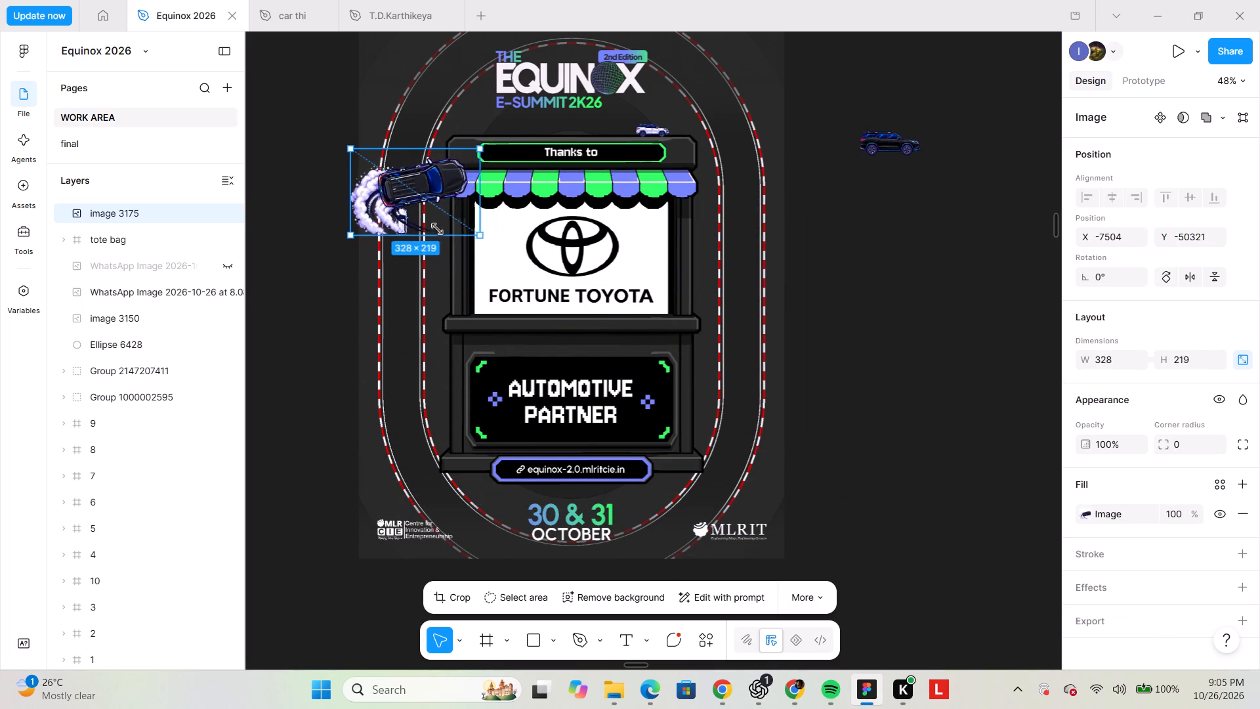
pyautogui.moveTo(437, 229); pyautogui.dragTo(409, 201)
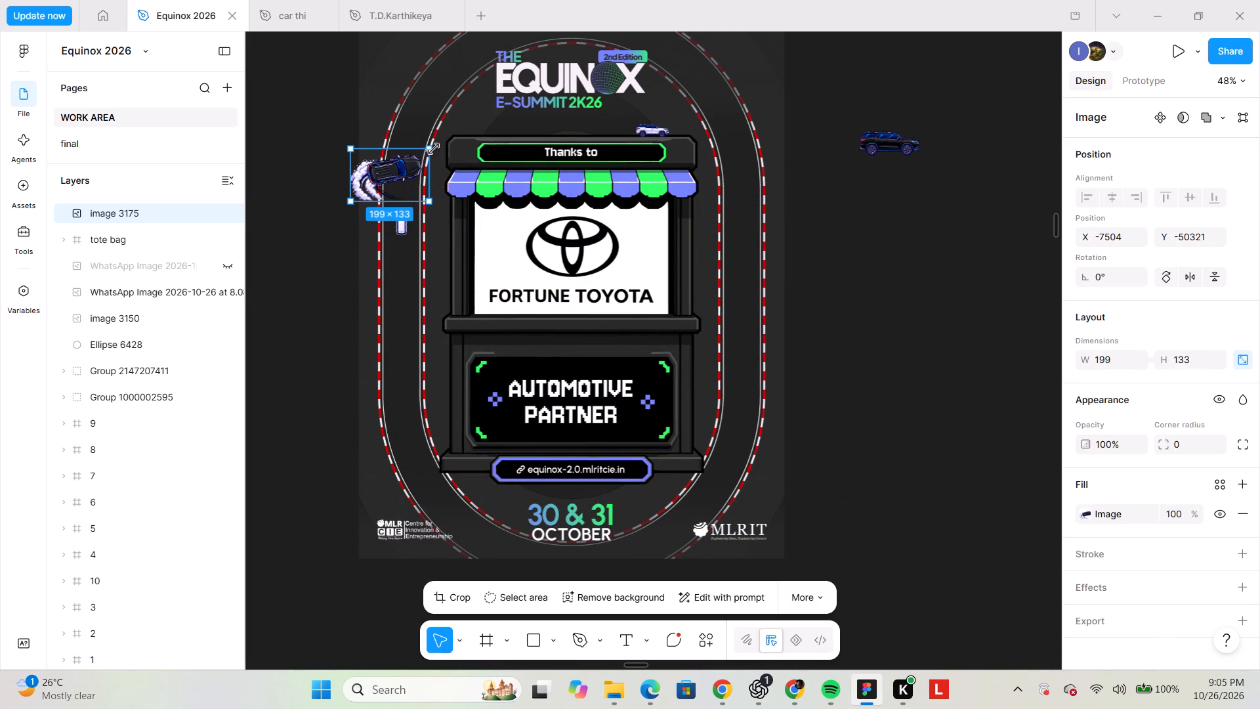
# Rotate the drifting car image to about -147° and move it onto the track's lower-right bend.
pyautogui.moveTo(433, 141); pyautogui.dragTo(367, 240)
pyautogui.moveTo(382, 193); pyautogui.dragTo(735, 441)
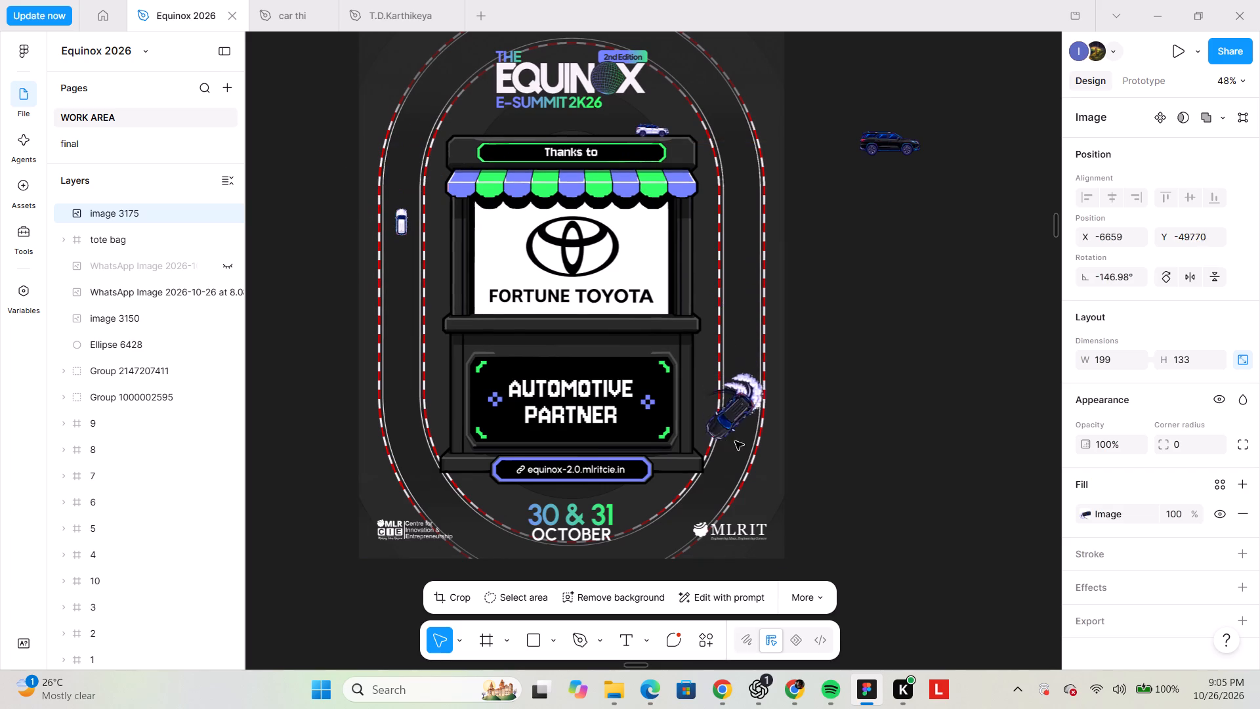
pyautogui.moveTo(735, 441); pyautogui.dragTo(715, 493)
# Shrink the drifting car image to about 80 × 54 and place it inside the lower-right bend's lane, above the MLRIT logo.
pyautogui.keyDown('ctrl'); pyautogui.scroll(3, 724, 491); pyautogui.keyUp('ctrl')
pyautogui.keyDown('ctrl'); pyautogui.scroll(1, 782, 488); pyautogui.keyUp('ctrl')
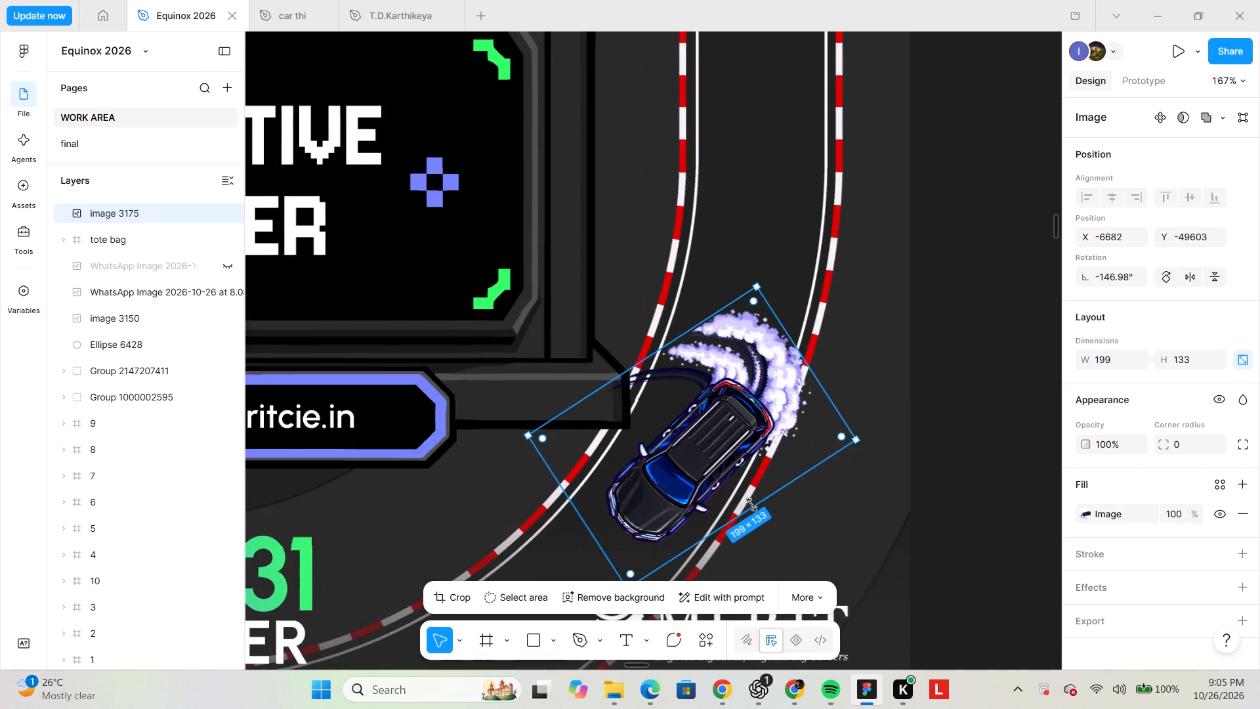
pyautogui.scroll(-1, 719, 496)
pyautogui.moveTo(629, 490); pyautogui.dragTo(663, 424)
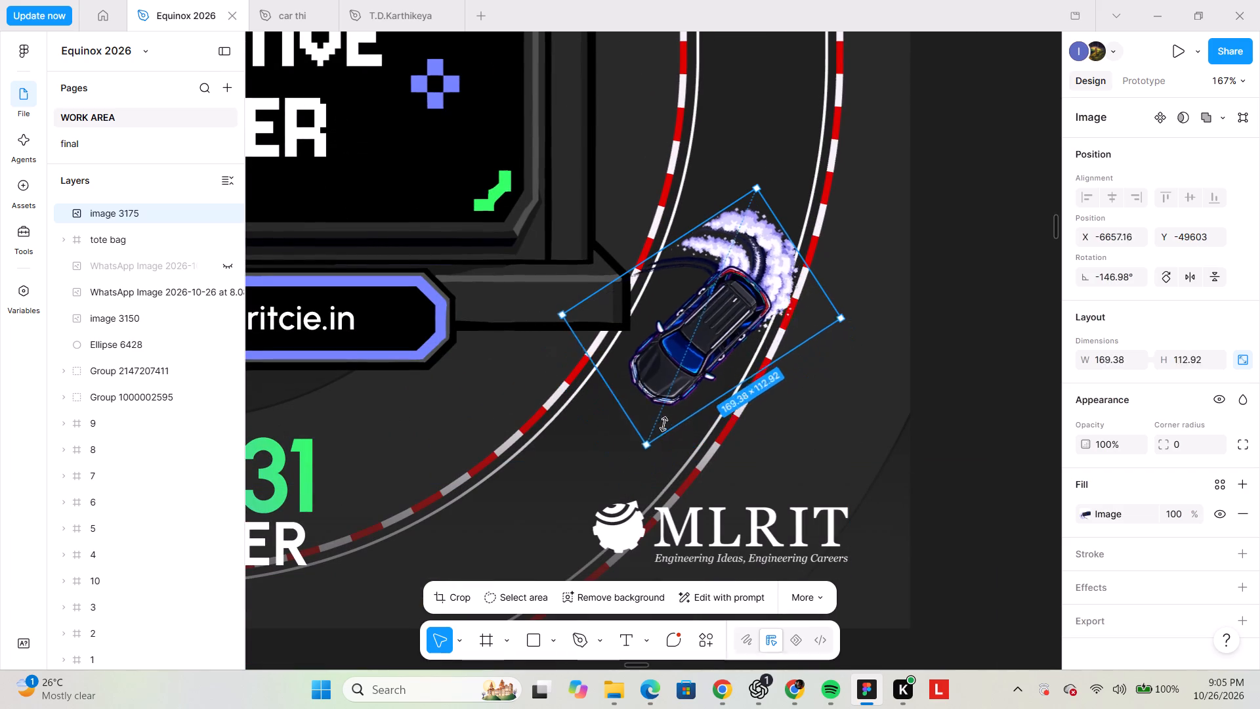
pyautogui.moveTo(663, 424); pyautogui.dragTo(710, 306)
pyautogui.moveTo(728, 240); pyautogui.dragTo(622, 406)
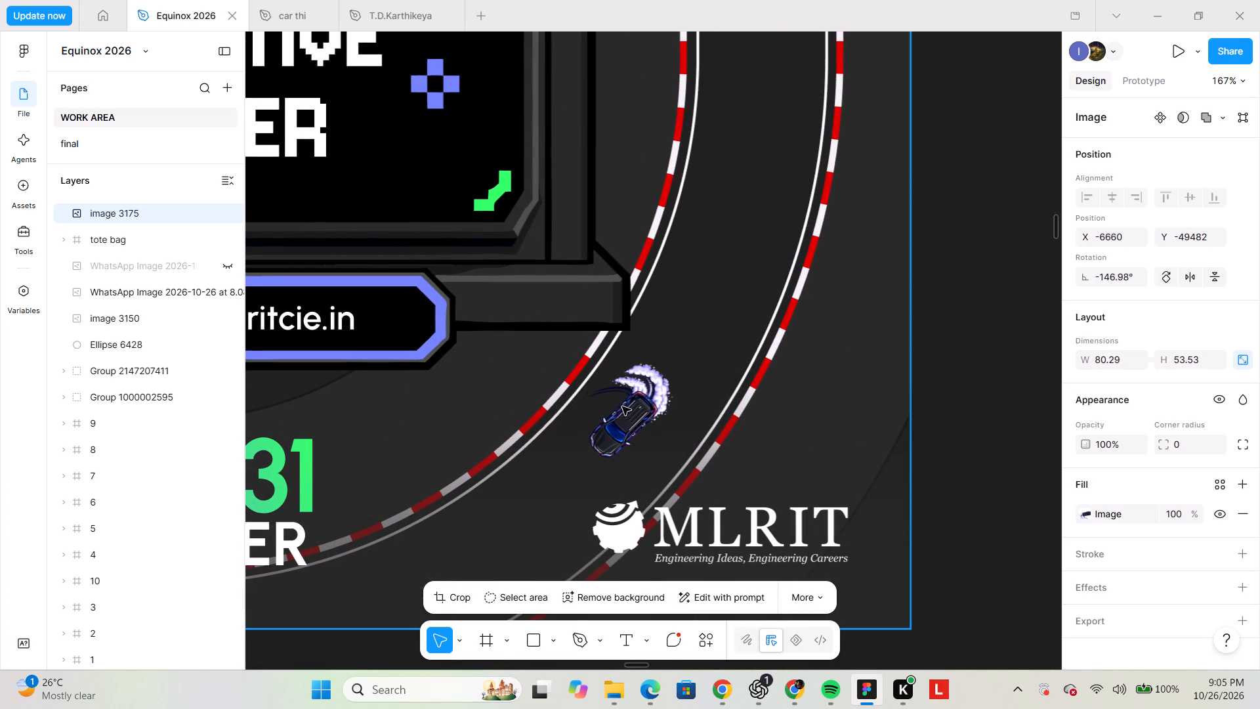
pyautogui.moveTo(622, 406); pyautogui.dragTo(623, 406)
# Turn the drifting car to about 152° rotation and lower it slightly within the lower-right bend.
pyautogui.moveTo(699, 418); pyautogui.dragTo(685, 471)
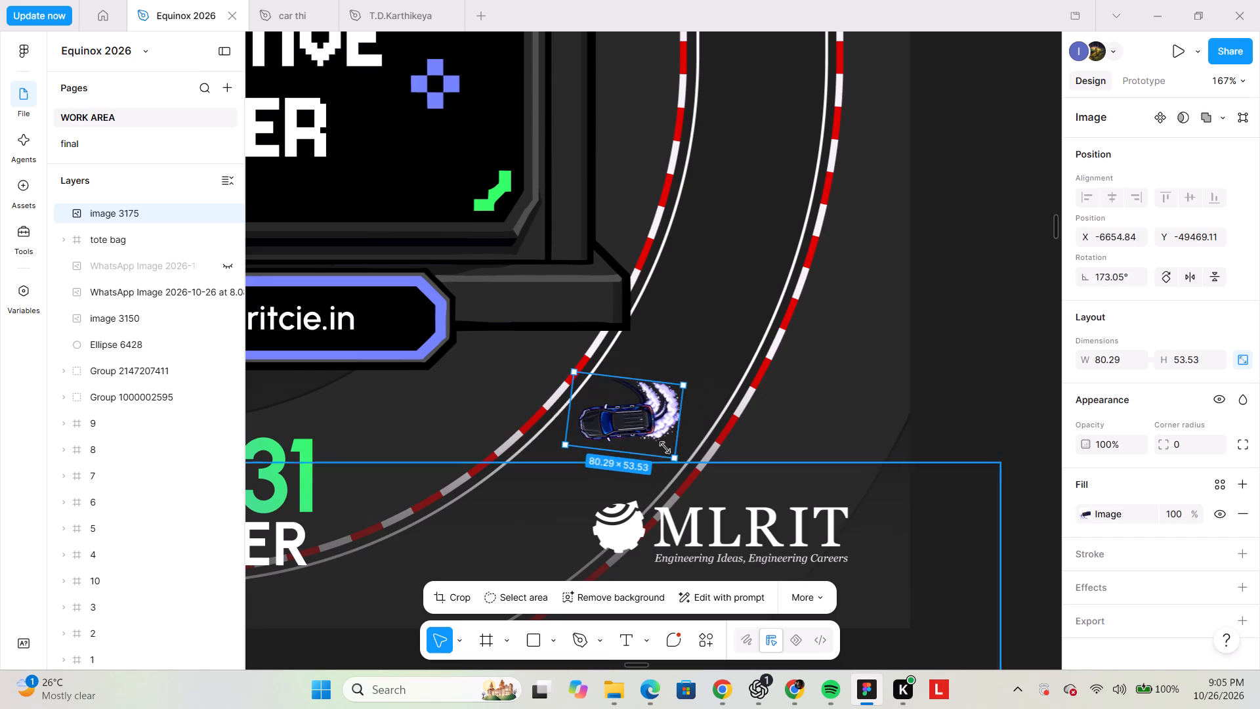
pyautogui.moveTo(629, 408); pyautogui.dragTo(632, 432)
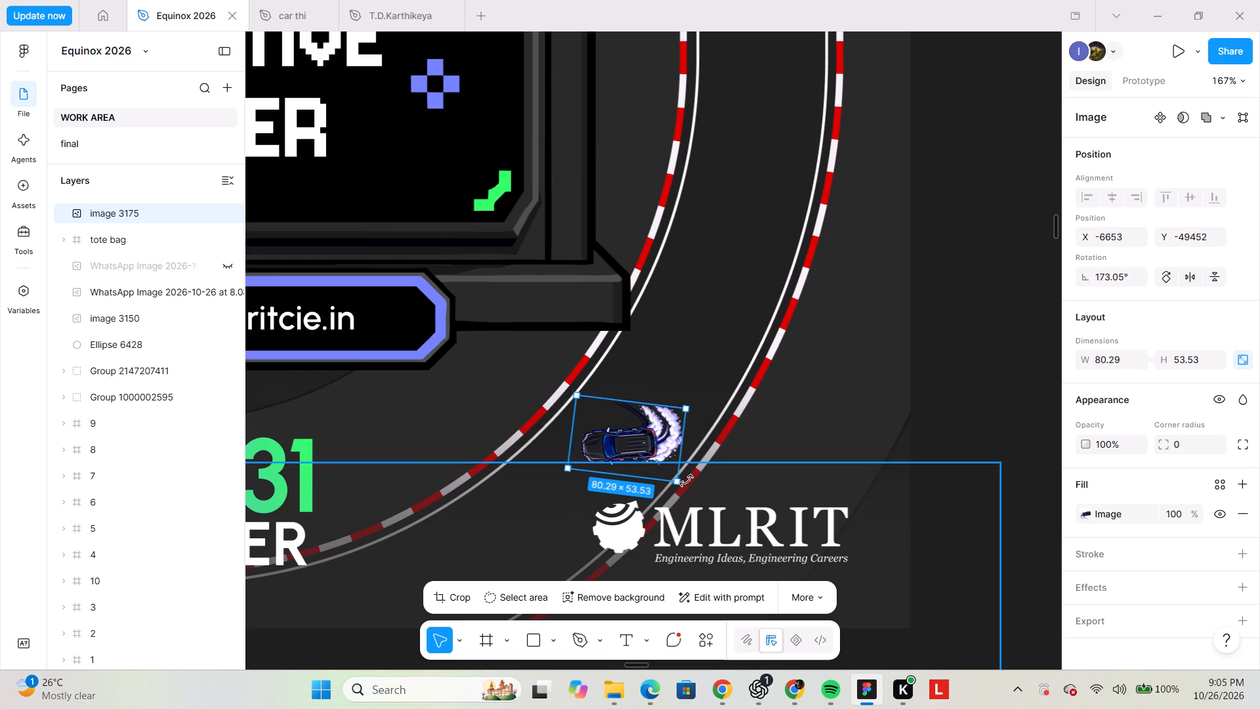
pyautogui.moveTo(686, 485); pyautogui.dragTo(668, 507)
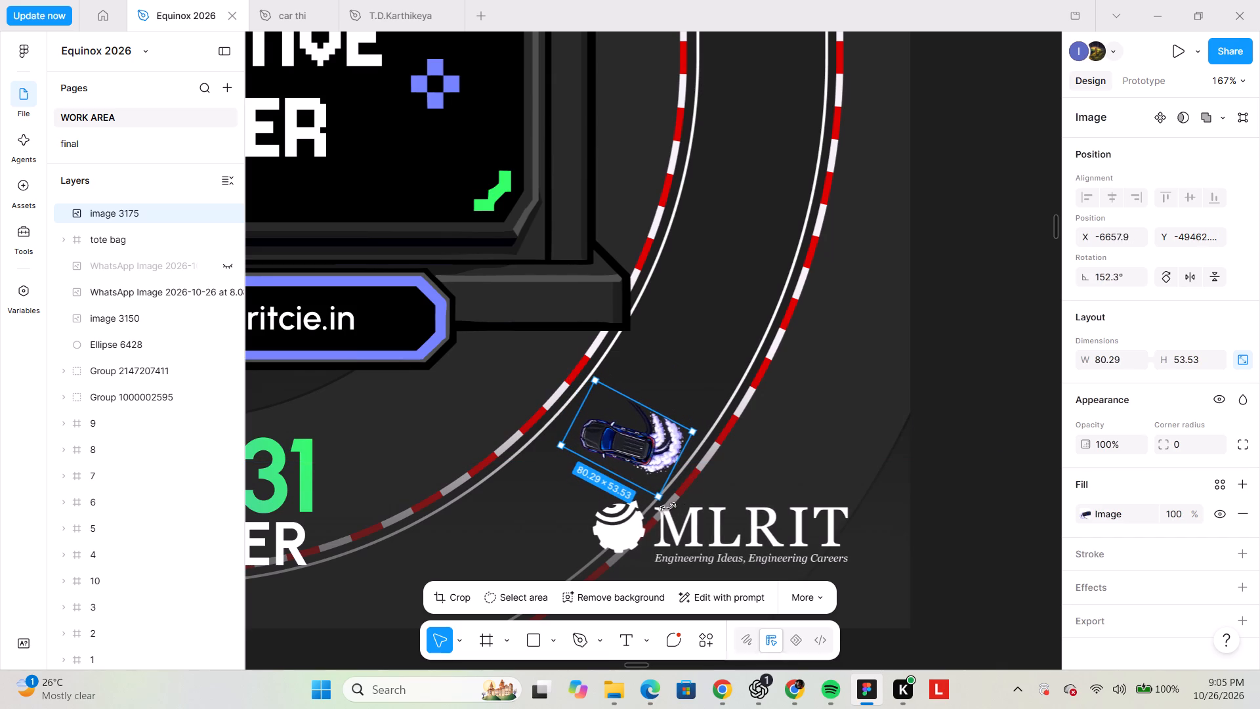
pyautogui.moveTo(668, 507); pyautogui.dragTo(667, 507)
pyautogui.scroll(-1, 700, 435)
pyautogui.keyDown('ctrl'); pyautogui.click(964, 403); pyautogui.keyUp('ctrl')
pyautogui.keyDown('ctrl'); pyautogui.scroll(-1, 964, 403); pyautogui.keyUp('ctrl')
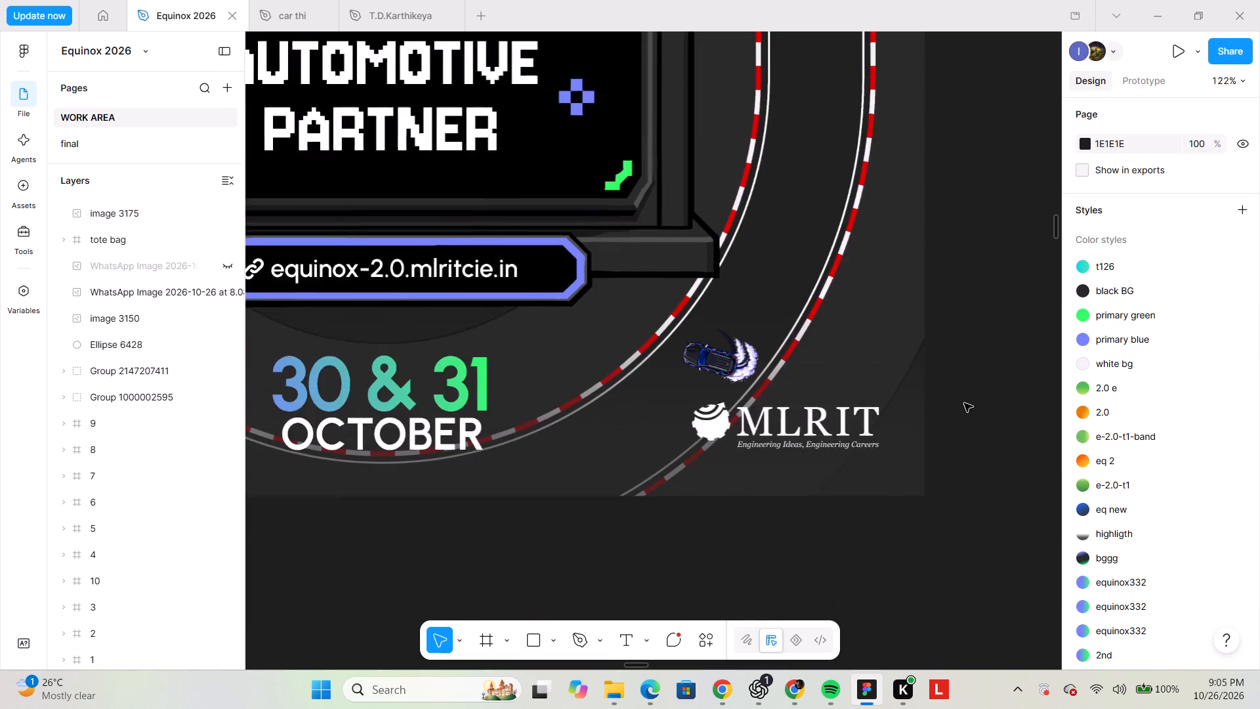
pyautogui.keyDown('ctrl'); pyautogui.scroll(-1, 964, 403); pyautogui.keyUp('ctrl')
# Fine-tune the drifting car's position in the lower-right bend to X -6669, Y -49457, just above the MLRIT logo.
pyautogui.keyDown('shift'); pyautogui.moveTo(776, 372); pyautogui.dragTo(765, 381); pyautogui.keyUp('shift')
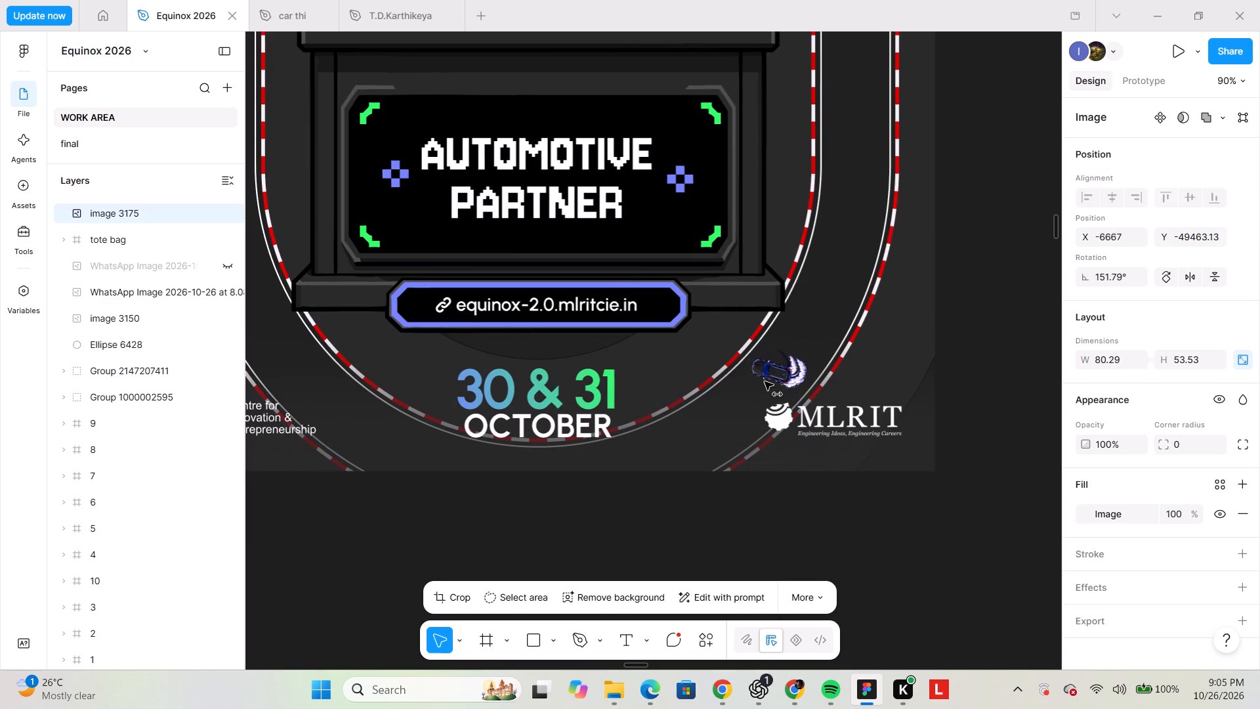
pyautogui.keyDown('shift'); pyautogui.moveTo(765, 381); pyautogui.dragTo(763, 388); pyautogui.keyUp('shift')
pyautogui.moveTo(776, 383); pyautogui.dragTo(770, 378)
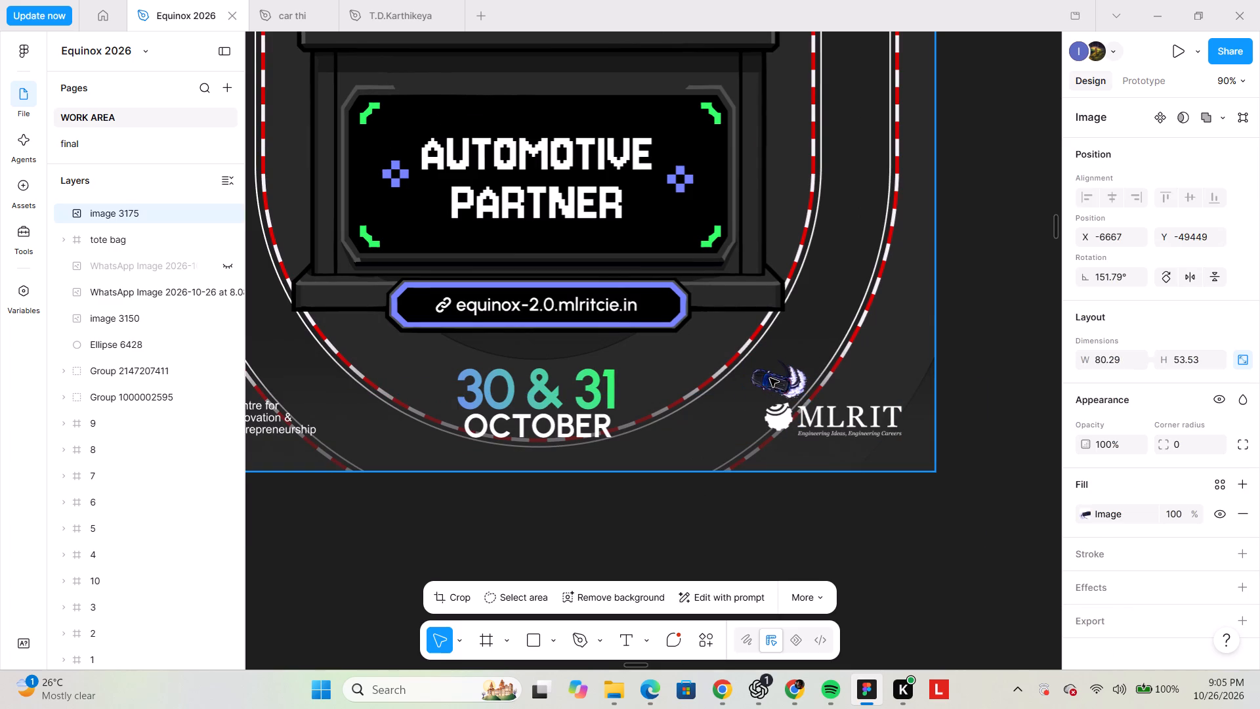
pyautogui.moveTo(770, 378); pyautogui.dragTo(768, 372)
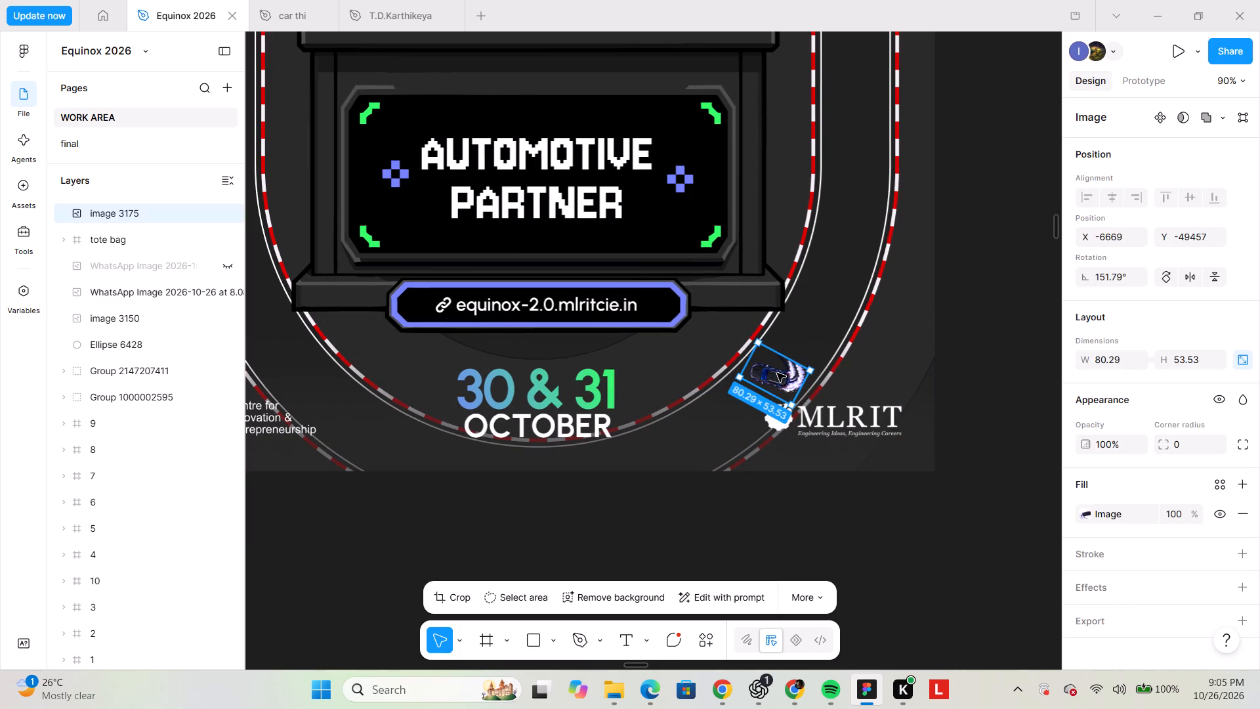
# Send the drifting car image backward many levels in the layer stack.
pyautogui.hotkey('ctrl', '[')
pyautogui.hotkey('ctrl', '[')
pyautogui.hotkey('ctrl', '[')
pyautogui.hotkey('ctrl', '[')
pyautogui.hotkey('ctrl', '[')
pyautogui.hotkey('ctrl', '[')
pyautogui.hotkey('ctrl', '[')
pyautogui.hotkey('ctrl', '[')
pyautogui.hotkey('ctrl', '[')
pyautogui.hotkey('ctrl', '[')
pyautogui.hotkey('ctrl', '[')
pyautogui.hotkey('ctrl', '[')
pyautogui.hotkey('ctrl', '[')
pyautogui.hotkey('ctrl', '[')
pyautogui.hotkey('ctrl', '[')
pyautogui.hotkey('ctrl', '[')
pyautogui.hotkey('ctrl', '[')
pyautogui.hotkey('ctrl', '[')
pyautogui.hotkey('ctrl', '[')
pyautogui.hotkey('ctrl', '[')
pyautogui.hotkey('ctrl', '[')
pyautogui.hotkey('ctrl', '[')
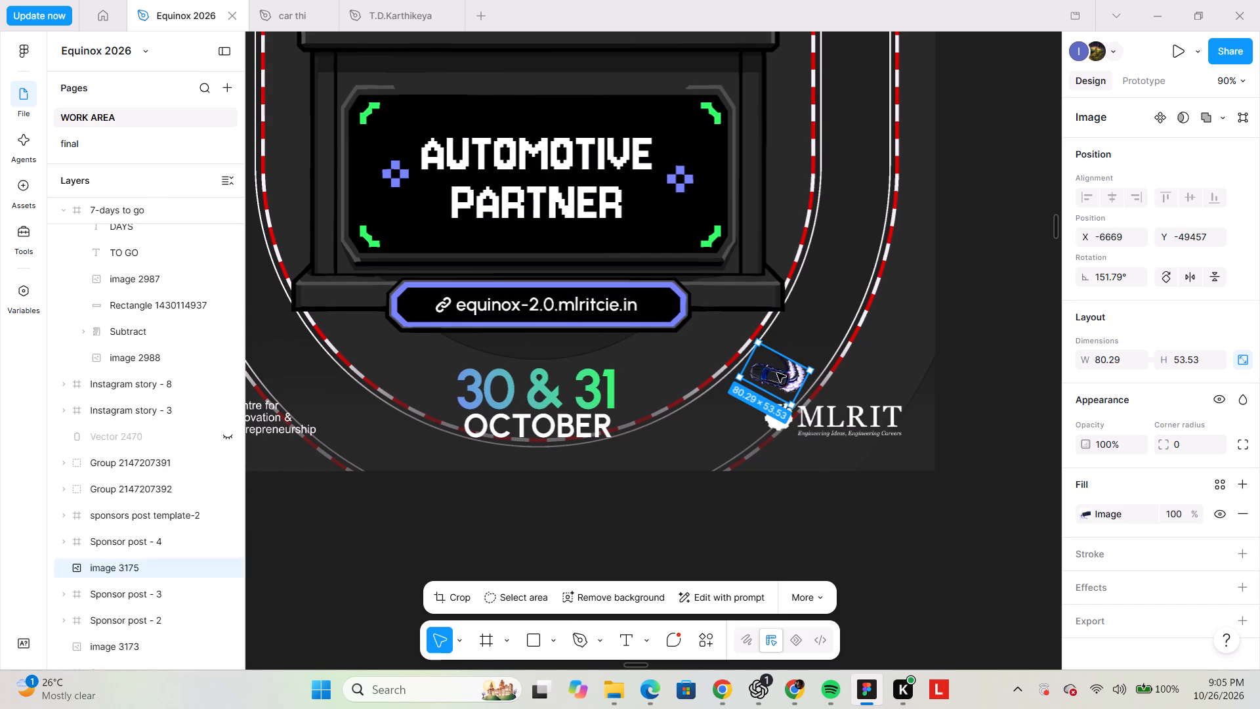
# Bring the drifting car image forward in the layer stack until it sits directly above the Sponsor post - 5 frame.
pyautogui.hotkey('ctrl', ']')
pyautogui.hotkey('ctrl', ']')
pyautogui.hotkey('ctrl', ']')
pyautogui.hotkey('ctrl', ']')
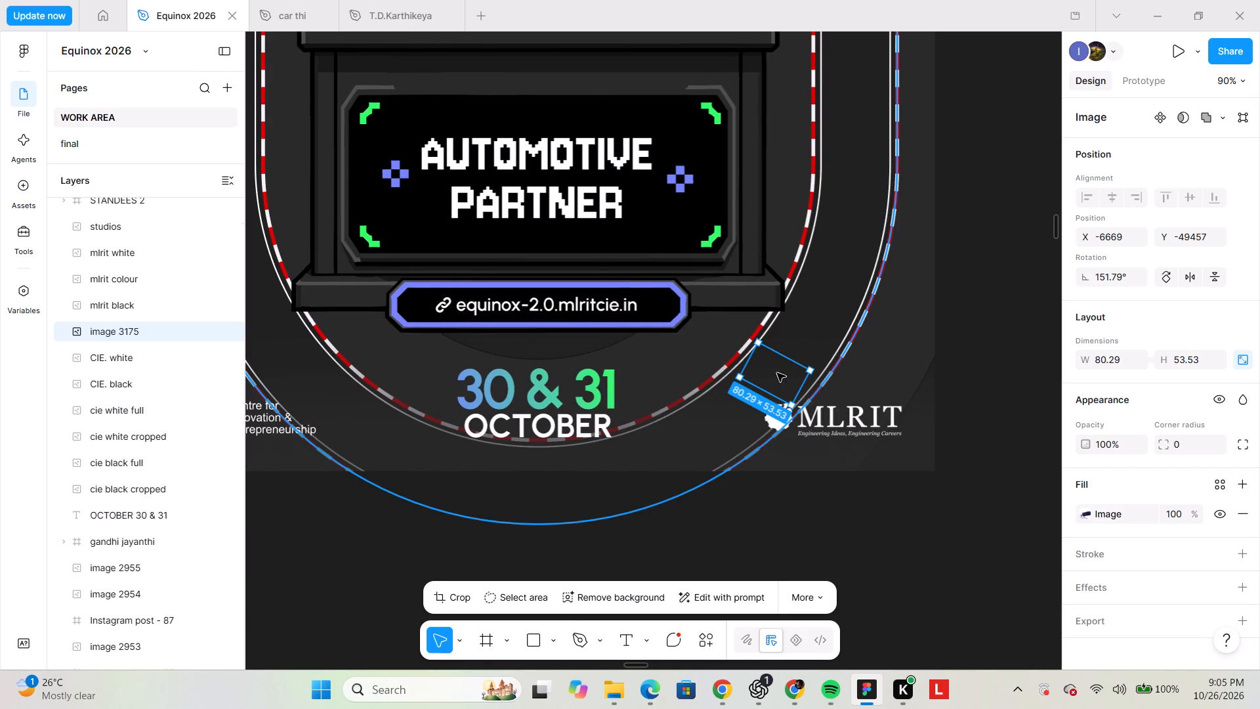
pyautogui.hotkey('ctrl', ']')
pyautogui.hotkey('ctrl', ']')
pyautogui.hotkey('ctrl', ']')
pyautogui.hotkey('ctrl', ']')
pyautogui.hotkey('ctrl', ']')
pyautogui.hotkey('ctrl', ']')
pyautogui.hotkey('ctrl', ']')
pyautogui.hotkey('ctrl', ']')
pyautogui.hotkey('ctrl', ']')
pyautogui.hotkey('ctrl', ']')
pyautogui.hotkey('ctrl', ']')
pyautogui.hotkey('ctrl', ']')
pyautogui.hotkey('ctrl', ']')
pyautogui.hotkey('ctrl', ']')
pyautogui.hotkey('ctrl', ']')
pyautogui.hotkey('ctrl', ']')
pyautogui.hotkey('ctrl', ']')
pyautogui.hotkey('ctrl', ']')
pyautogui.hotkey('ctrl', ']')
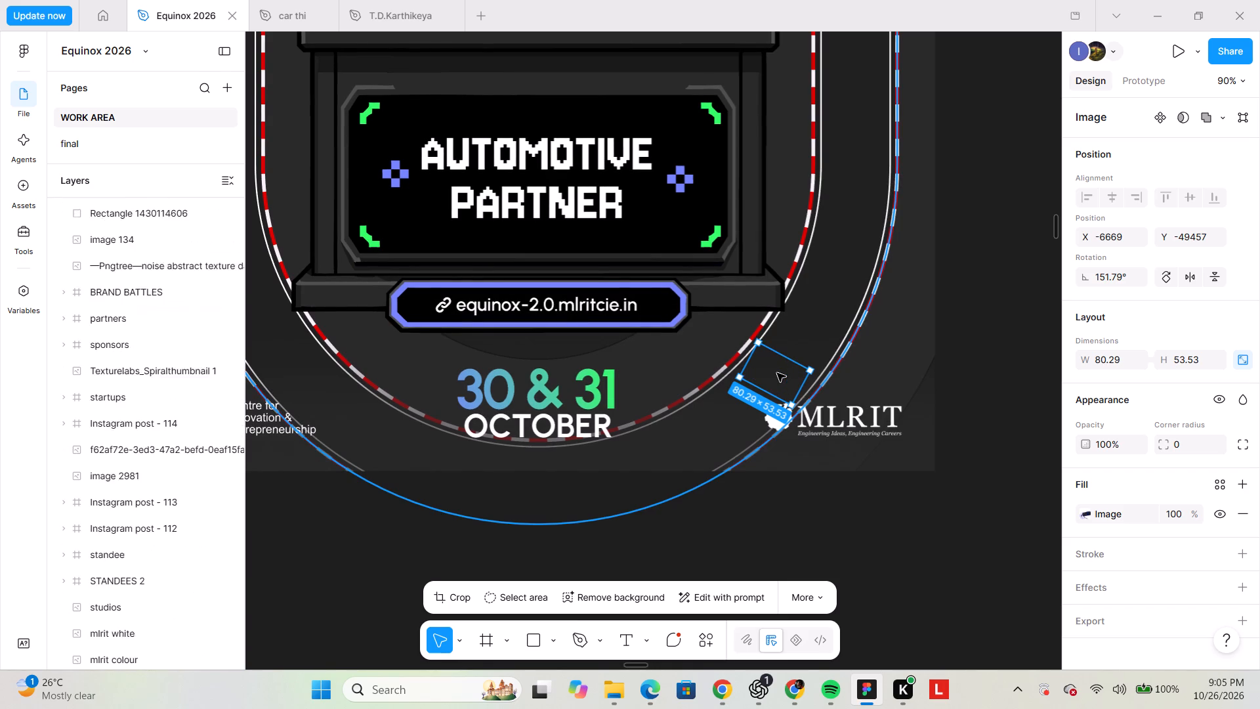
pyautogui.hotkey('ctrl', ']')
pyautogui.hotkey('ctrl', ']')
pyautogui.hotkey('ctrl', ']')
pyautogui.hotkey('ctrl', ']')
pyautogui.hotkey('ctrl', ']')
pyautogui.hotkey('ctrl', ']')
pyautogui.hotkey('ctrl', ']')
pyautogui.hotkey('ctrl', ']')
pyautogui.hotkey('ctrl', ']')
pyautogui.hotkey('ctrl', ']')
pyautogui.hotkey('ctrl', ']')
pyautogui.hotkey('ctrl', ']')
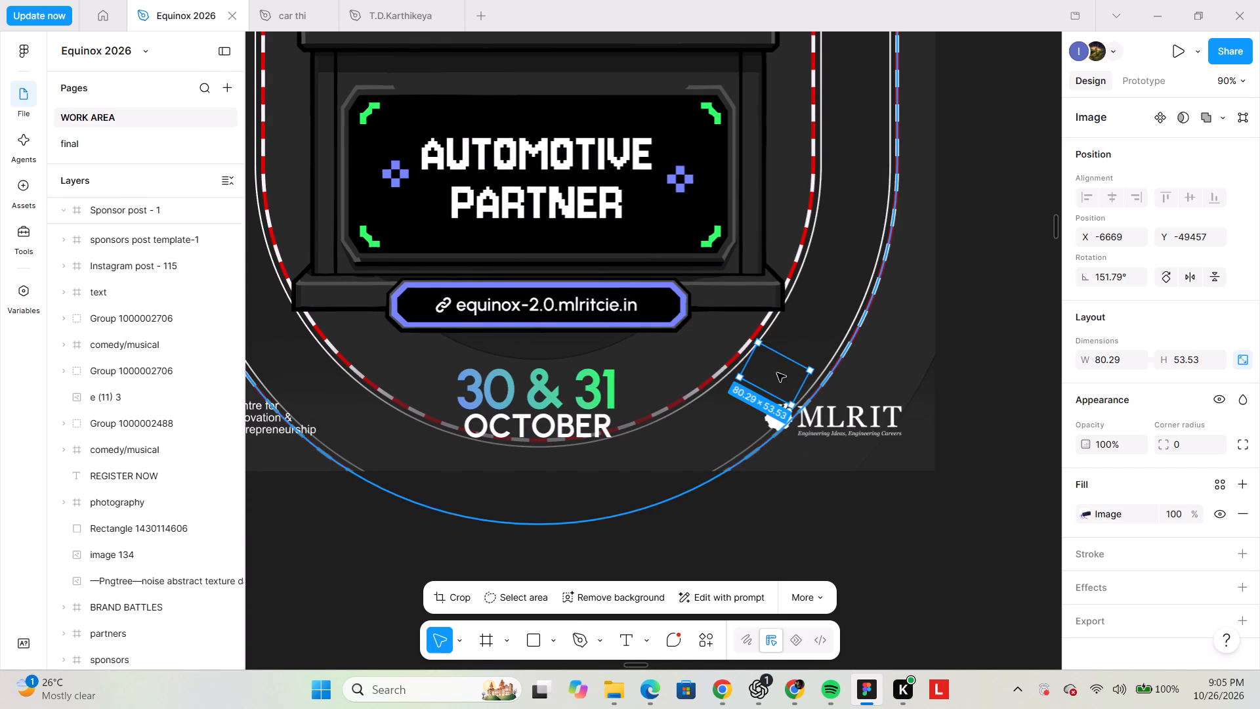
pyautogui.hotkey('ctrl', ']')
pyautogui.hotkey('ctrl', ']')
pyautogui.hotkey('ctrl', ']')
pyautogui.hotkey('ctrl', '[')
pyautogui.hotkey('ctrl', '[')
pyautogui.hotkey('ctrl', '[')
pyautogui.hotkey('ctrl', ']')
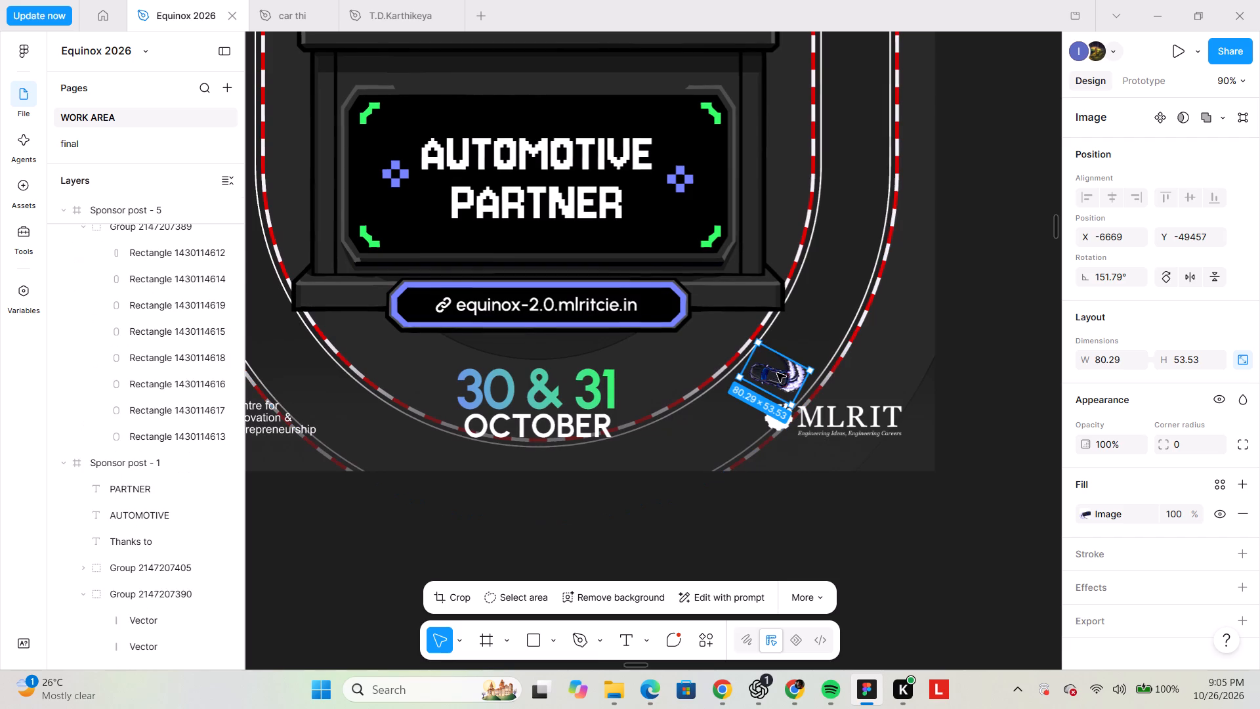
pyautogui.click(1003, 466)
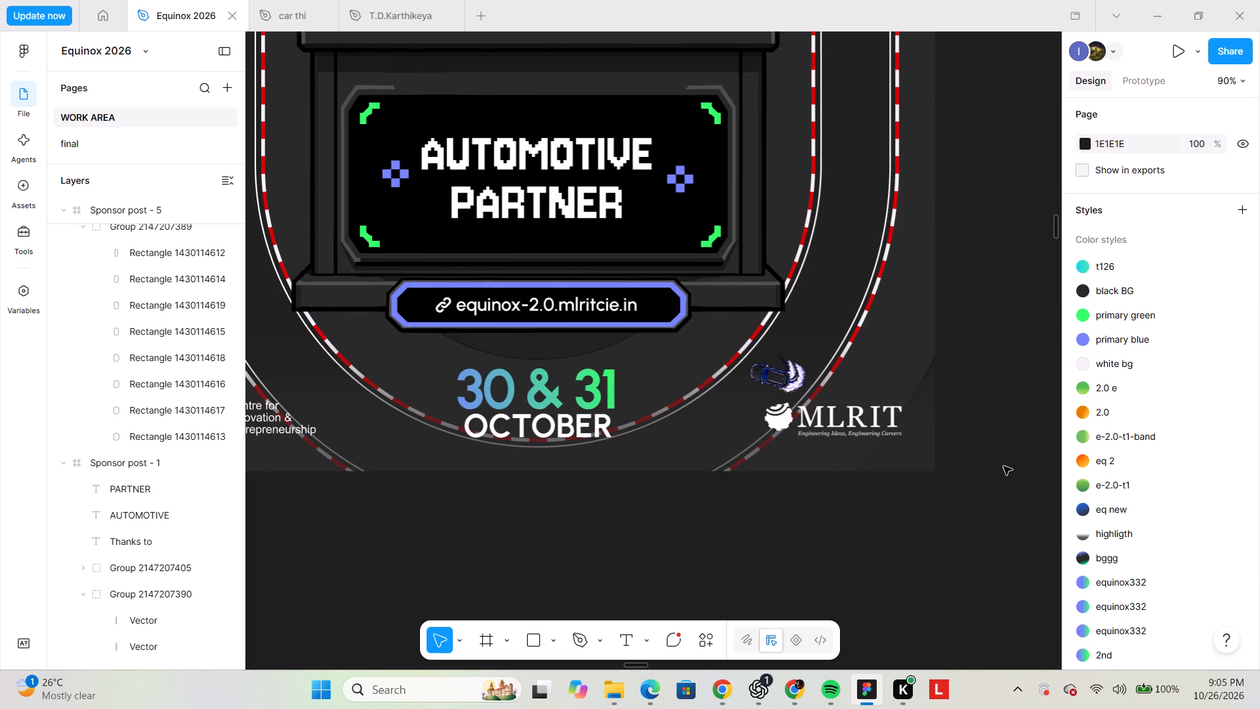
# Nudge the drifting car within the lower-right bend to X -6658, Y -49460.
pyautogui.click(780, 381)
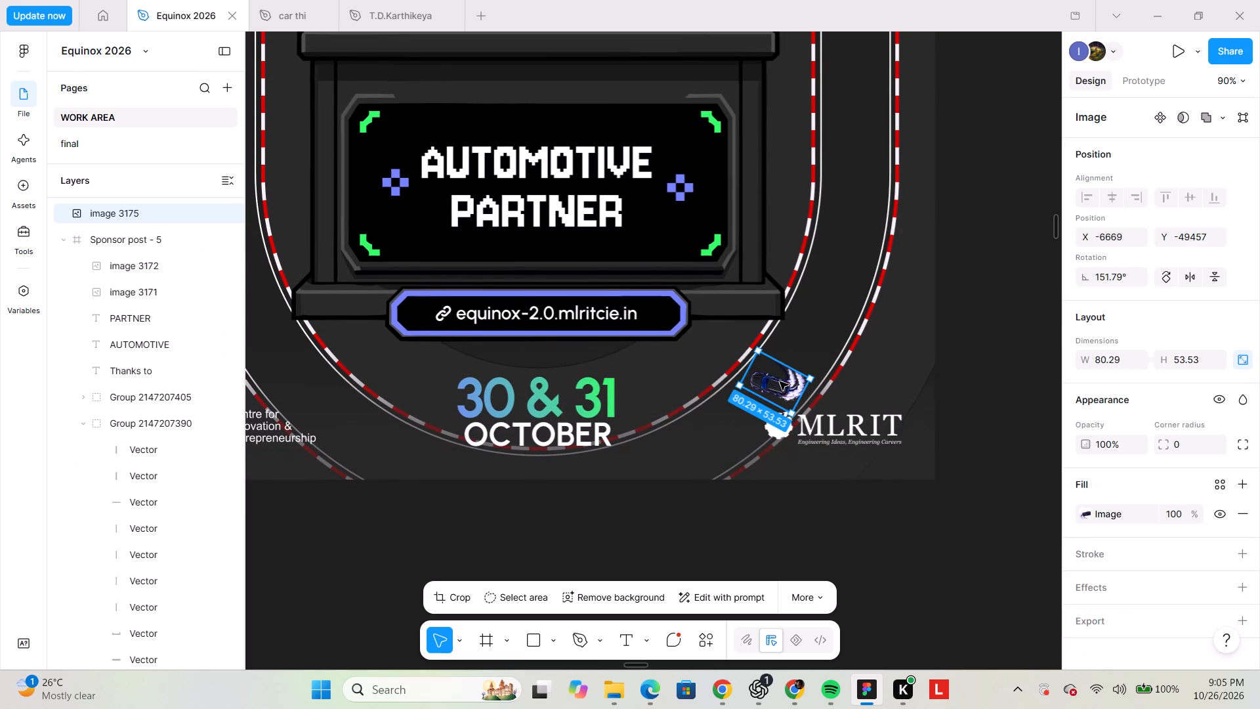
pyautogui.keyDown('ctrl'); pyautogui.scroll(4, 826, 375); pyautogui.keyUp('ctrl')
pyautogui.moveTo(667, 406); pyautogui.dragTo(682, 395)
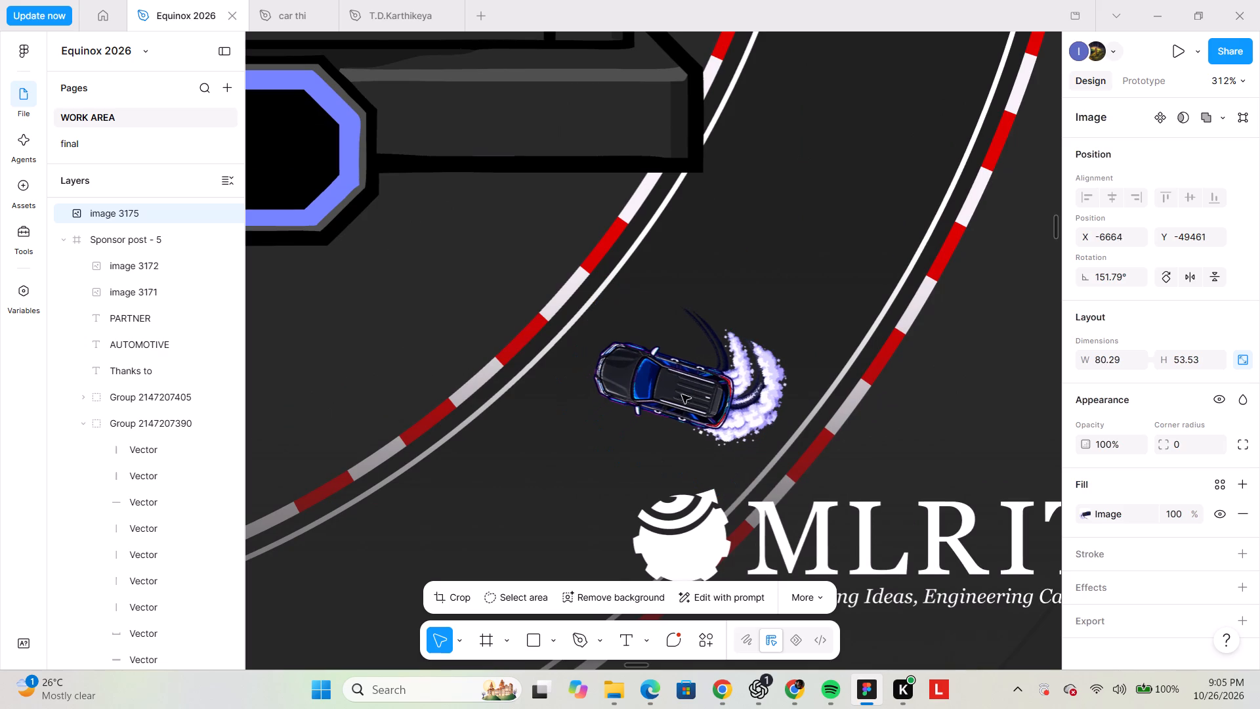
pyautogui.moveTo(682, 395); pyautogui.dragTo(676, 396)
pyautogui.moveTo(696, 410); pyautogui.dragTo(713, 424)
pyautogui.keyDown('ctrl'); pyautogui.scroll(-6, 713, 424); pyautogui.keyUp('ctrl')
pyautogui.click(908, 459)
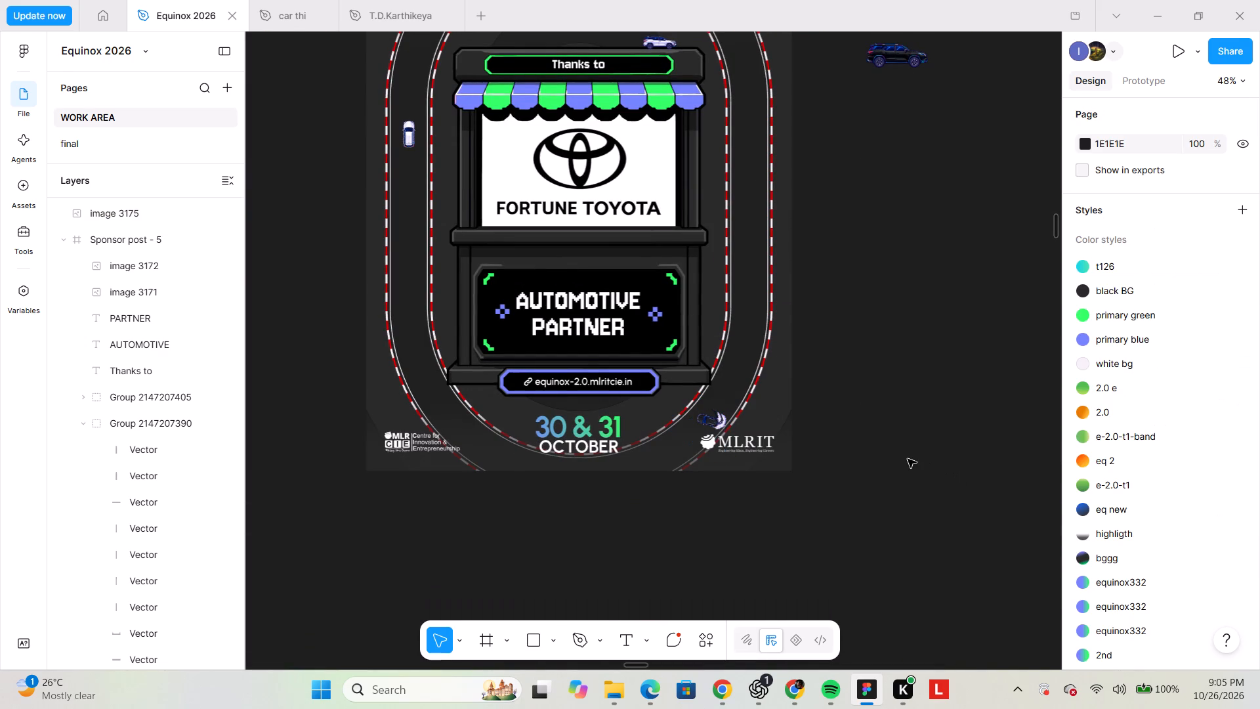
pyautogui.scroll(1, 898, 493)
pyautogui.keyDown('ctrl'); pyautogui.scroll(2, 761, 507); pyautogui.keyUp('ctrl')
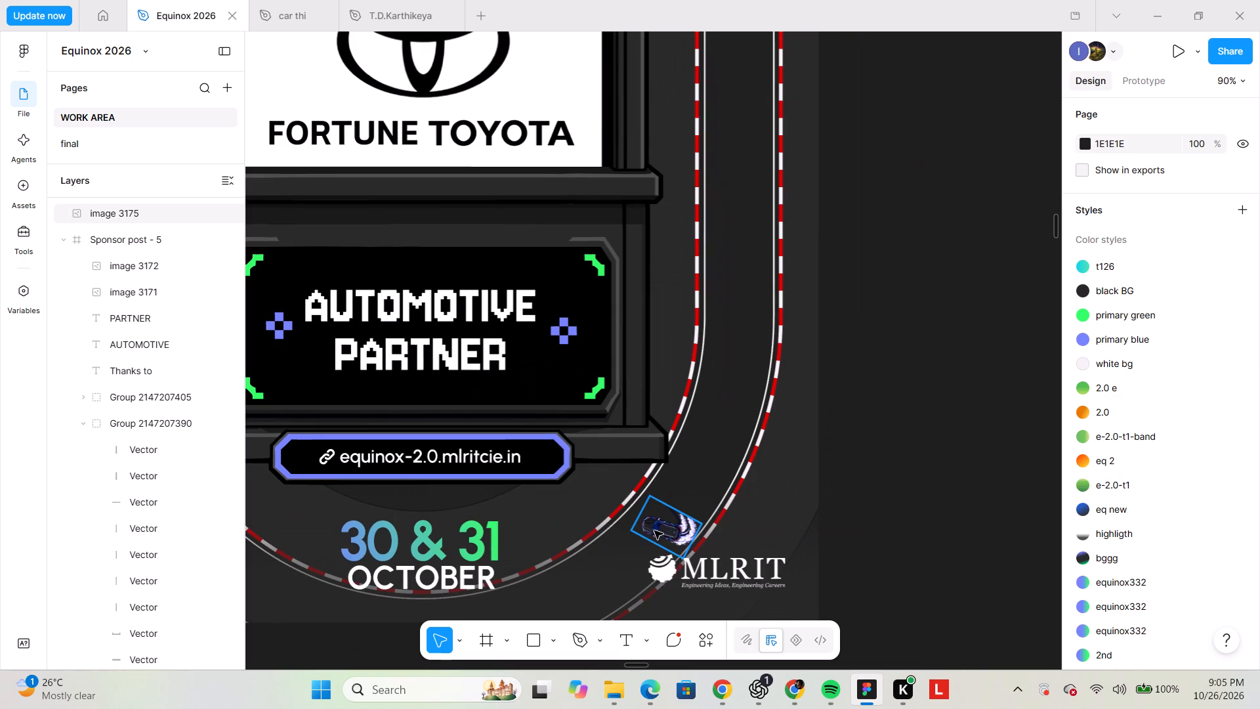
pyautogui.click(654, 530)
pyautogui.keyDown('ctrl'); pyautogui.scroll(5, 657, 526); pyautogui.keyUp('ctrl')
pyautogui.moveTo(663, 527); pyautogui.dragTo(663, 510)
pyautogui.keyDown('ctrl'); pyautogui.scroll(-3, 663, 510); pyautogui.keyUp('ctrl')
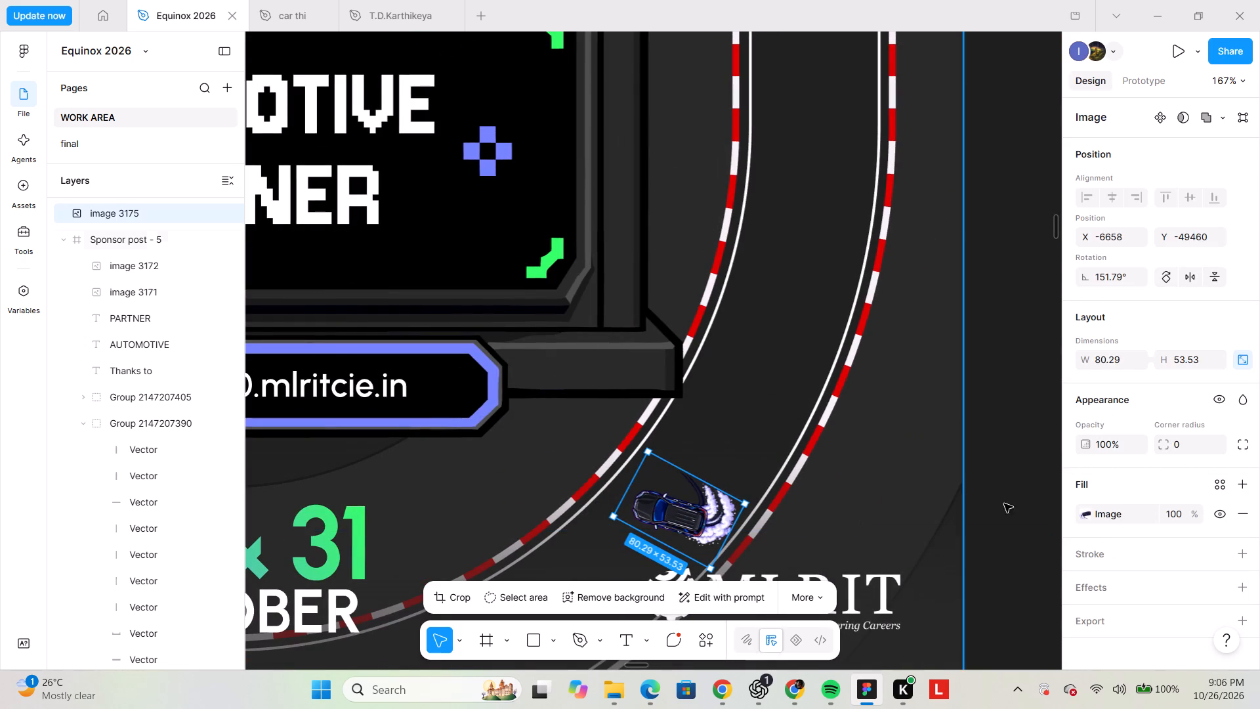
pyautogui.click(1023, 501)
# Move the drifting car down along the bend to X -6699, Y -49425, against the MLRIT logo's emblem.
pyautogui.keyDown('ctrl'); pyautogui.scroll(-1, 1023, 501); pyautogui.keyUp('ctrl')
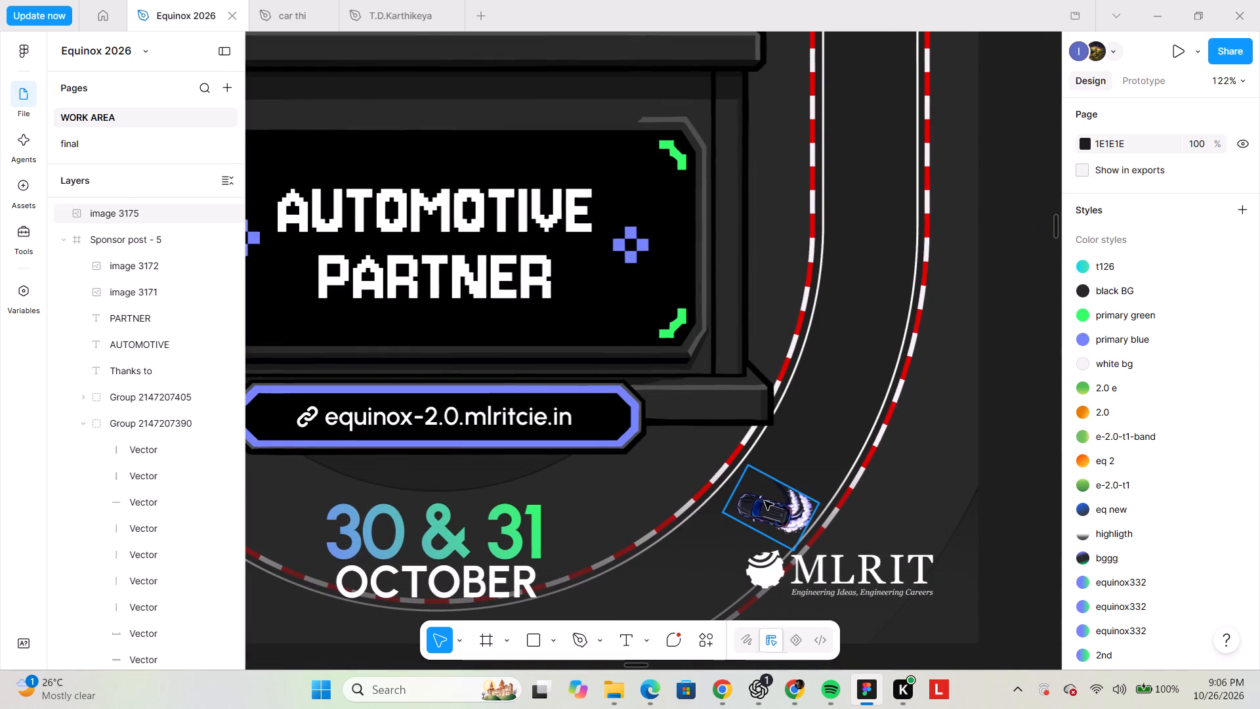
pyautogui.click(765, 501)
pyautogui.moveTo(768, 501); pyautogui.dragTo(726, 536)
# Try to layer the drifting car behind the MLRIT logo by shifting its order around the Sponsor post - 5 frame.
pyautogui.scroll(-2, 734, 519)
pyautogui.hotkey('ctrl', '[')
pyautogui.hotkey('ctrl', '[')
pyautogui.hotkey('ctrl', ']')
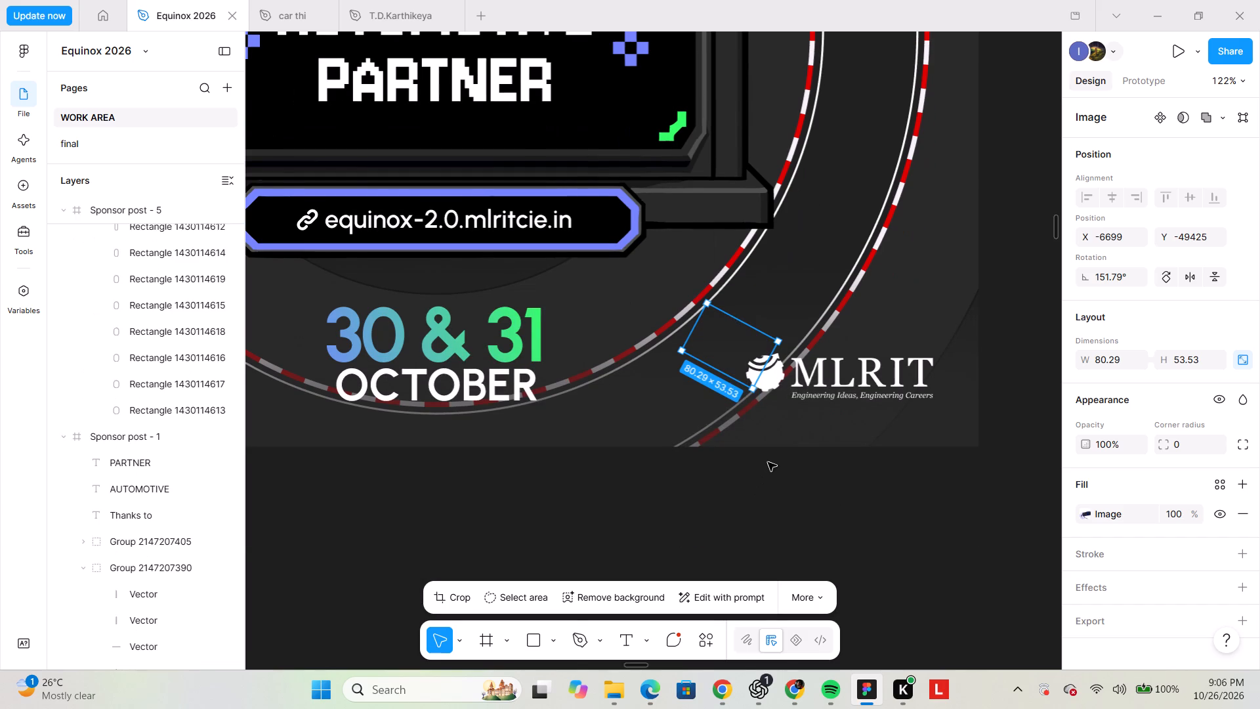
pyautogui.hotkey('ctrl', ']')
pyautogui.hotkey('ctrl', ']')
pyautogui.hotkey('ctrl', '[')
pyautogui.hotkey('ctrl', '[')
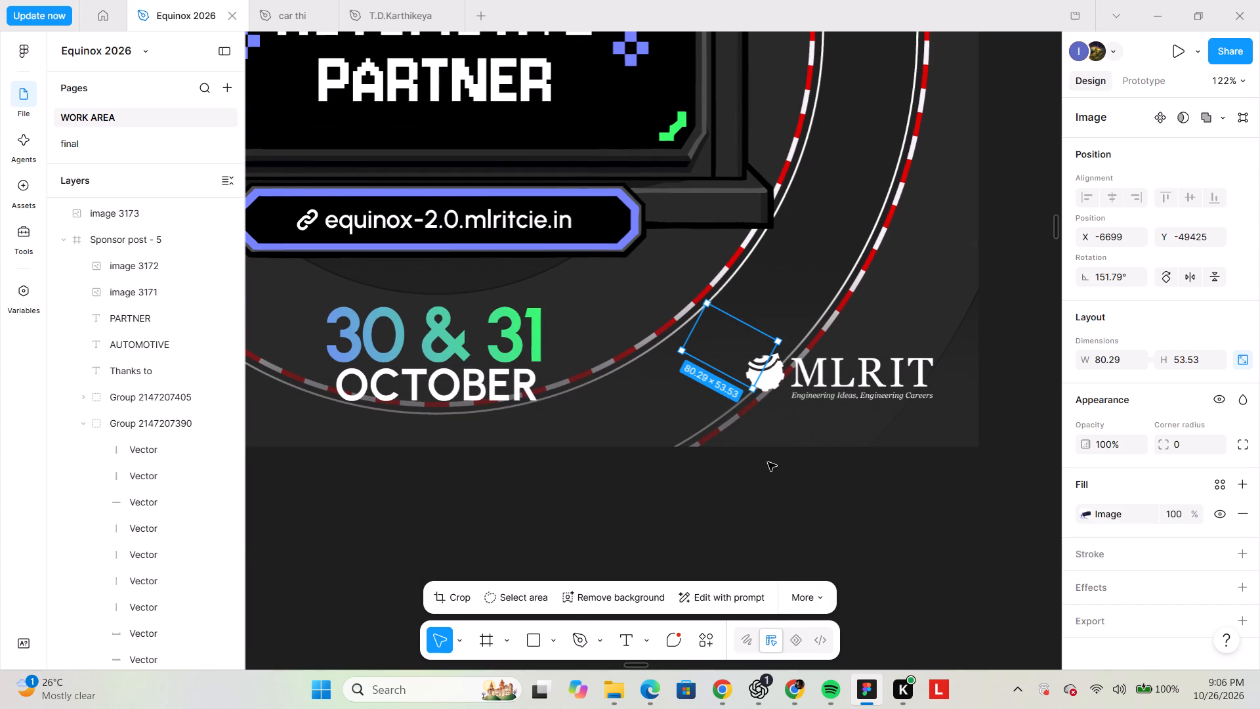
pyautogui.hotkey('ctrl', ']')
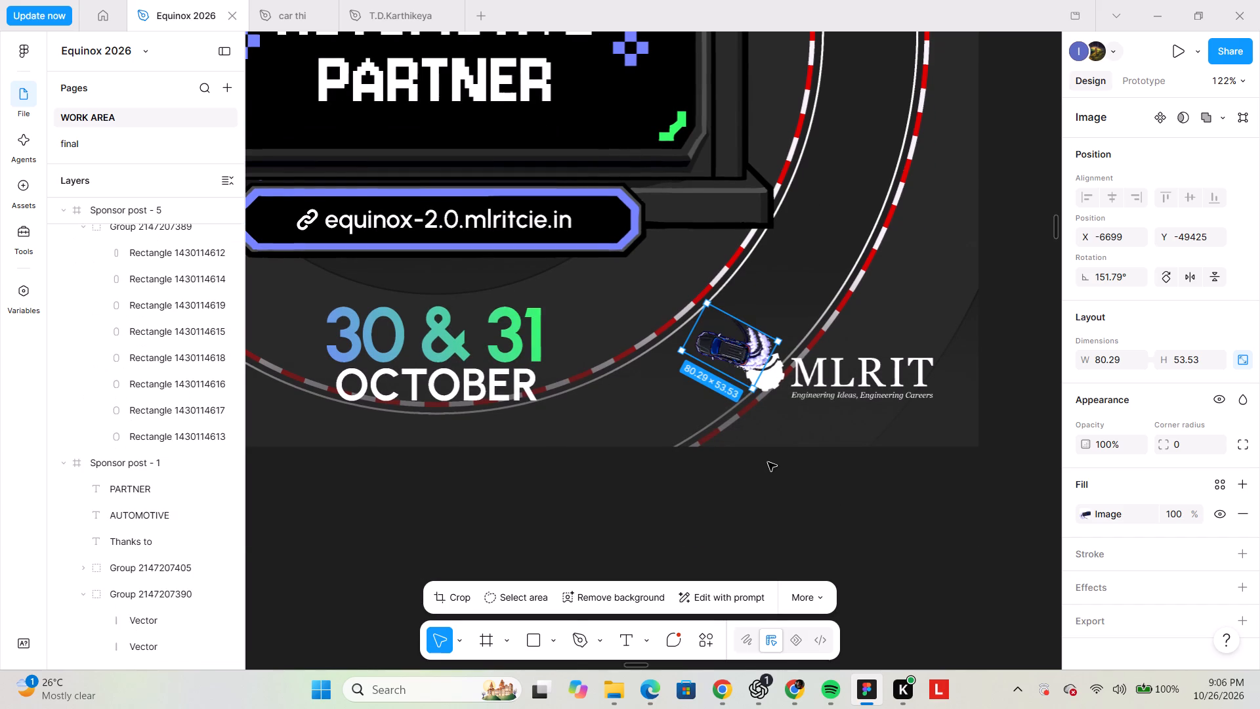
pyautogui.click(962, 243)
# Cut the bottom logos group and paste it back into Sponsor post - 5 as its topmost layer.
pyautogui.click(876, 362)
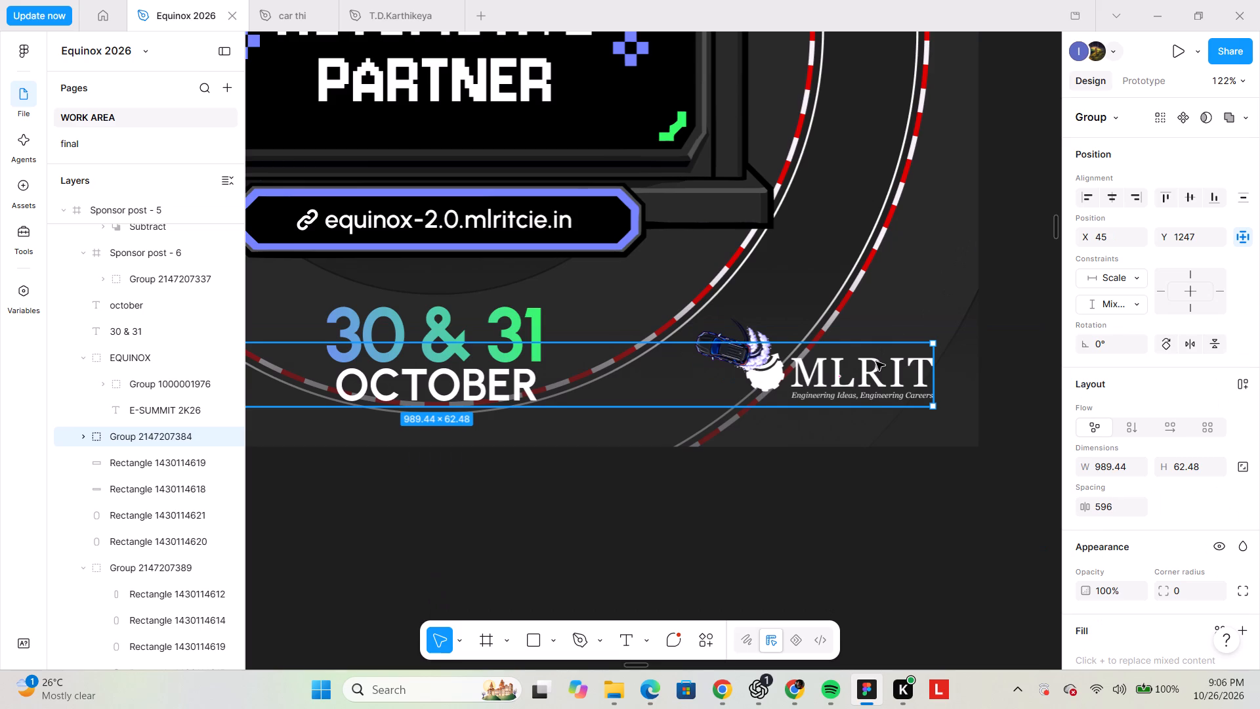
pyautogui.scroll(1, 75, 391)
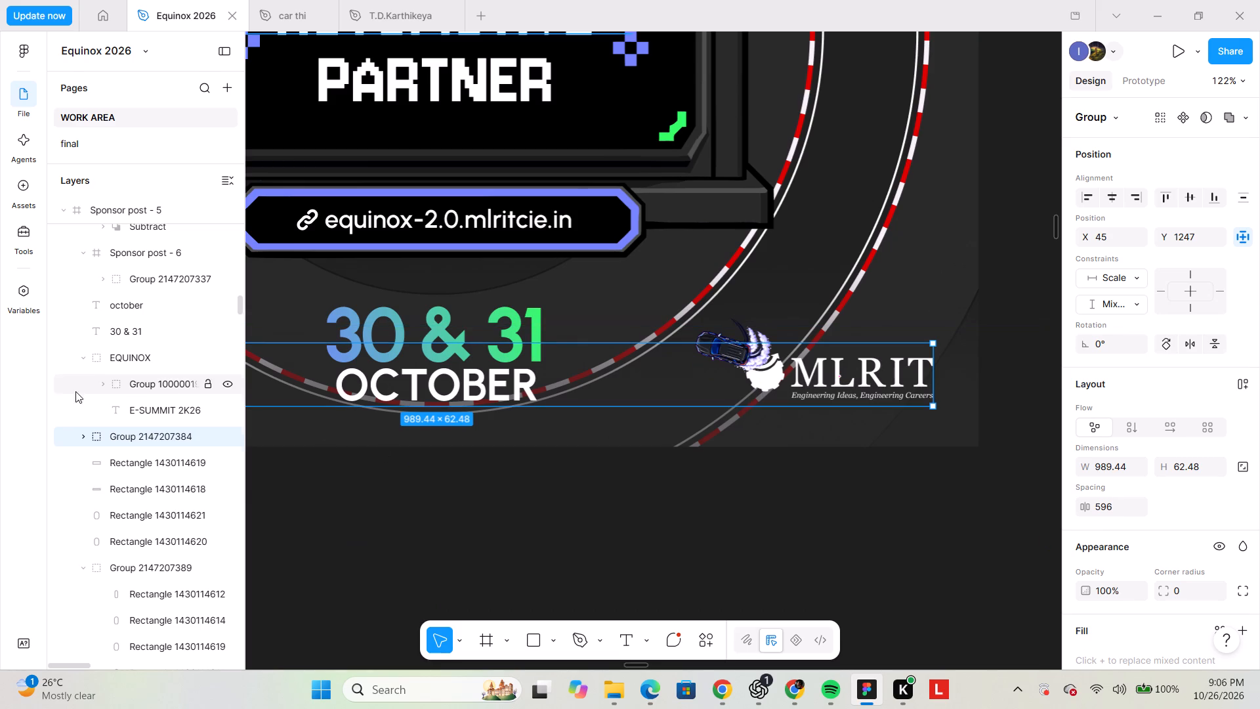
pyautogui.keyDown('ctrl'); pyautogui.scroll(-2, 590, 459); pyautogui.keyUp('ctrl')
pyautogui.keyDown('ctrl'); pyautogui.scroll(-1, 659, 462); pyautogui.keyUp('ctrl')
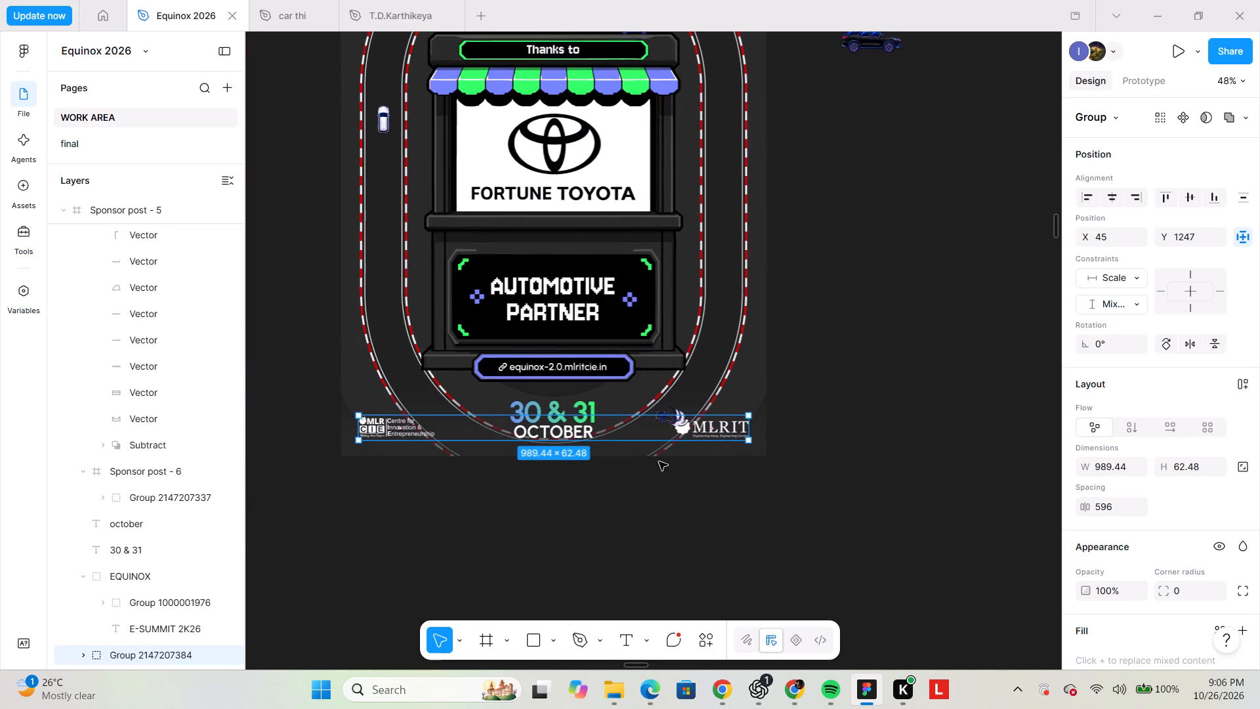
pyautogui.hotkey('ctrl', 'x')
pyautogui.scroll(2, 522, 509)
pyautogui.click(394, 102)
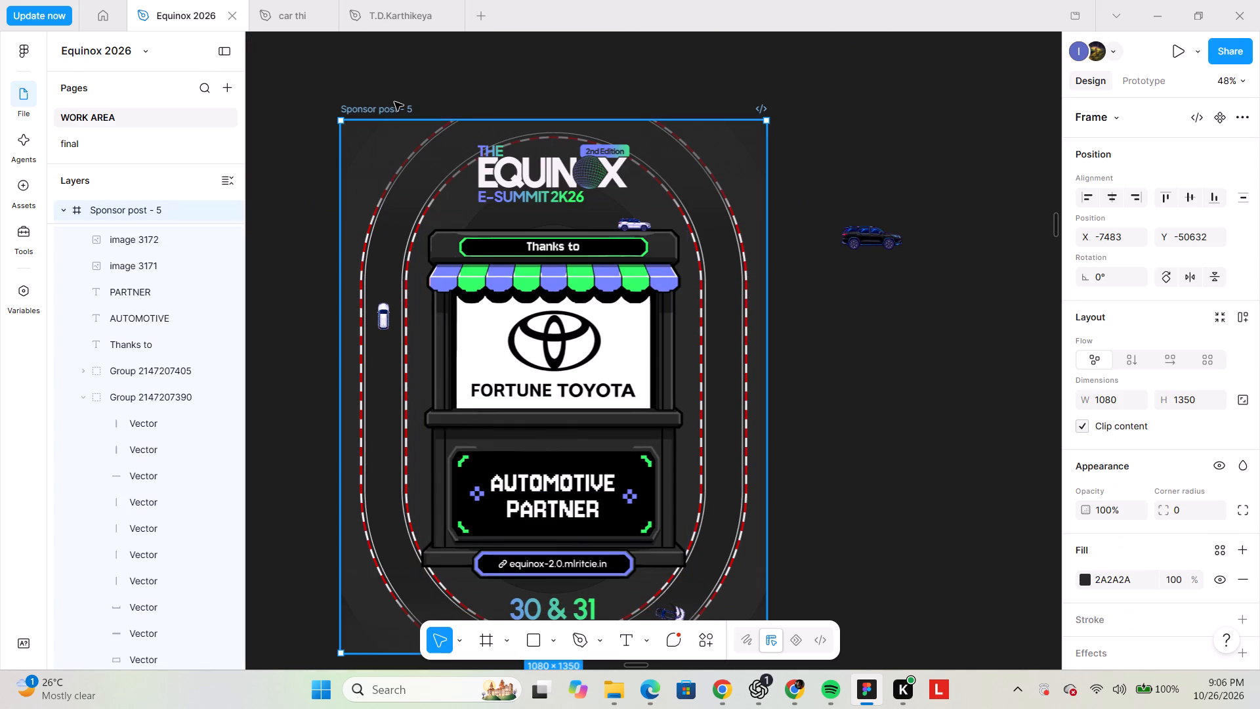
pyautogui.hotkey('ctrl', 'v')
pyautogui.scroll(-2, 394, 102)
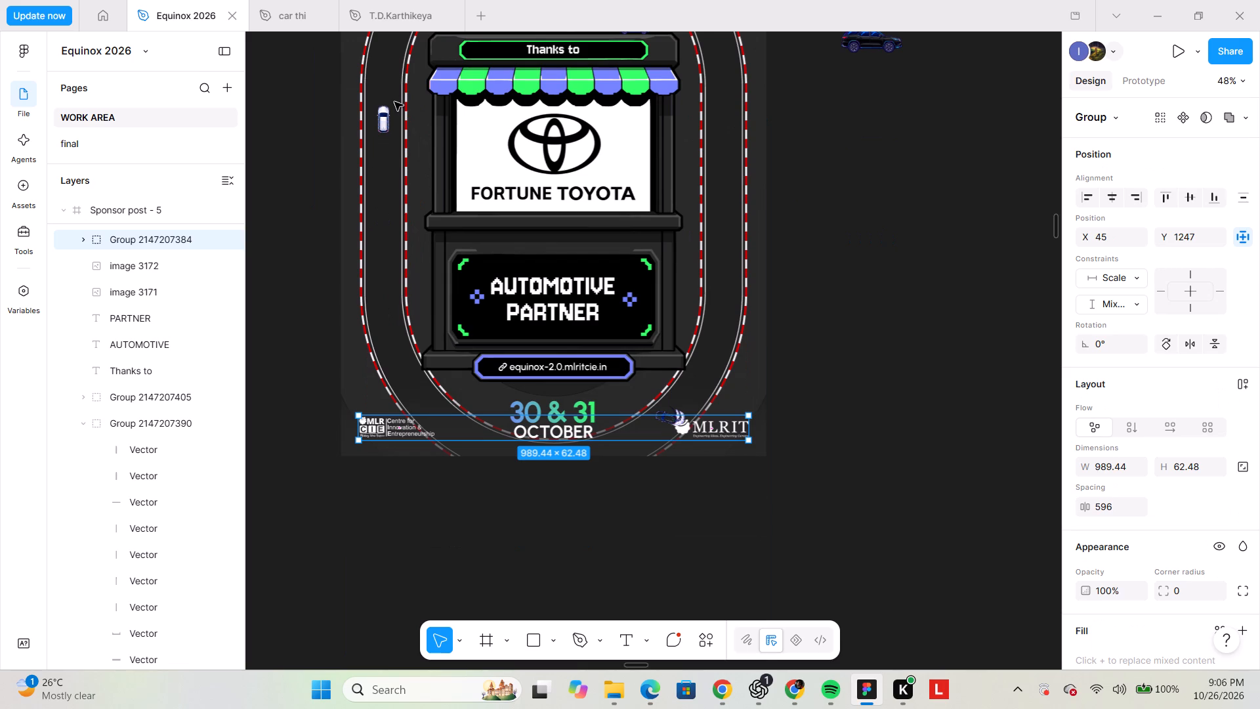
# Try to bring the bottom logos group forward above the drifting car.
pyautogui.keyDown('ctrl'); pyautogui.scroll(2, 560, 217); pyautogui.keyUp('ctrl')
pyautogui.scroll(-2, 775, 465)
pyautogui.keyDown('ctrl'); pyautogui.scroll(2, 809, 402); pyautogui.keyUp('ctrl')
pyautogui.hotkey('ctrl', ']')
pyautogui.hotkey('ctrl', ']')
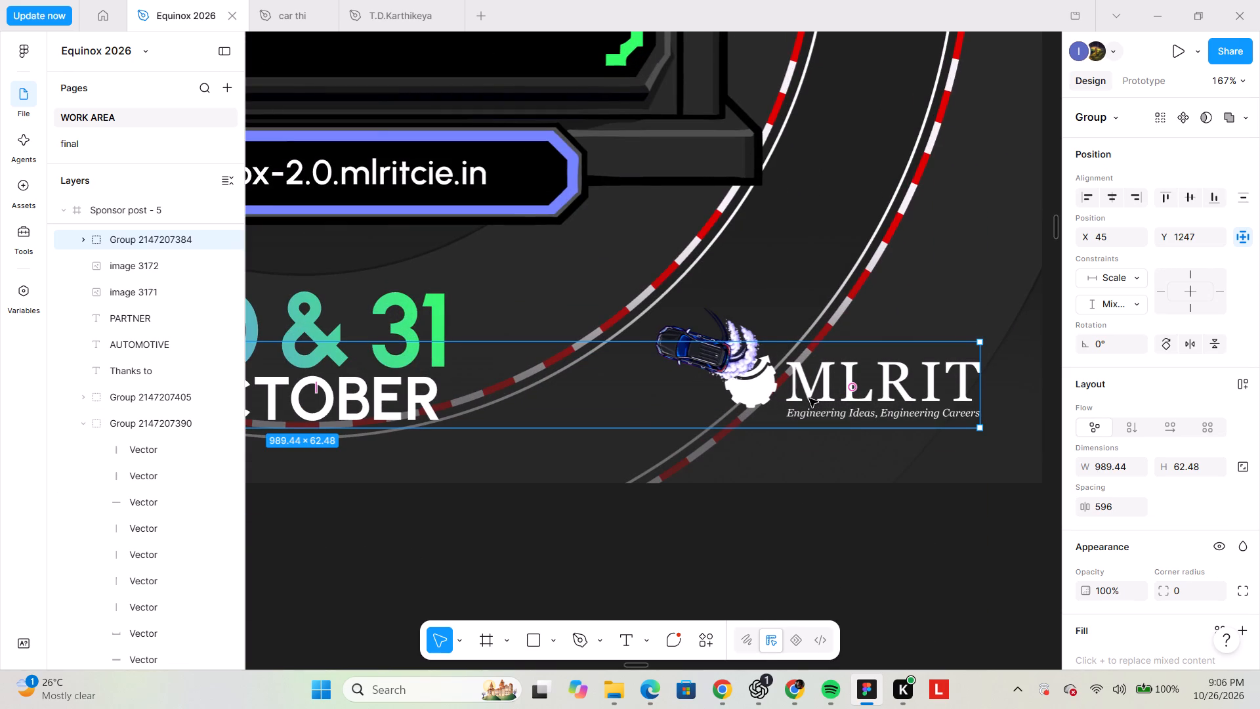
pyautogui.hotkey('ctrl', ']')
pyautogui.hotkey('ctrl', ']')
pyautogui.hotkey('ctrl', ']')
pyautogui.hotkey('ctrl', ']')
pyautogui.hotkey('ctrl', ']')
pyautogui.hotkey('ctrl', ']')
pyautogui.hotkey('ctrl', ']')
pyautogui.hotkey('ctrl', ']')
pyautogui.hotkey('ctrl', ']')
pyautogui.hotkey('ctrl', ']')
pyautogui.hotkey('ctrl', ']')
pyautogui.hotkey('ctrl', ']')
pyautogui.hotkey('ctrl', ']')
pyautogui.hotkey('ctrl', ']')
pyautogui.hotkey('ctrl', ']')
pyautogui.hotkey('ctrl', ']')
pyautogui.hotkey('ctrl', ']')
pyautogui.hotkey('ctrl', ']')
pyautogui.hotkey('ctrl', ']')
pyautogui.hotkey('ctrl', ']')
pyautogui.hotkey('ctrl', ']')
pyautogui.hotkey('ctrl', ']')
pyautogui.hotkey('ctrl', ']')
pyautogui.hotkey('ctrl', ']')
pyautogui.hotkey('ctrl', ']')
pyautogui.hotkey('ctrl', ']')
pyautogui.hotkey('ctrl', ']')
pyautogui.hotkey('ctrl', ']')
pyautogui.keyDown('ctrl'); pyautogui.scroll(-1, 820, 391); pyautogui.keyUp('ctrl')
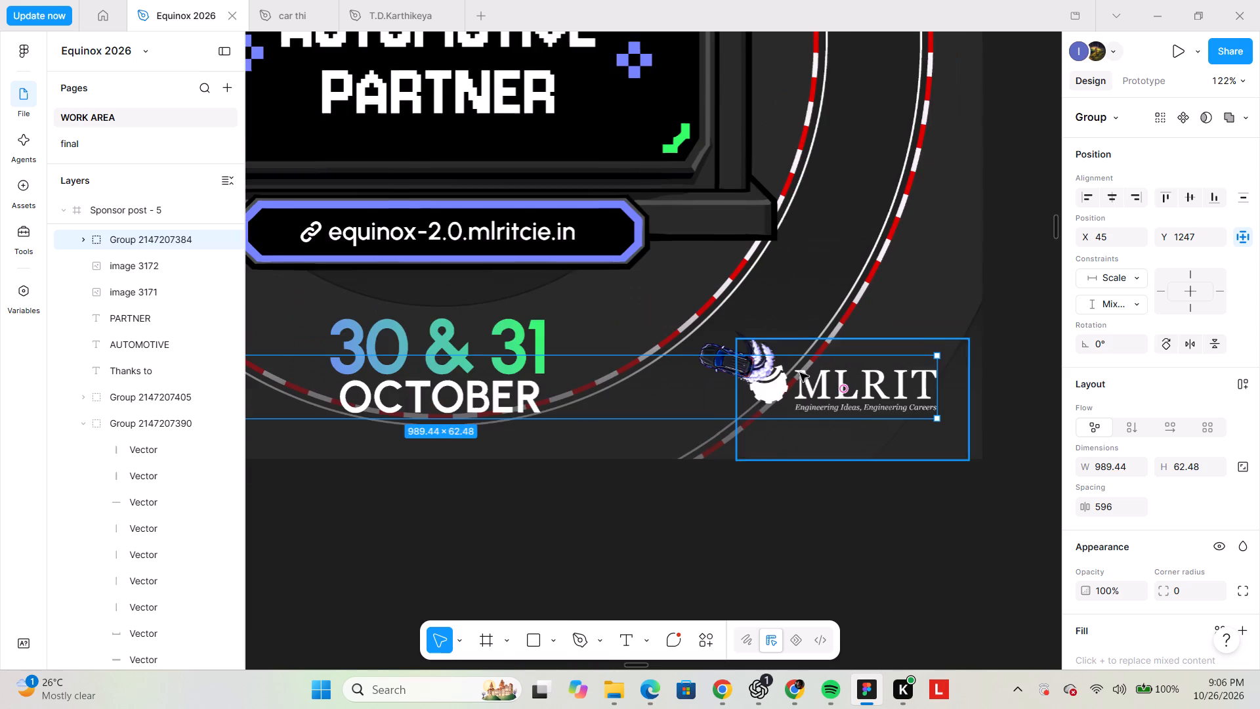
# Cut the drifting car image and paste it inside the Sponsor post - 5 frame.
pyautogui.click(735, 343)
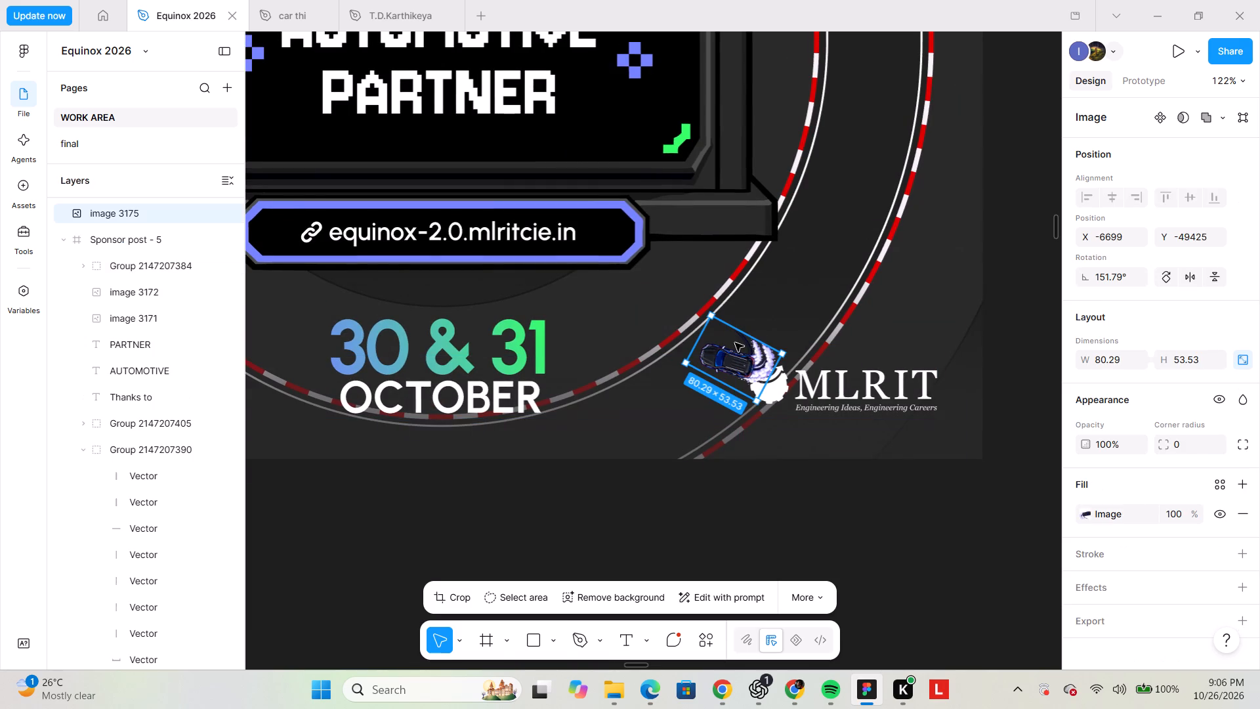
pyautogui.hotkey('ctrl', 'x')
pyautogui.keyDown('ctrl'); pyautogui.scroll(-5, 735, 343); pyautogui.keyUp('ctrl')
pyautogui.scroll(1, 720, 362)
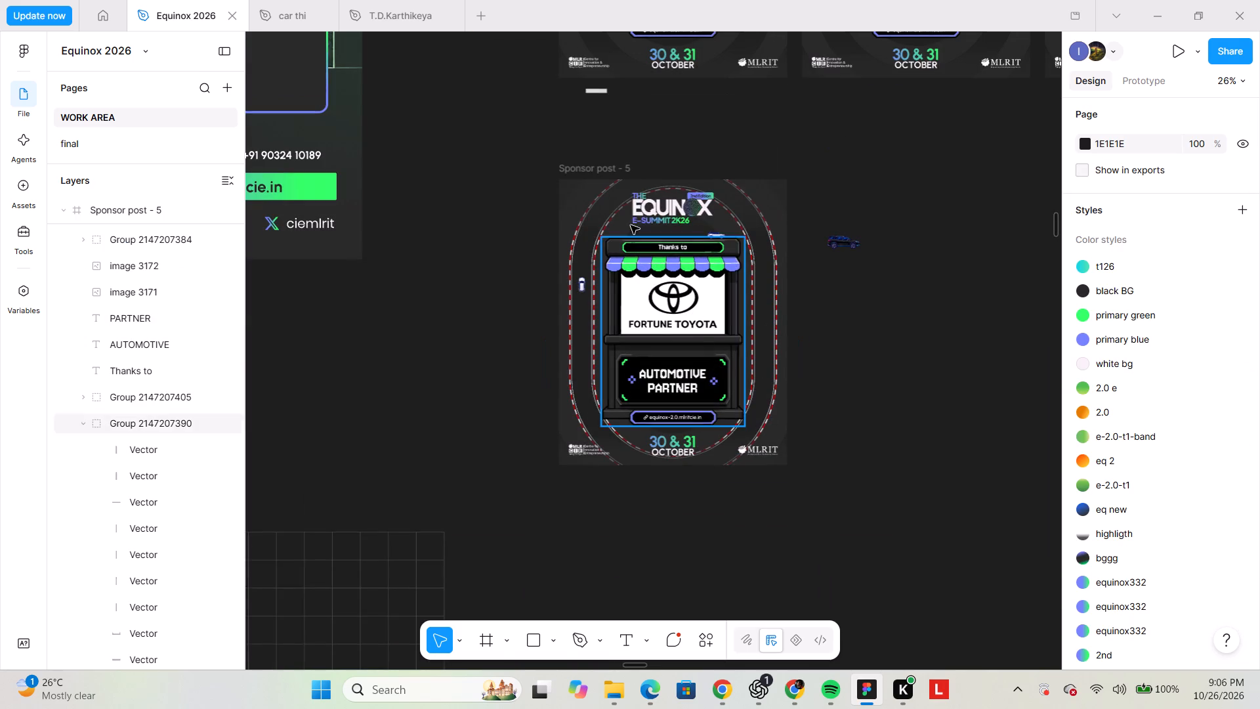
pyautogui.click(624, 170)
pyautogui.hotkey('ctrl', 'v')
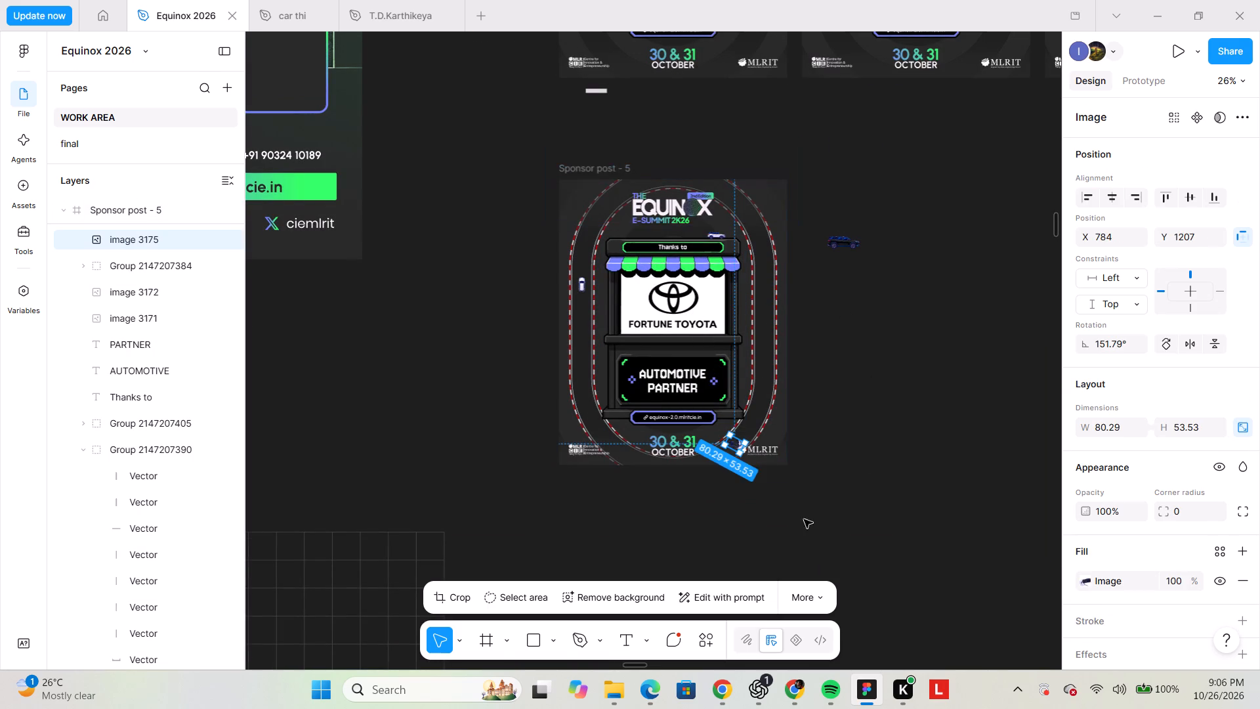
pyautogui.keyDown('ctrl'); pyautogui.scroll(4, 812, 515); pyautogui.keyUp('ctrl')
pyautogui.keyDown('ctrl'); pyautogui.scroll(2, 774, 336); pyautogui.keyUp('ctrl')
pyautogui.hotkey('ctrl', '[')
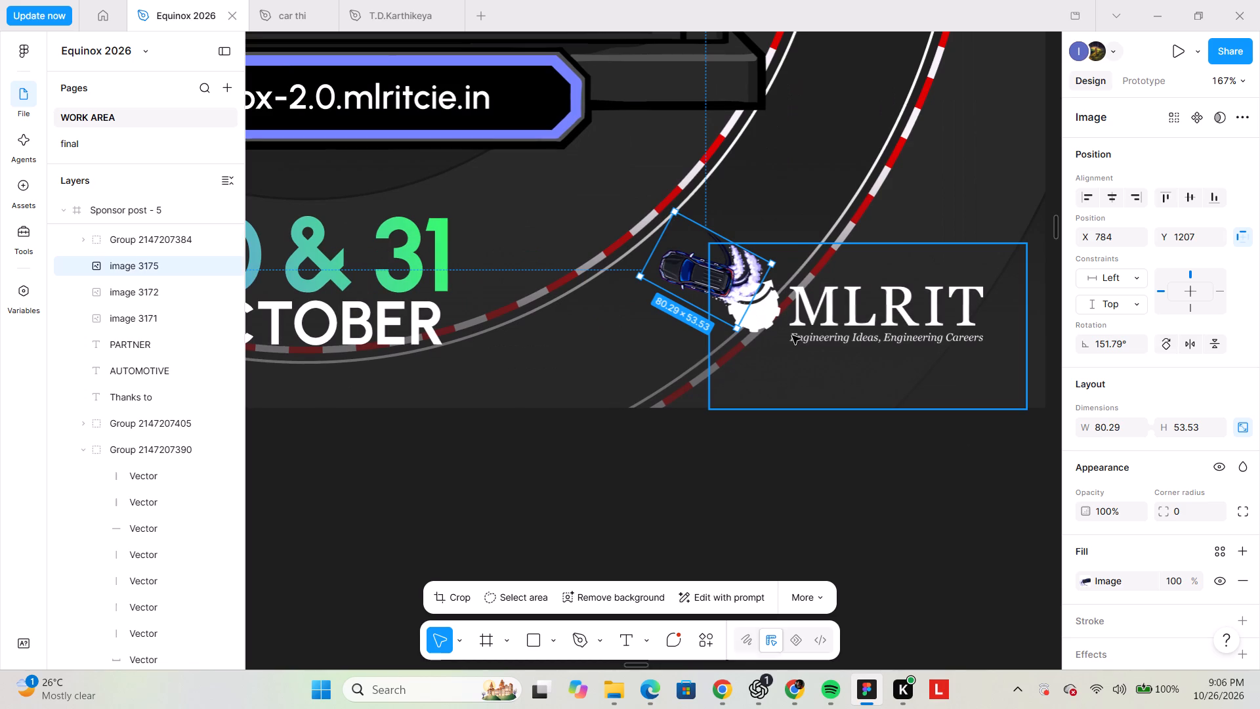
pyautogui.hotkey('ctrl', '[')
pyautogui.hotkey('ctrl', '[')
pyautogui.hotkey('ctrl', '[')
pyautogui.hotkey('ctrl', '[')
pyautogui.hotkey('ctrl', '[')
pyautogui.hotkey('ctrl', '[')
pyautogui.hotkey('ctrl', '[')
pyautogui.hotkey('ctrl', '[')
pyautogui.hotkey('ctrl', '[')
pyautogui.hotkey('ctrl', '[')
pyautogui.hotkey('ctrl', '[')
pyautogui.hotkey('ctrl', '[')
pyautogui.hotkey('ctrl', '[')
pyautogui.hotkey('ctrl', '[')
pyautogui.hotkey('ctrl', '[')
pyautogui.hotkey('ctrl', '[')
pyautogui.hotkey('ctrl', '[')
pyautogui.hotkey('ctrl', '[')
pyautogui.hotkey('ctrl', '[')
pyautogui.hotkey('ctrl', '[')
pyautogui.hotkey('ctrl', '[')
pyautogui.hotkey('ctrl', '[')
pyautogui.hotkey('ctrl', '[')
pyautogui.hotkey('ctrl', '[')
pyautogui.hotkey('ctrl', '[')
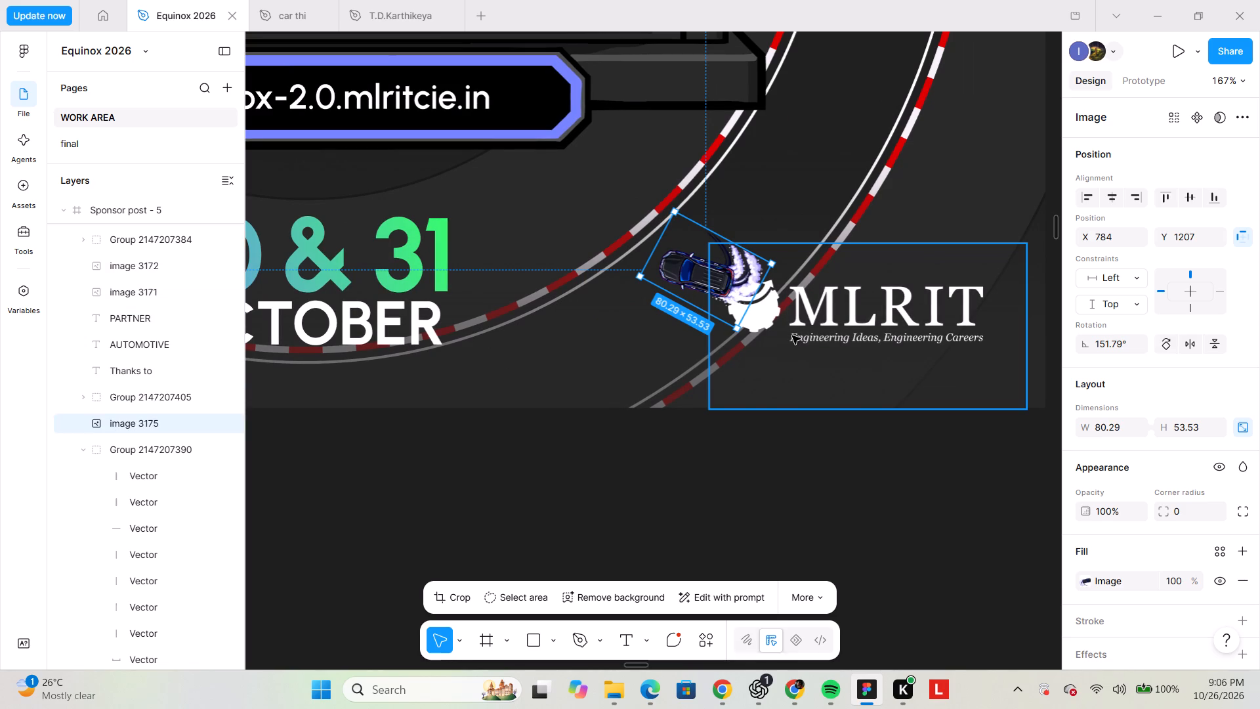
pyautogui.hotkey('ctrl', ']')
pyautogui.hotkey('ctrl', ']')
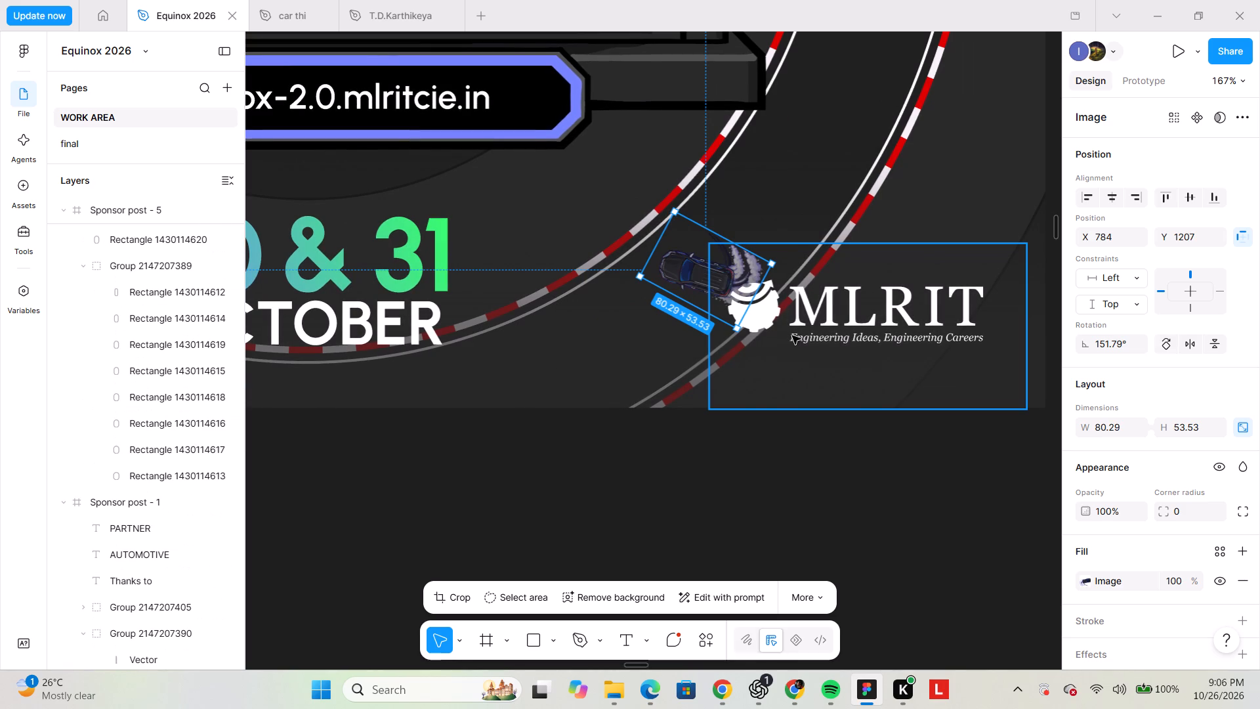
pyautogui.hotkey('ctrl', ']')
pyautogui.hotkey('ctrl', ']')
pyautogui.hotkey('ctrl', ']')
pyautogui.hotkey('ctrl', '[')
pyautogui.hotkey('ctrl', '[')
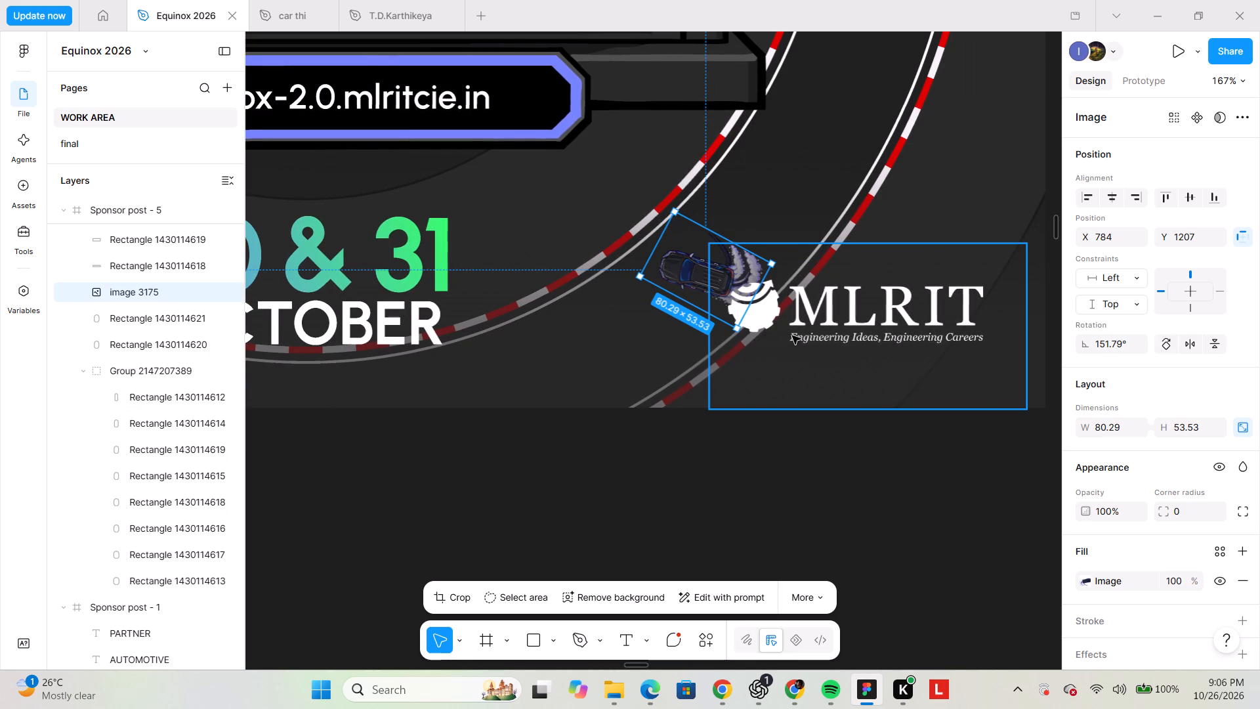
# Move the drifting car up the lower-right bend to X 837, Y 1162, clear of the MLRIT logo.
pyautogui.keyDown('ctrl'); pyautogui.scroll(2, 1076, 280); pyautogui.keyUp('ctrl')
pyautogui.keyDown('ctrl'); pyautogui.scroll(-3, 576, 267); pyautogui.keyUp('ctrl')
pyautogui.scroll(1, 637, 316)
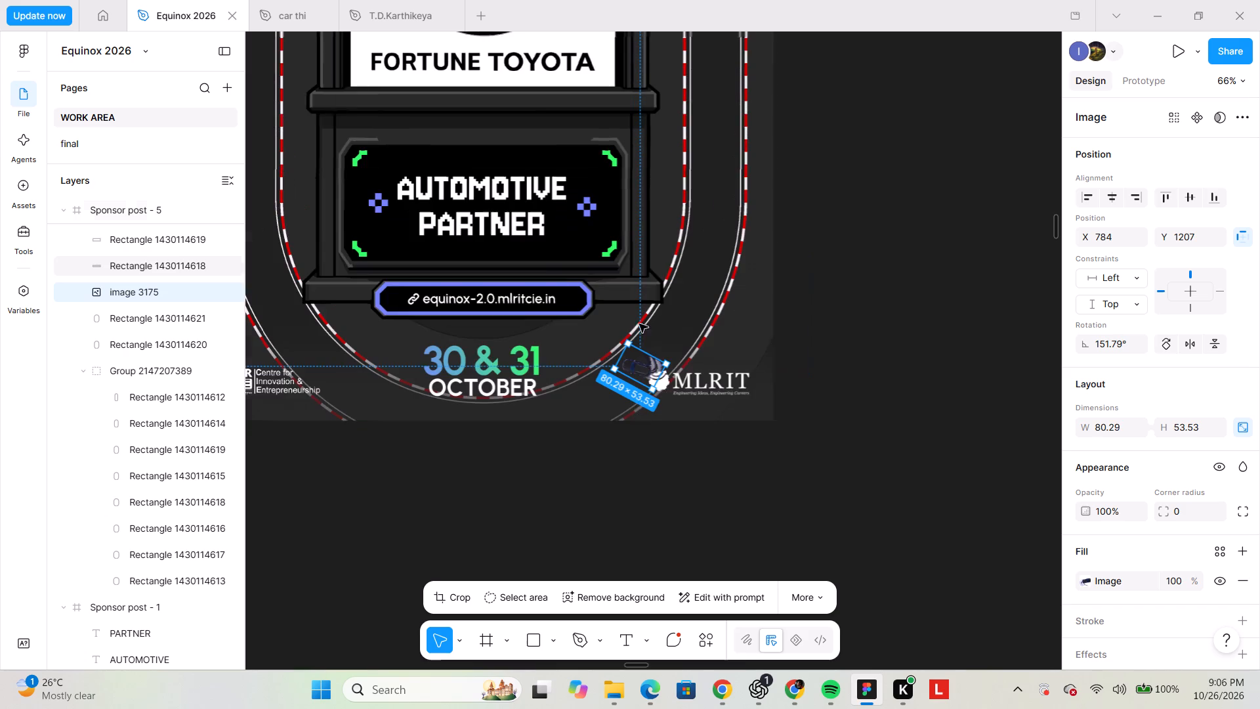
pyautogui.moveTo(639, 360); pyautogui.dragTo(668, 333)
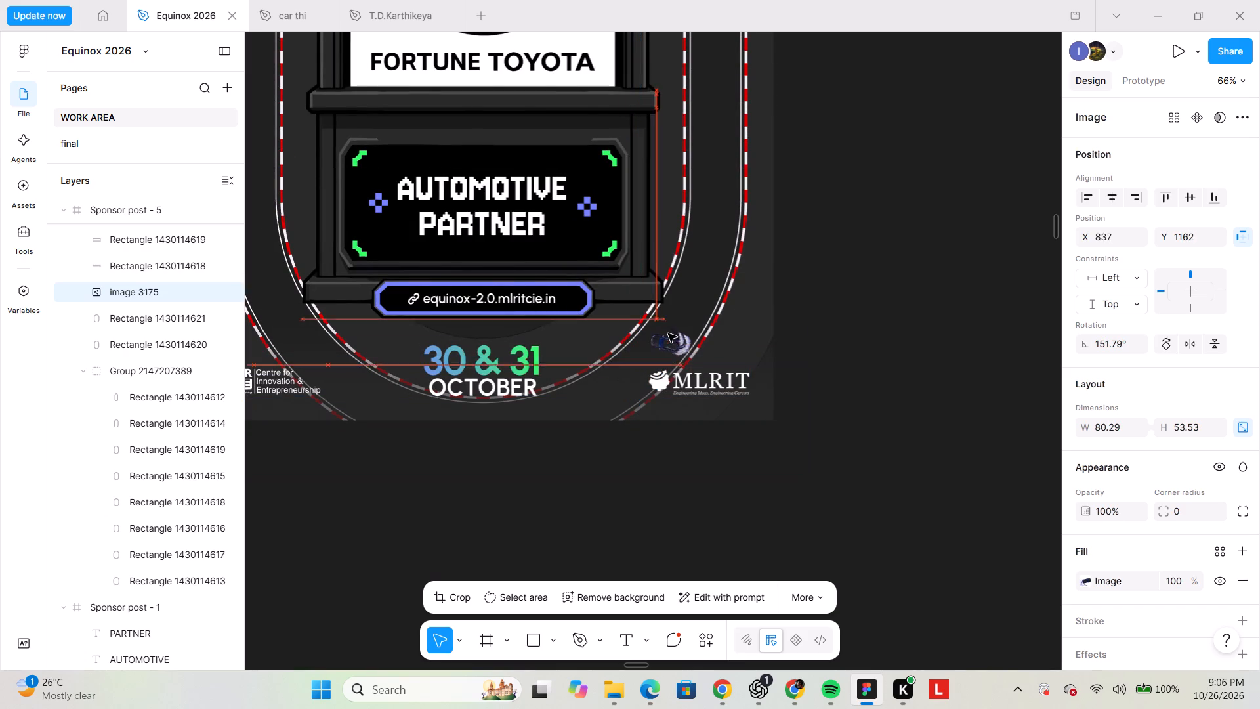
# Shrink the drifting car image to about 75.62 × 50.41 and reposition it within the lower-right racetrack bend.
pyautogui.moveTo(668, 333); pyautogui.dragTo(667, 332)
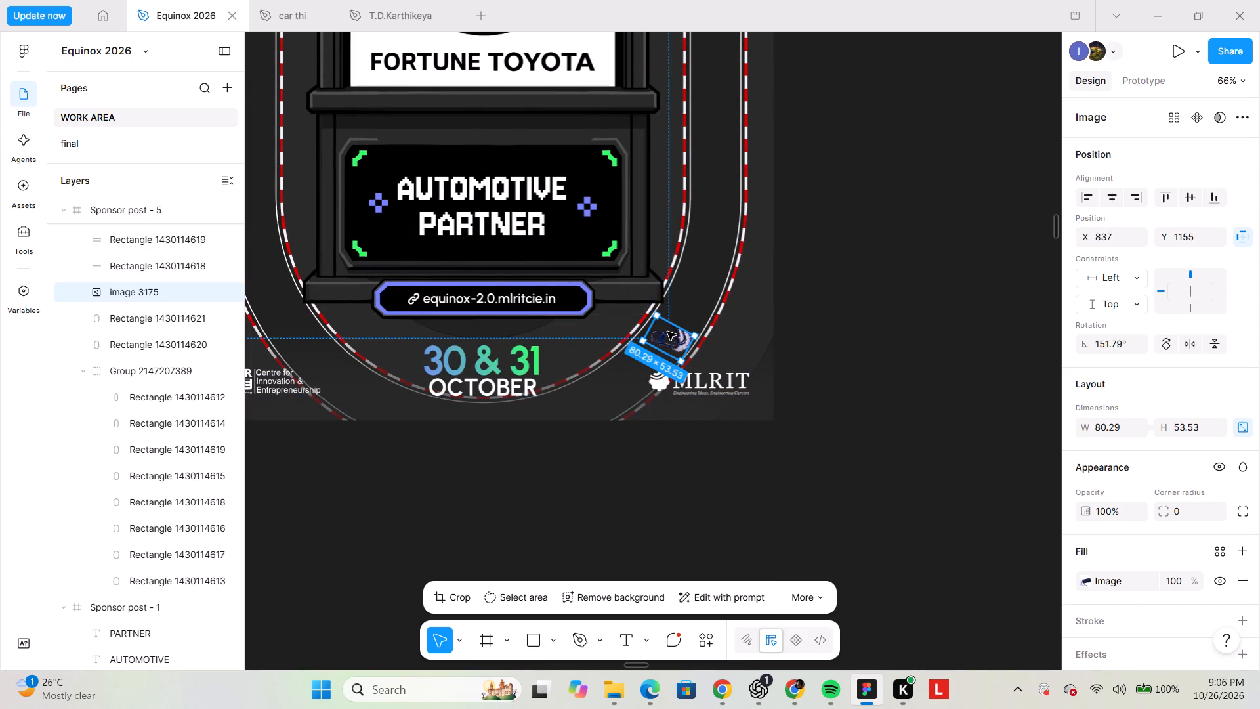
pyautogui.keyDown('ctrl'); pyautogui.scroll(3, 671, 335); pyautogui.keyUp('ctrl')
pyautogui.moveTo(602, 349); pyautogui.dragTo(614, 349)
pyautogui.click(651, 353)
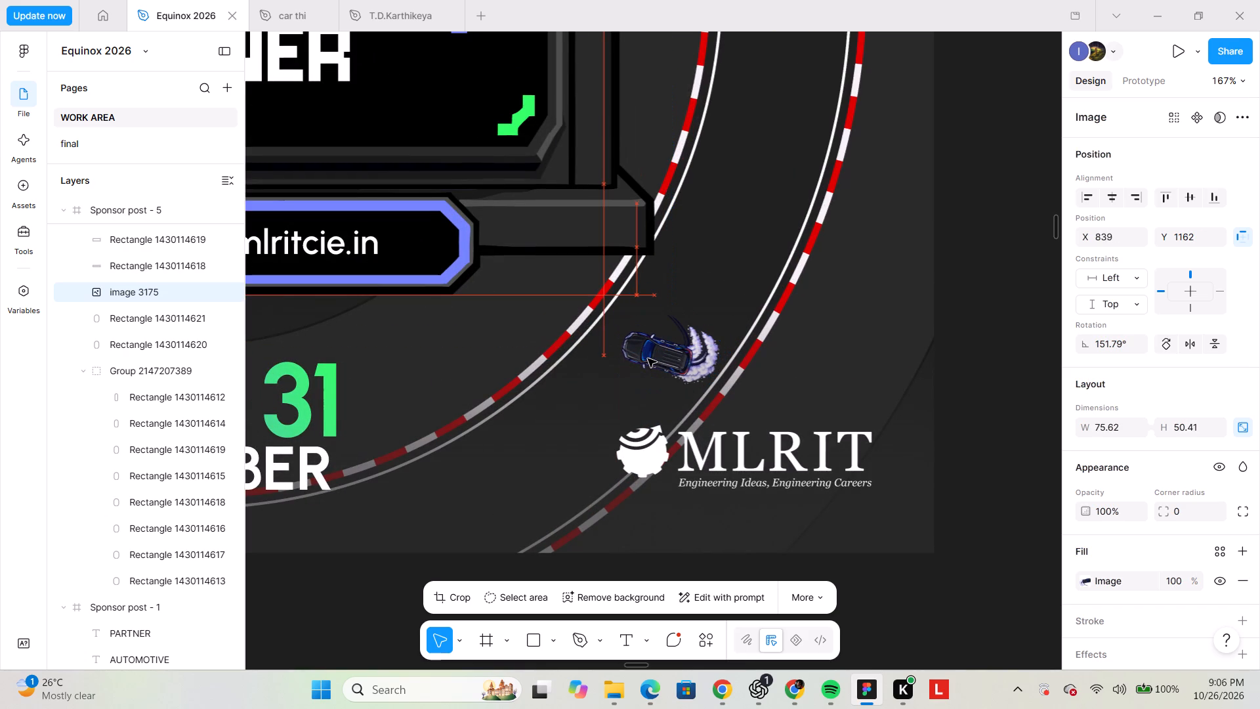
pyautogui.keyDown('ctrl'); pyautogui.scroll(-2, 650, 358); pyautogui.keyUp('ctrl')
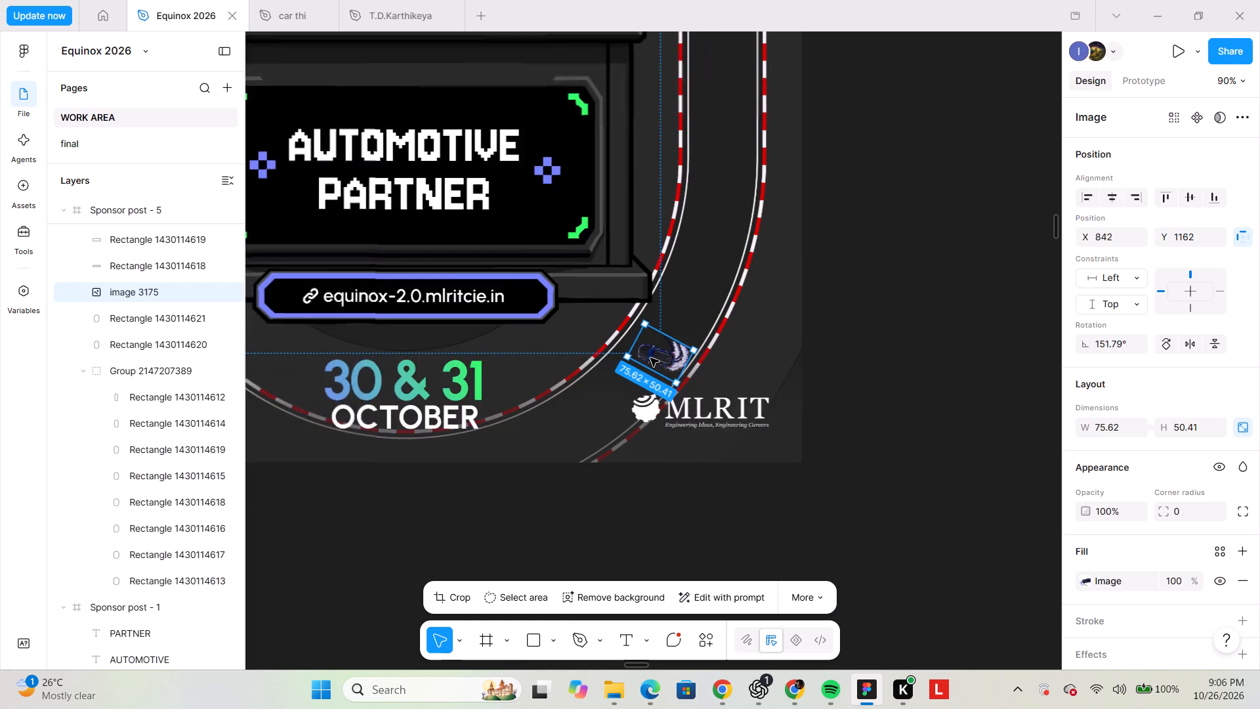
pyautogui.keyDown('ctrl'); pyautogui.scroll(-2, 650, 358); pyautogui.keyUp('ctrl')
pyautogui.click(824, 374)
pyautogui.scroll(-1, 813, 410)
pyautogui.scroll(1, 808, 453)
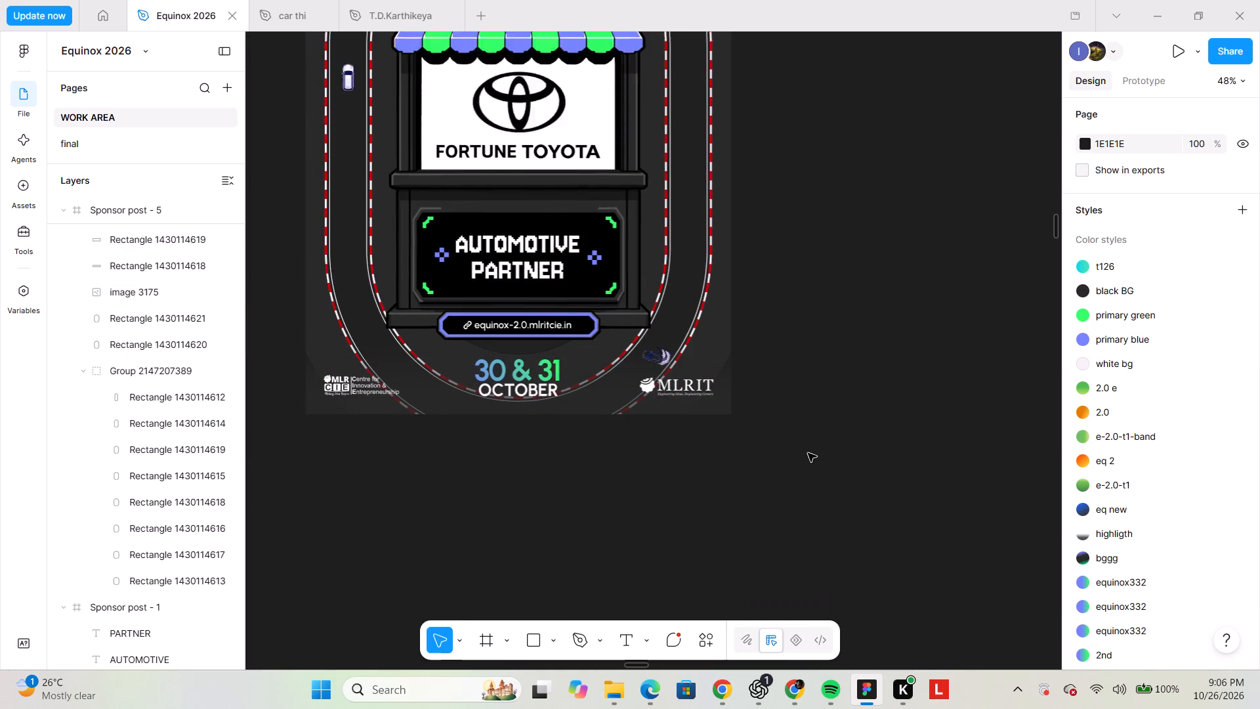
pyautogui.scroll(1, 808, 453)
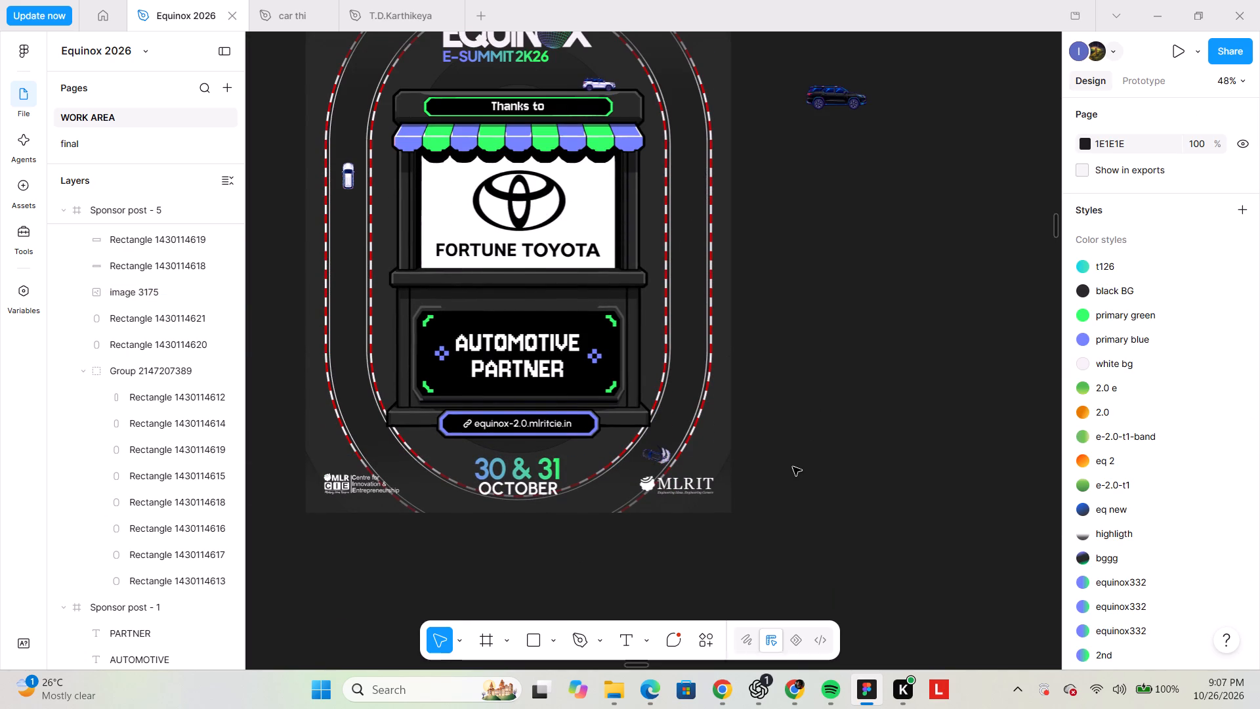
pyautogui.scroll(1, 792, 467)
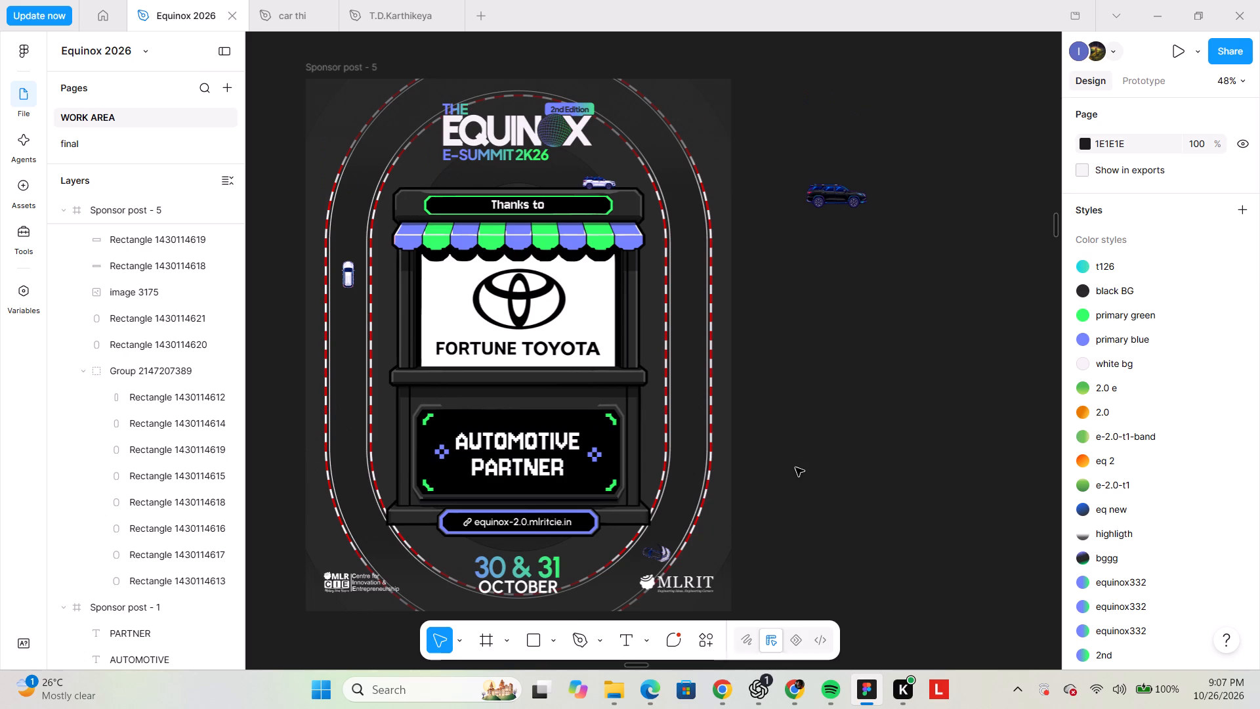
pyautogui.keyDown('ctrl'); pyautogui.scroll(6, 650, 581); pyautogui.keyUp('ctrl')
pyautogui.moveTo(658, 474); pyautogui.dragTo(653, 459)
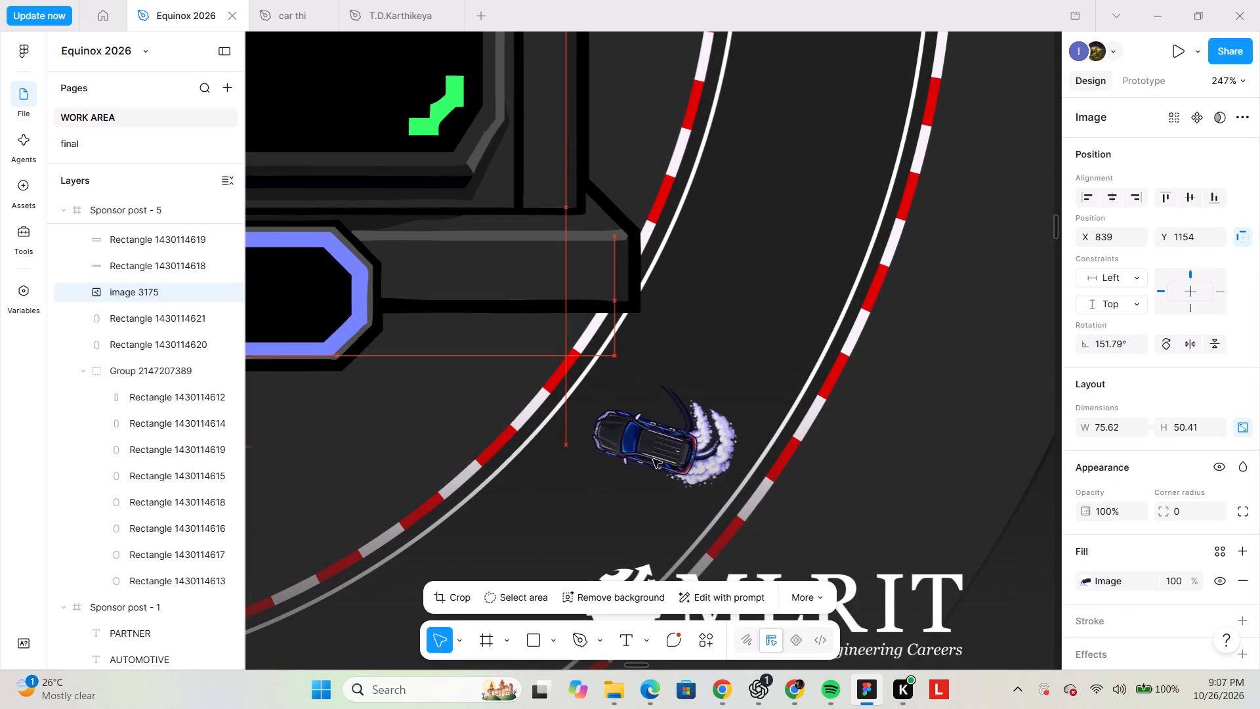
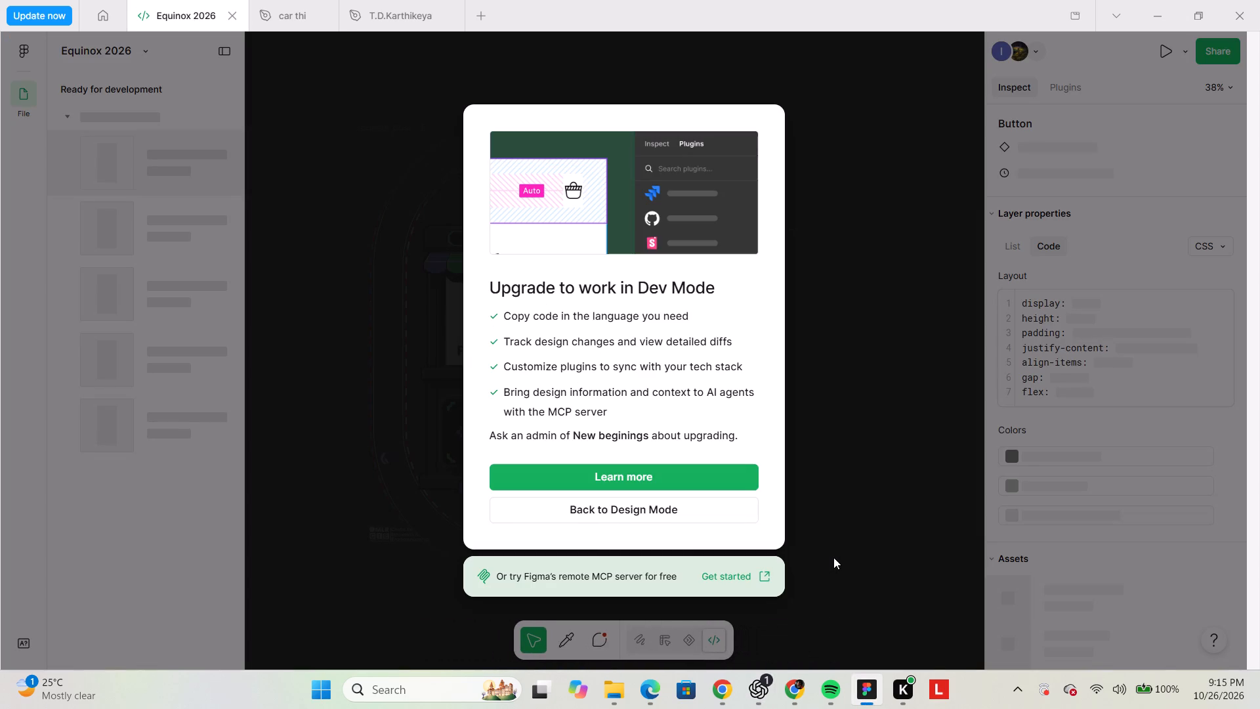
pyautogui.click(717, 514)
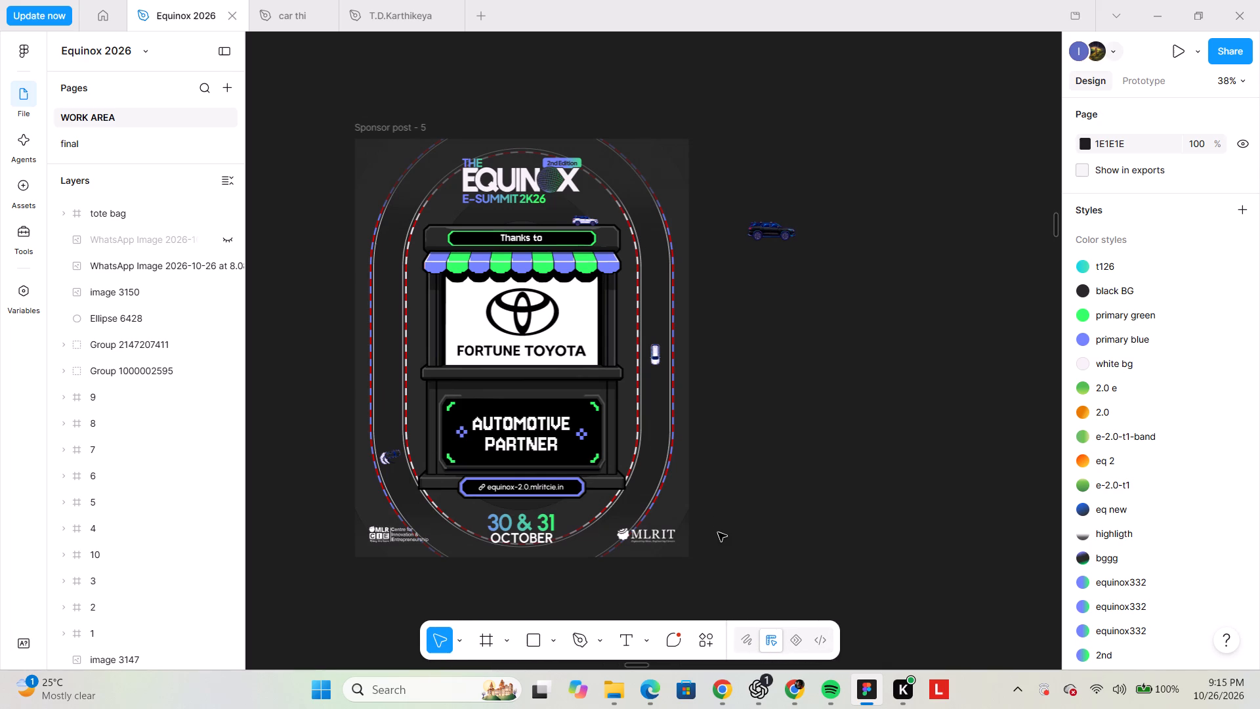
pyautogui.keyDown('ctrl'); pyautogui.scroll(-2, 718, 532); pyautogui.keyUp('ctrl')
pyautogui.scroll(1, 718, 532)
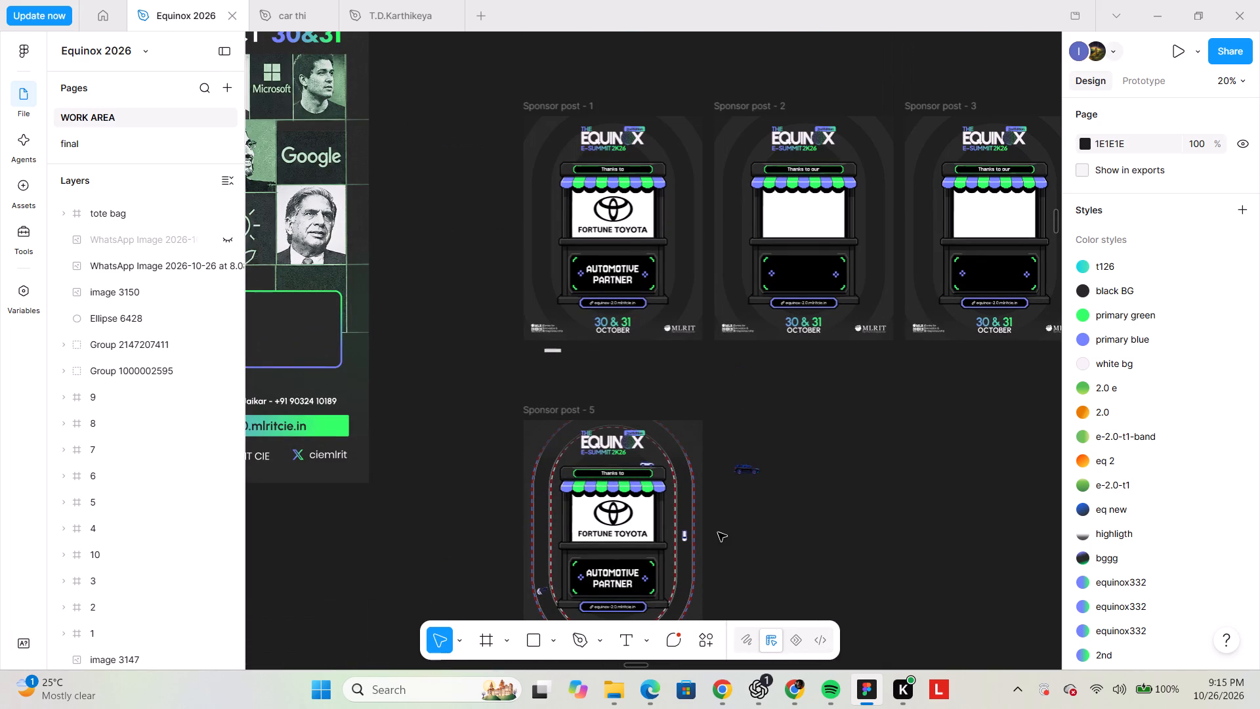
pyautogui.scroll(-1, 718, 532)
pyautogui.keyDown('ctrl'); pyautogui.scroll(2, 677, 469); pyautogui.keyUp('ctrl')
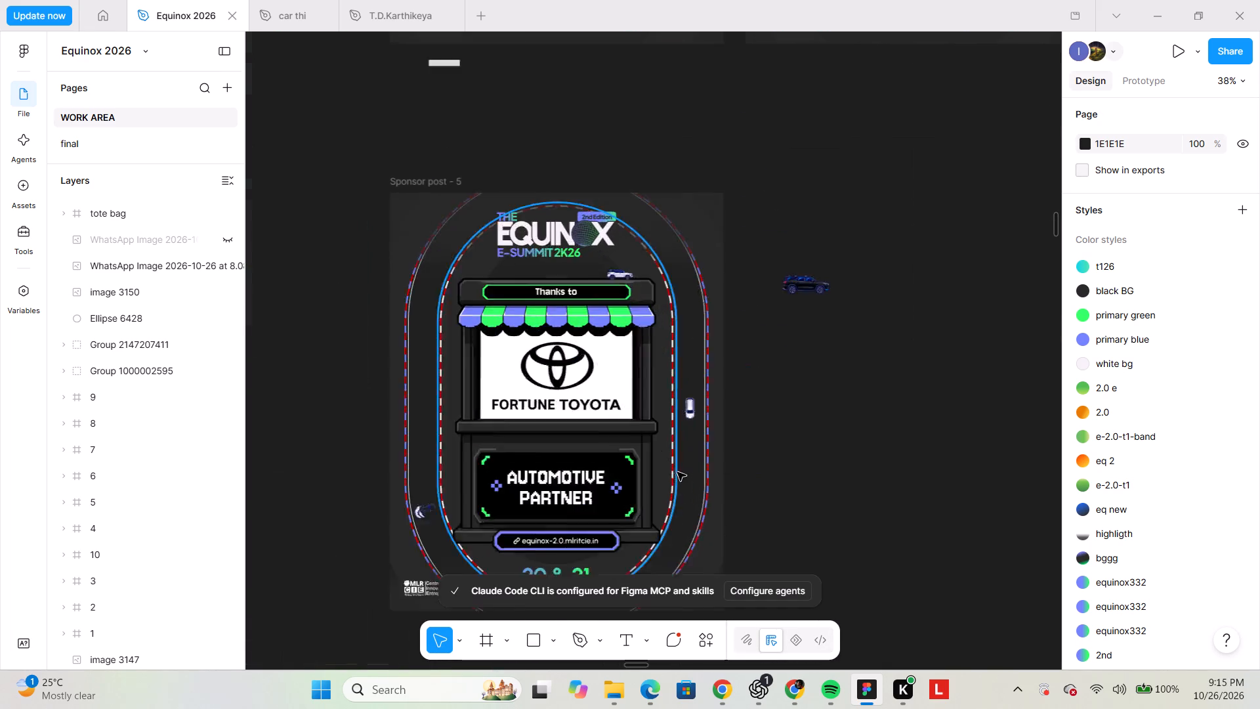
pyautogui.keyDown('ctrl'); pyautogui.scroll(2, 677, 472); pyautogui.keyUp('ctrl')
pyautogui.doubleClick(732, 483)
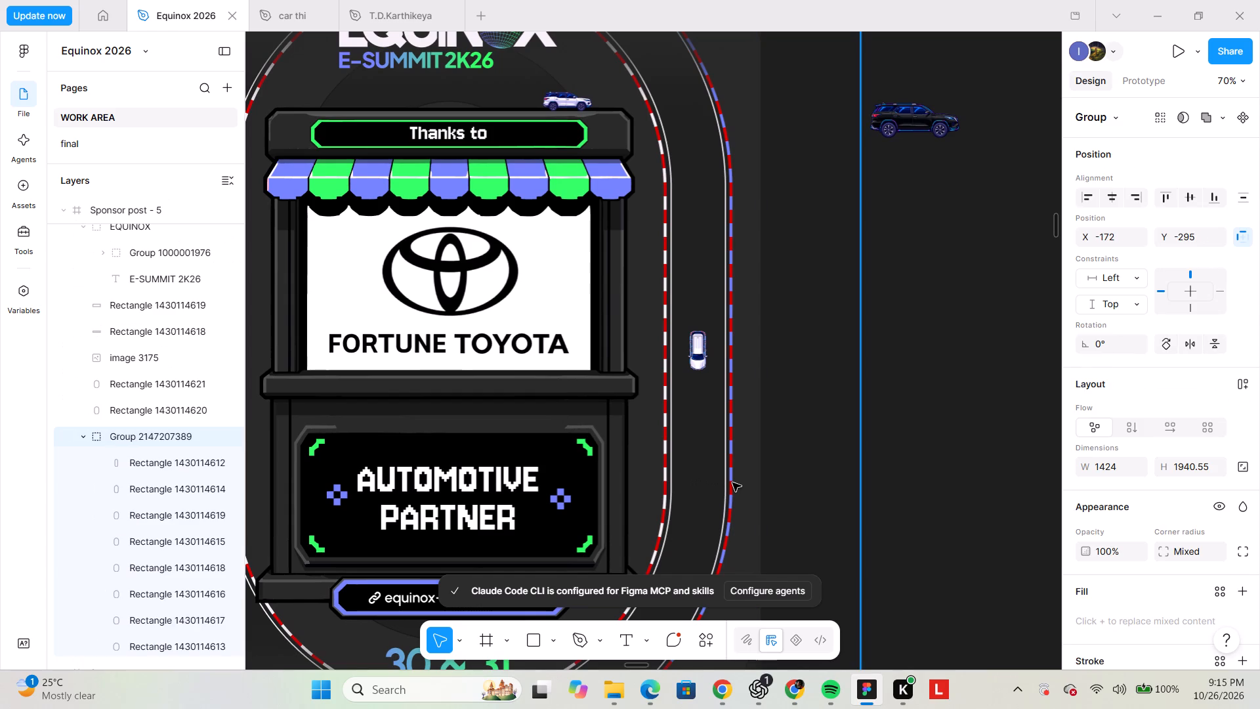
pyautogui.scroll(-1, 1247, 588)
pyautogui.keyDown('ctrl'); pyautogui.scroll(-3, 869, 496); pyautogui.keyUp('ctrl')
pyautogui.tripleClick(940, 509)
pyautogui.keyDown('ctrl'); pyautogui.scroll(3, 816, 479); pyautogui.keyUp('ctrl')
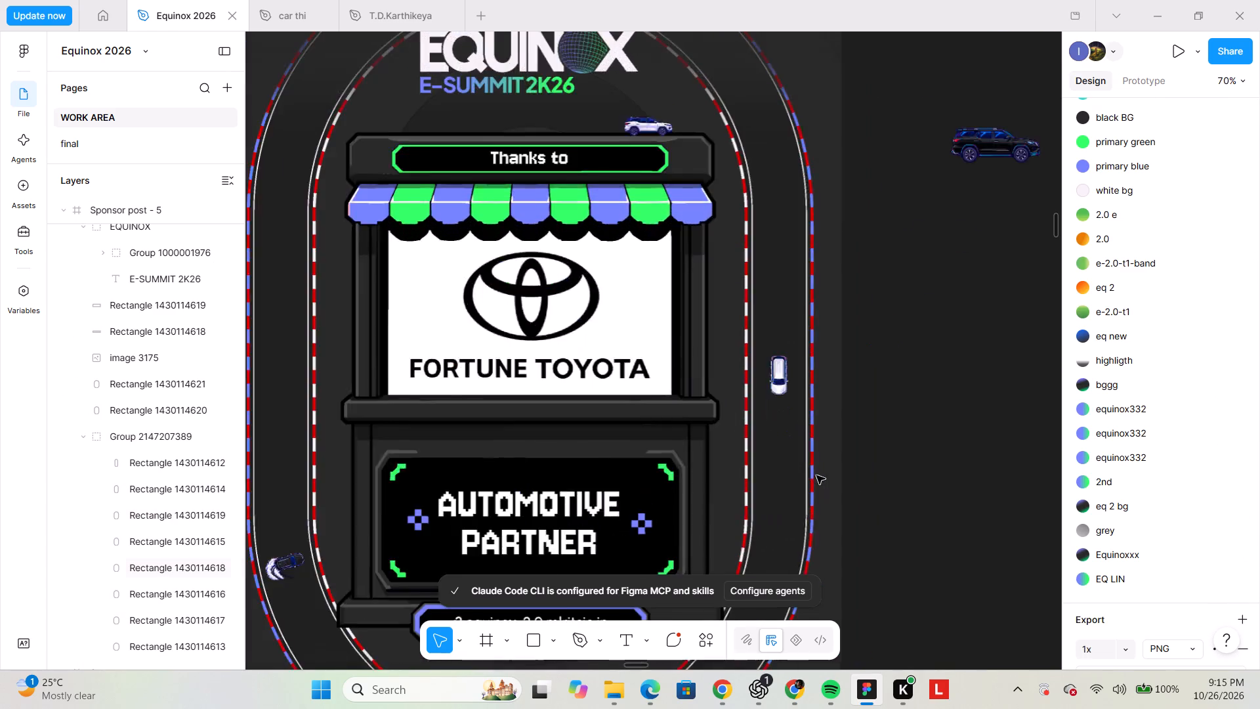
pyautogui.keyDown('ctrl'); pyautogui.scroll(3, 816, 475); pyautogui.keyUp('ctrl')
# Recolour the blue dashes on the outer track edge of Sponsor post - 5 with white F7F2F6 sampled from the inner edge's dashes.
pyautogui.click(826, 419)
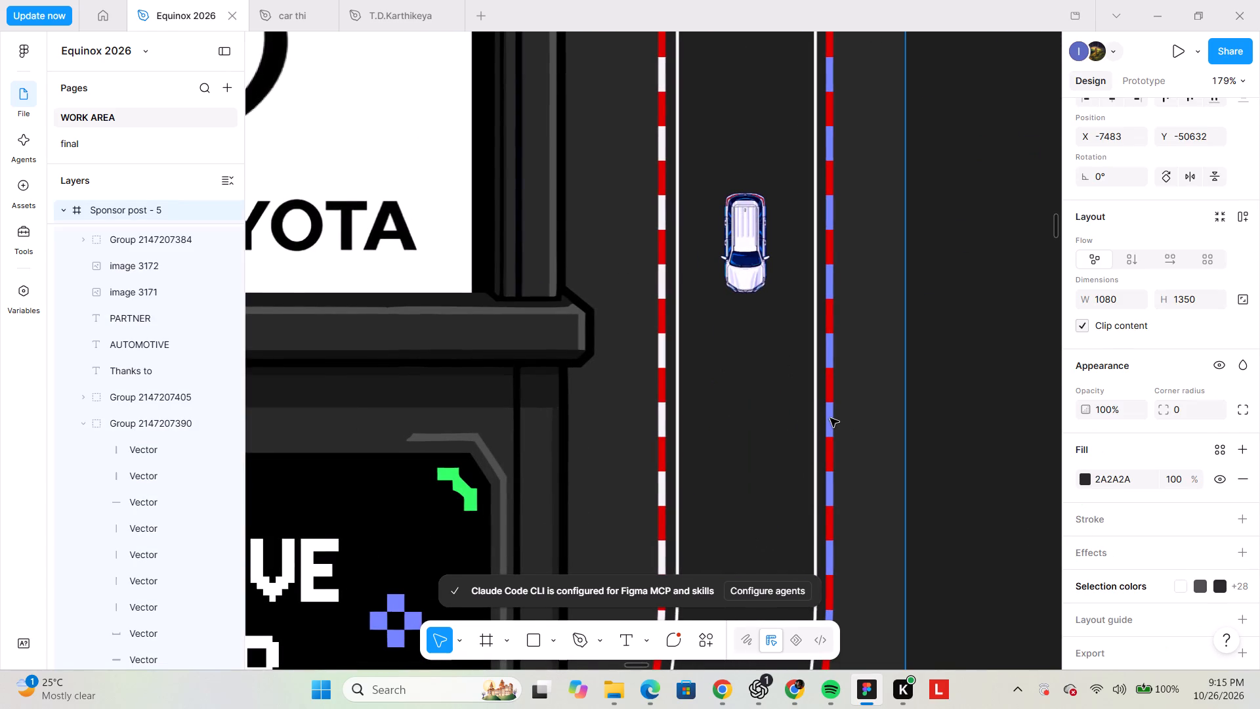
pyautogui.tripleClick(830, 418)
pyautogui.click(1088, 547)
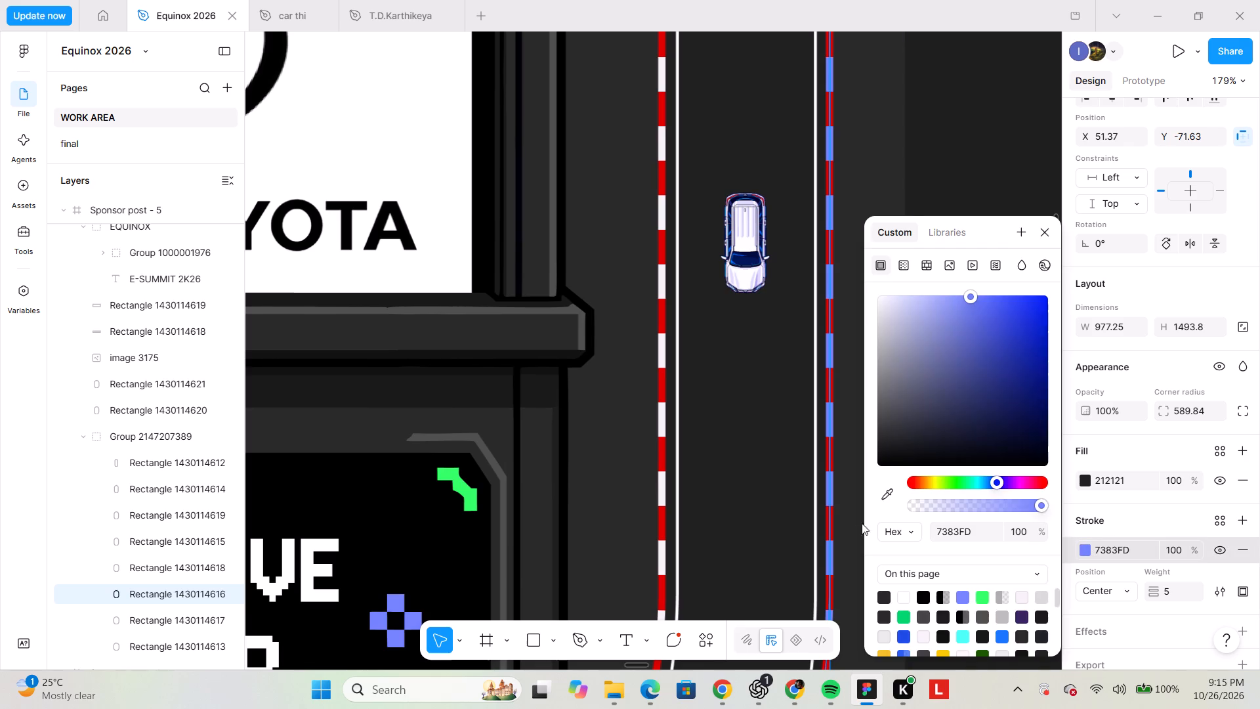
pyautogui.click(898, 498)
pyautogui.click(882, 490)
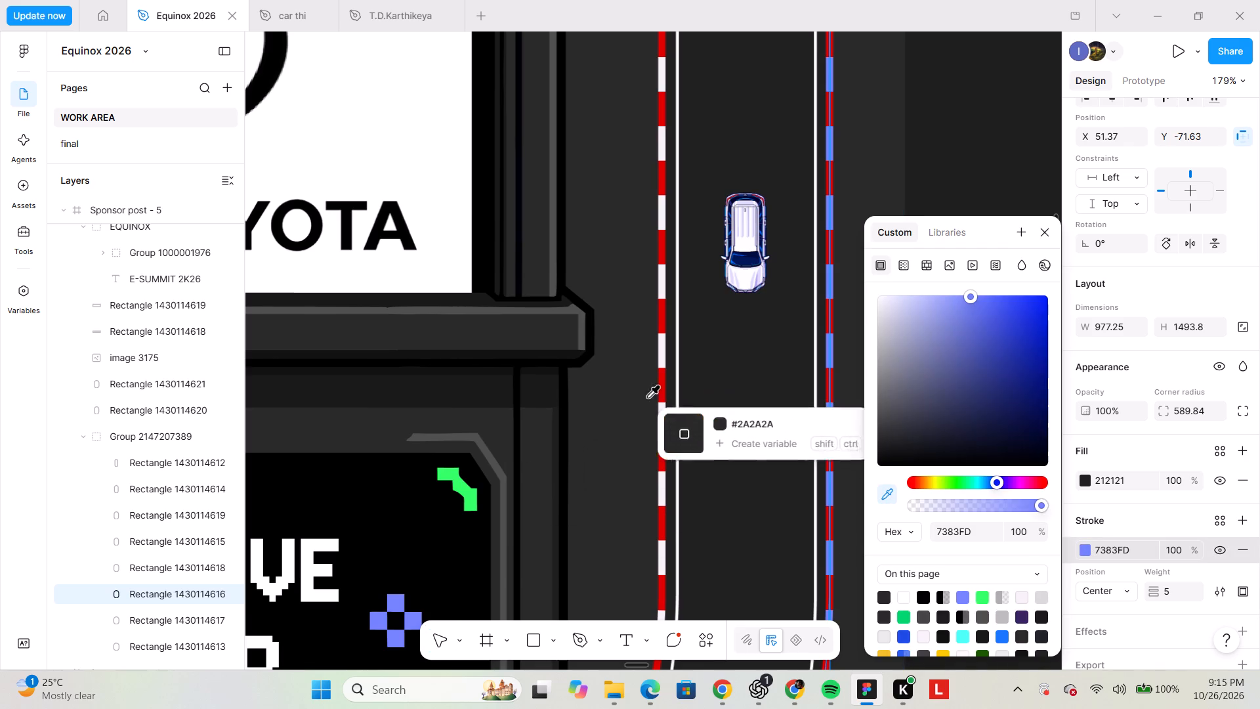
pyautogui.click(662, 417)
pyautogui.keyDown('ctrl'); pyautogui.scroll(-2, 662, 418); pyautogui.keyUp('ctrl')
pyautogui.click(827, 465)
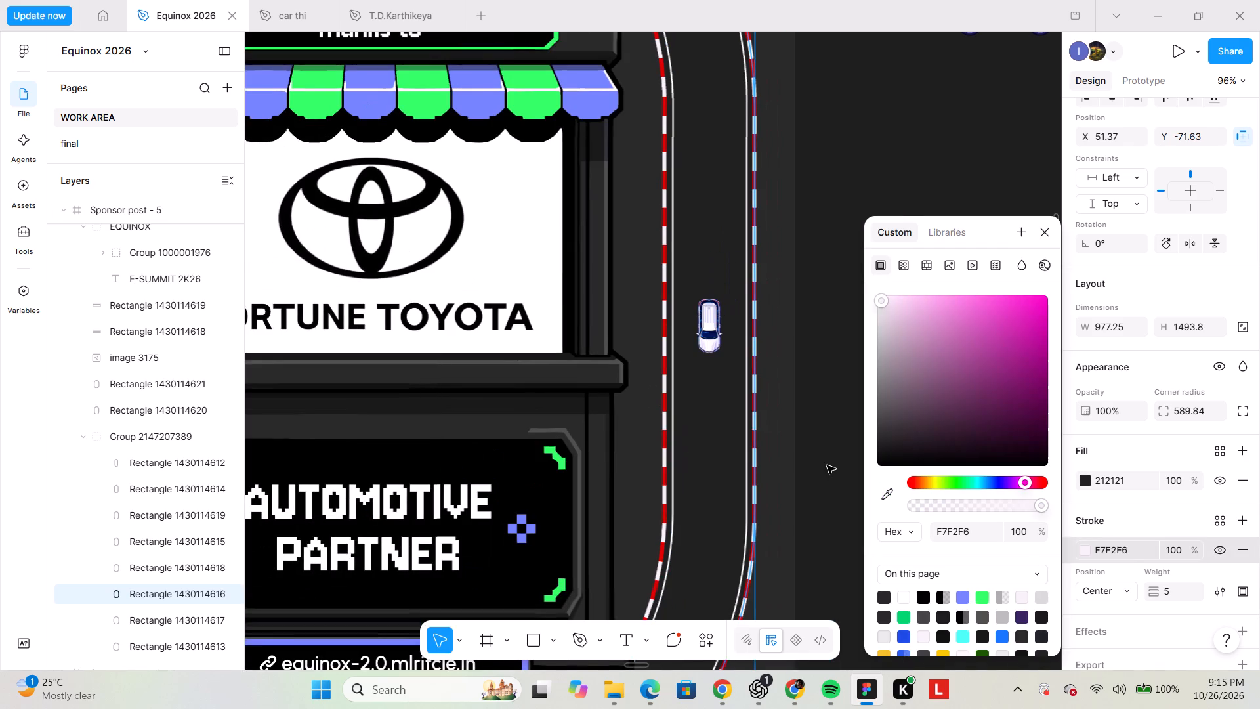
pyautogui.click(827, 465)
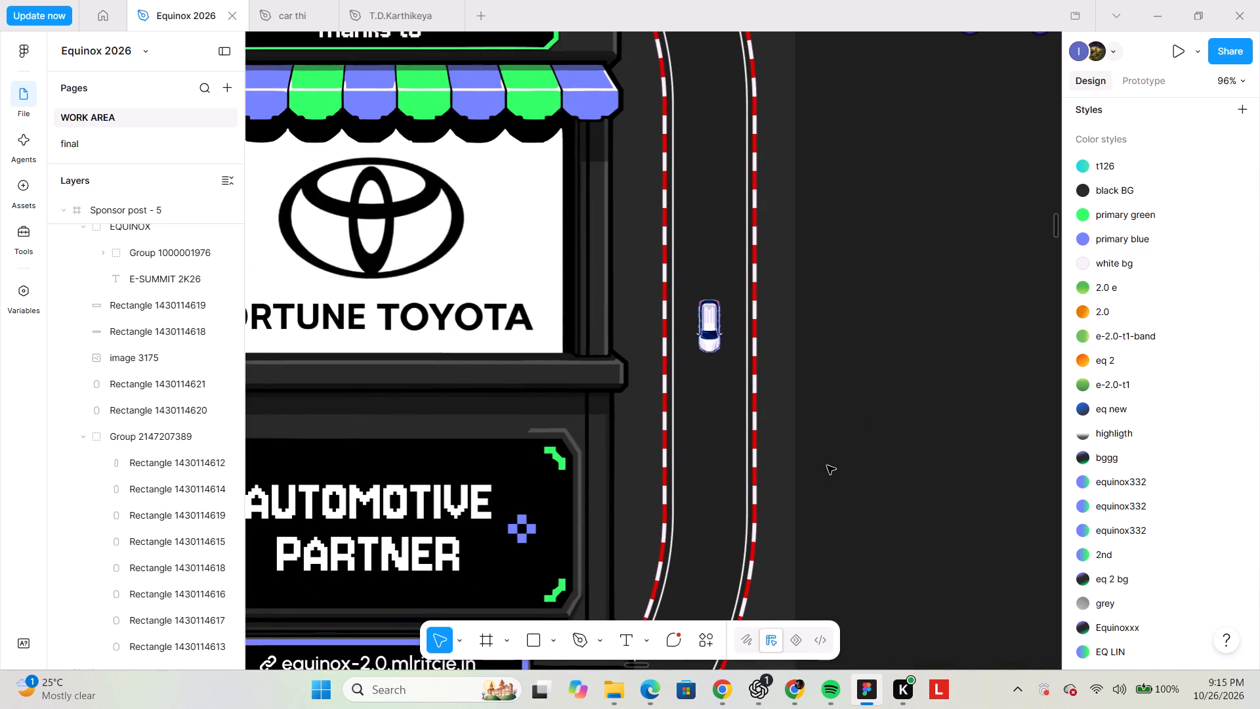
# Duplicate the Sponsor post - 5 frame and place the copy beside and slightly below the original.
pyautogui.keyDown('ctrl'); pyautogui.scroll(-3, 827, 465); pyautogui.keyUp('ctrl')
pyautogui.click(880, 496)
pyautogui.scroll(-5, 606, 331)
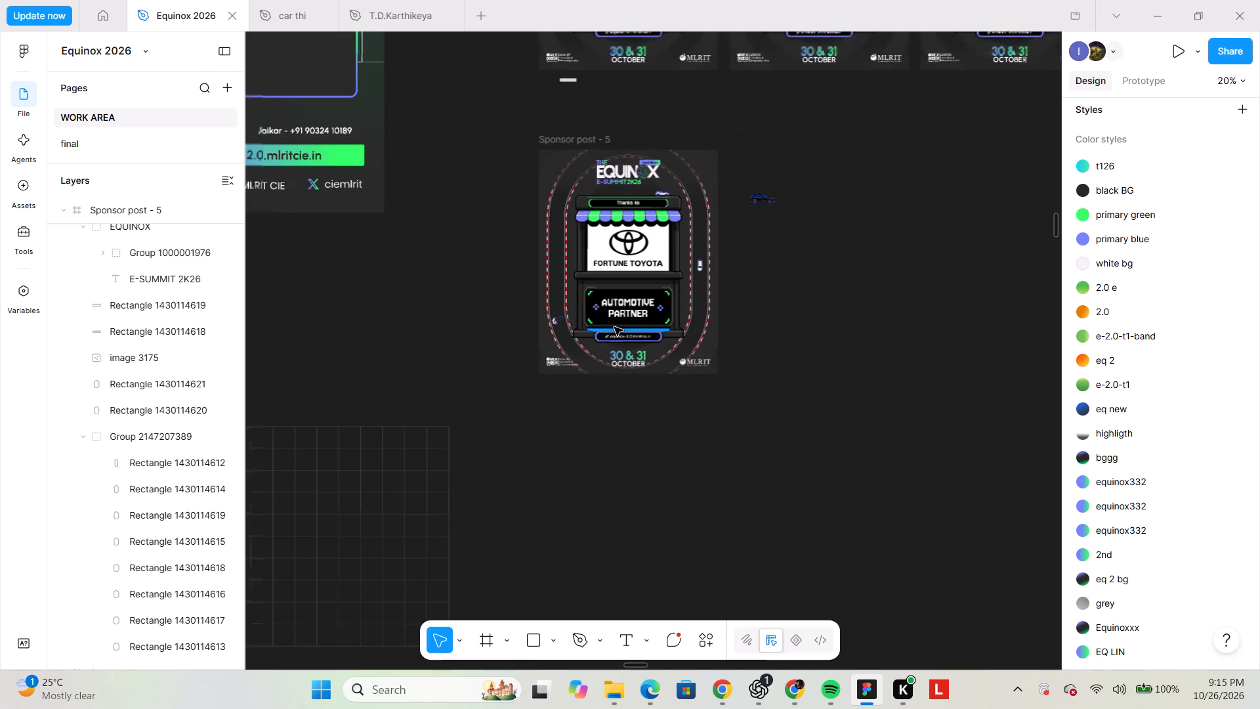
pyautogui.click(600, 189)
pyautogui.keyDown('alt'); pyautogui.moveTo(618, 270); pyautogui.dragTo(633, 284); pyautogui.keyUp('alt')
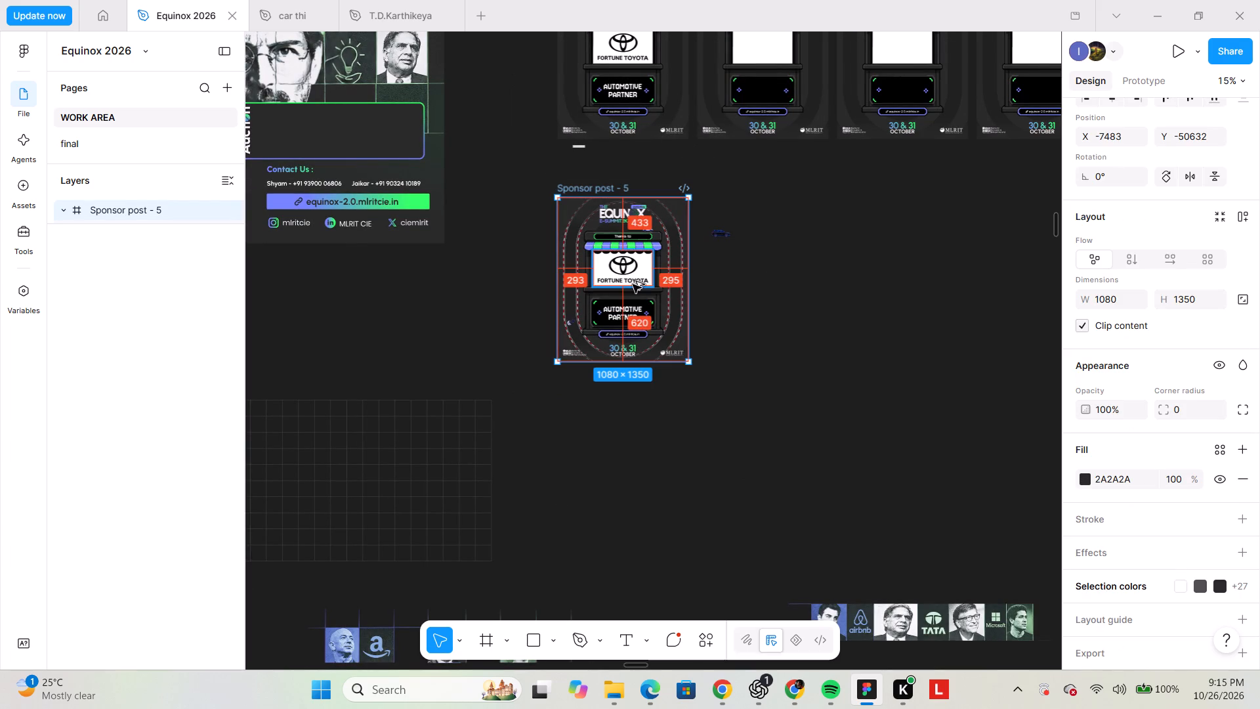
pyautogui.keyDown('alt'); pyautogui.moveTo(633, 284); pyautogui.dragTo(787, 328); pyautogui.keyUp('alt')
# Remove the red DE0000 dashed stroke from the outer track edge in Sponsor post - 6.
pyautogui.keyDown('ctrl'); pyautogui.scroll(11, 843, 395); pyautogui.keyUp('ctrl')
pyautogui.tripleClick(793, 404)
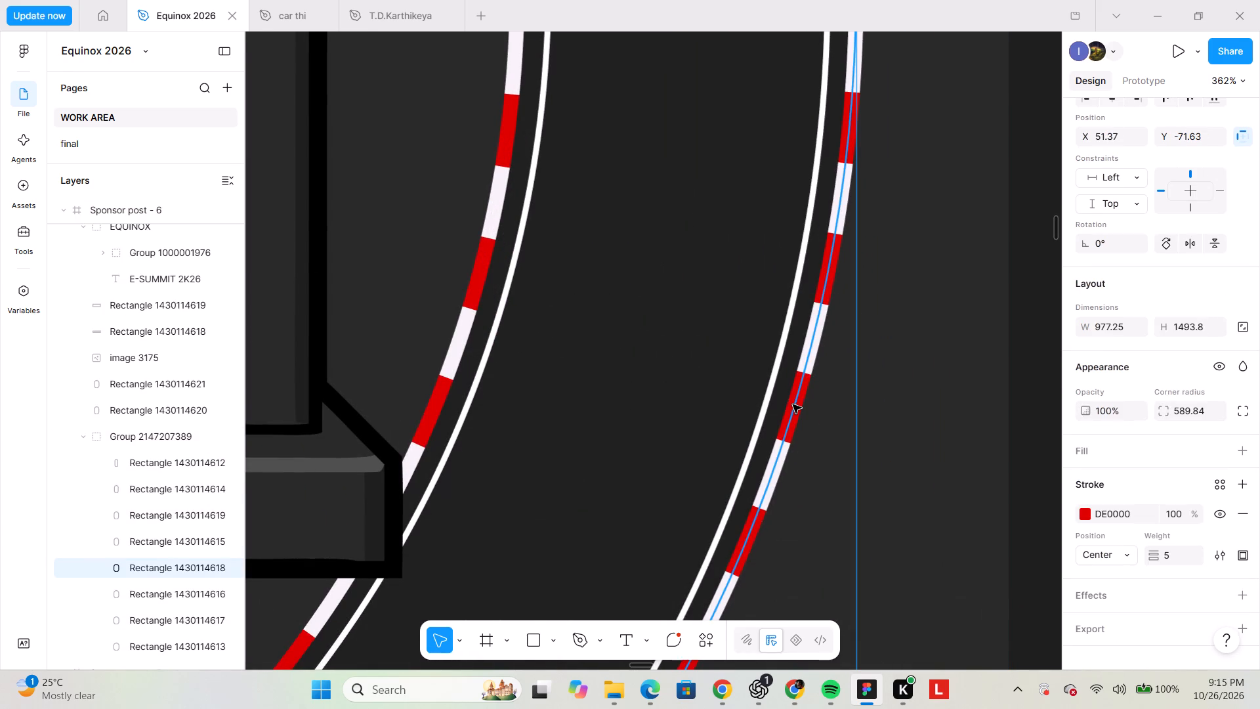
pyautogui.click(1236, 518)
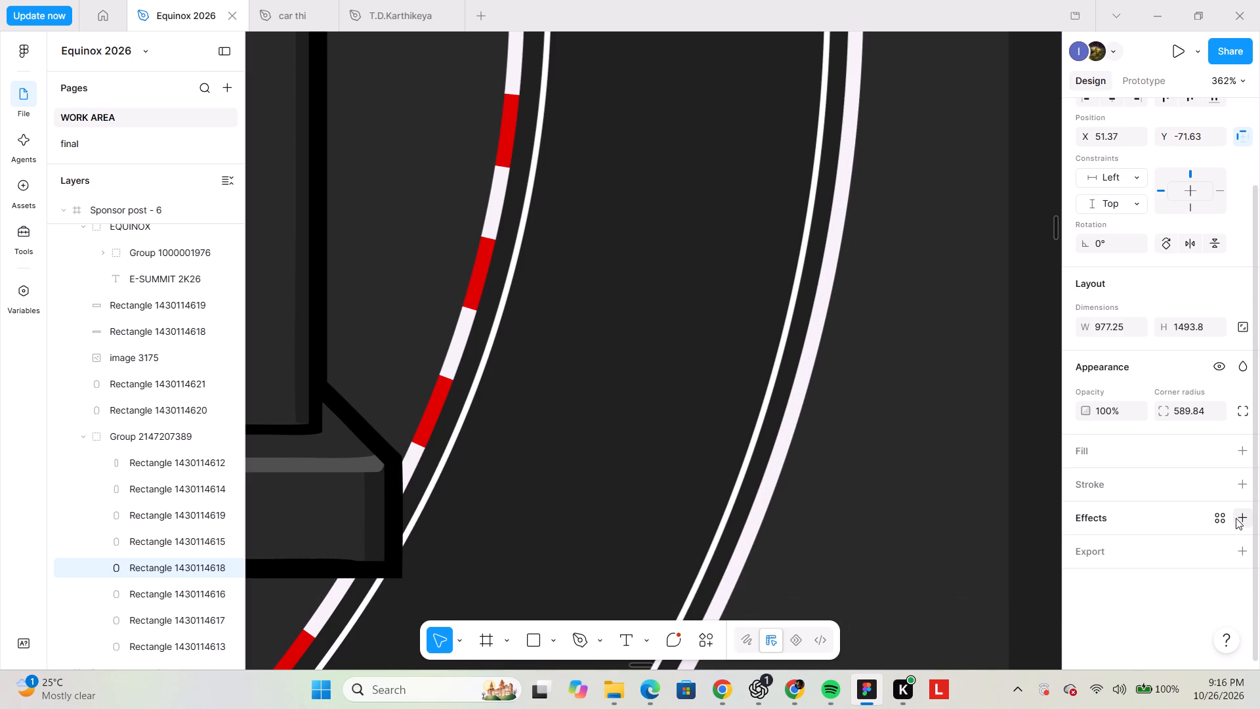
# Remove the red DE0000 dashed stroke from the inner track edge in Sponsor post - 6.
pyautogui.keyDown('ctrl'); pyautogui.scroll(-3, 824, 430); pyautogui.keyUp('ctrl')
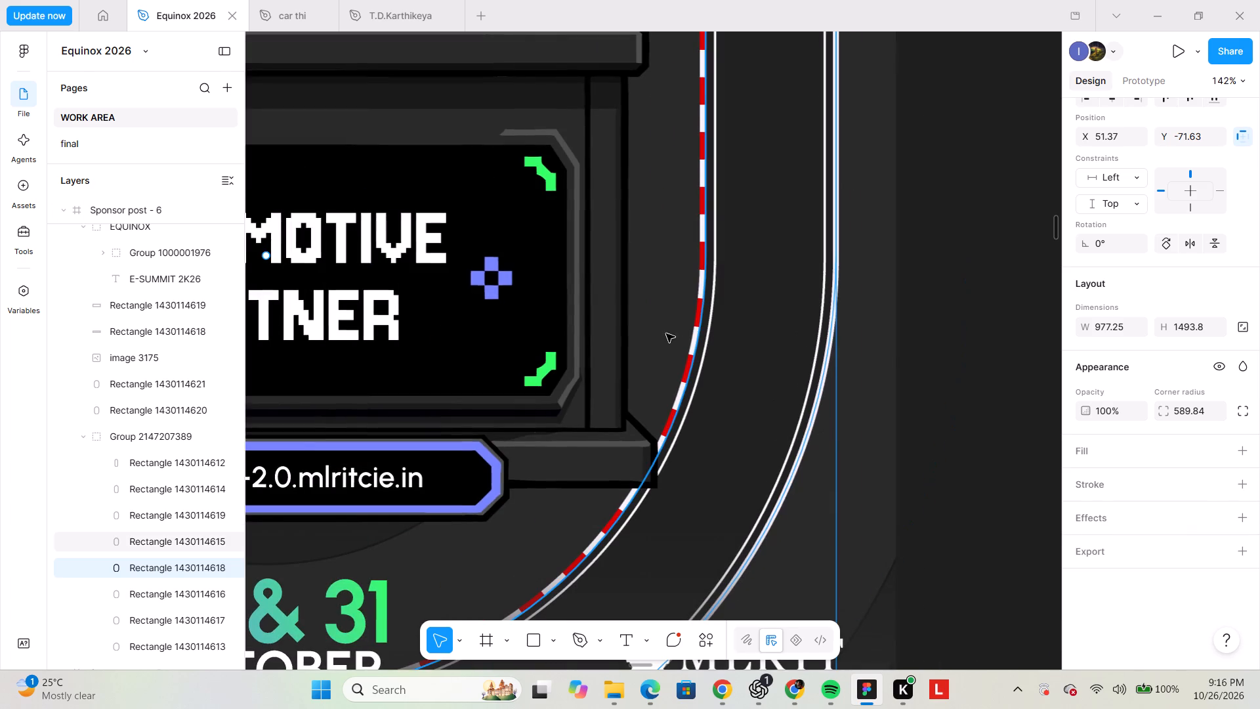
pyautogui.keyDown('ctrl'); pyautogui.scroll(1, 696, 330); pyautogui.keyUp('ctrl')
pyautogui.doubleClick(698, 329)
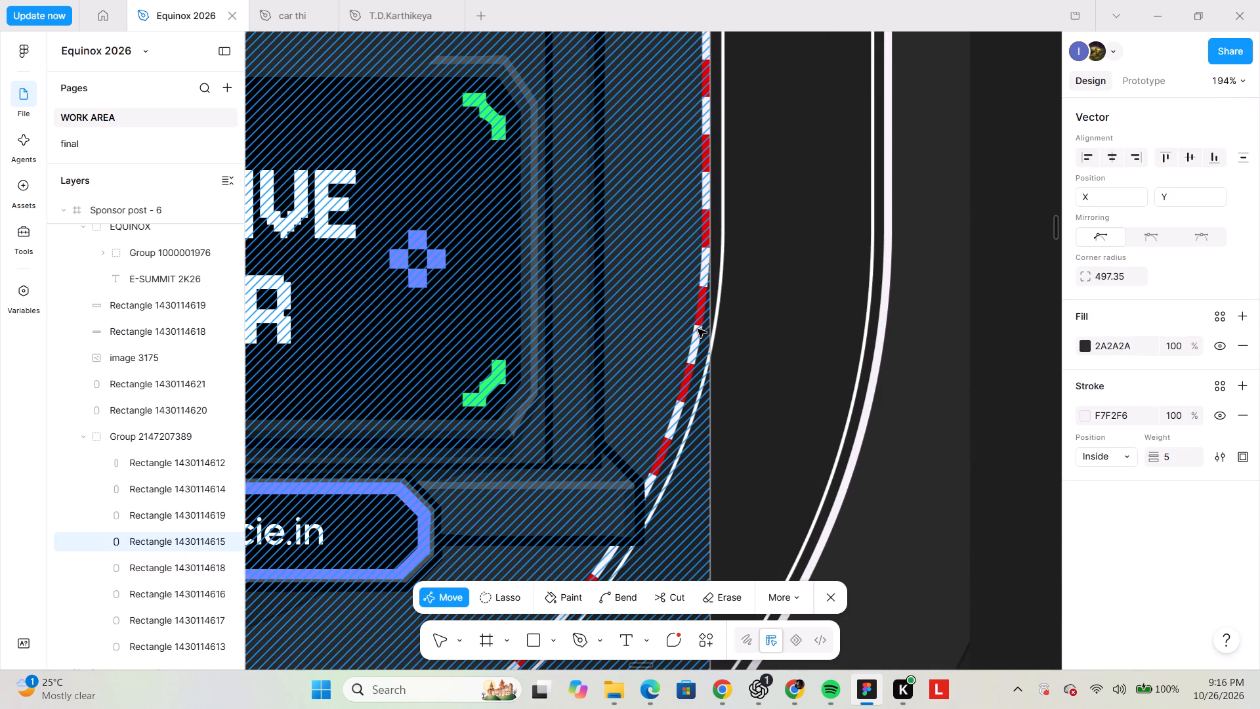
pyautogui.doubleClick(817, 356)
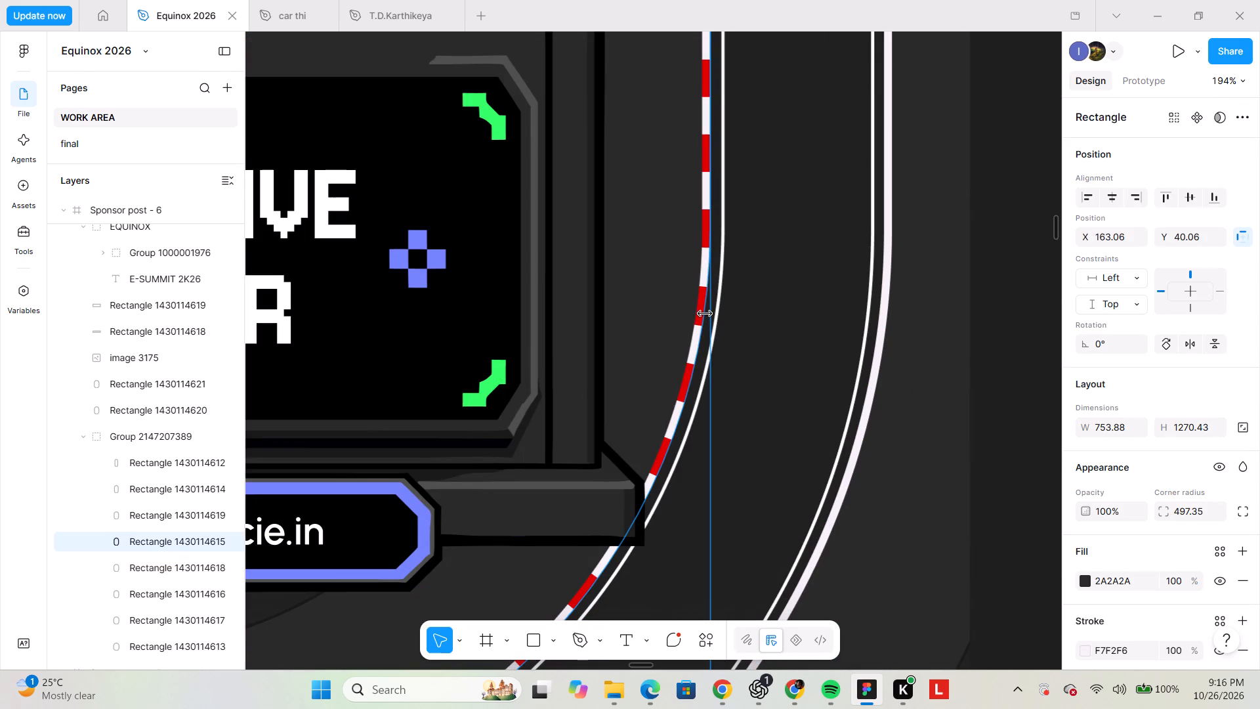
pyautogui.doubleClick(698, 306)
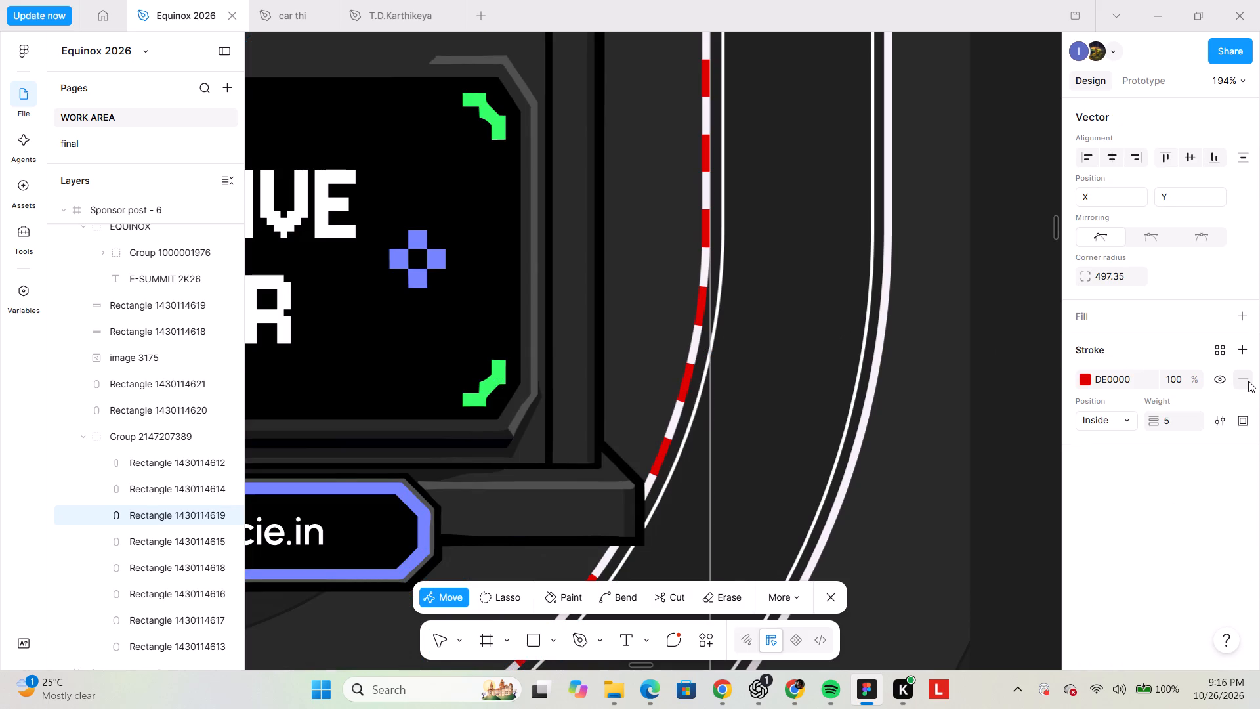
pyautogui.click(1248, 381)
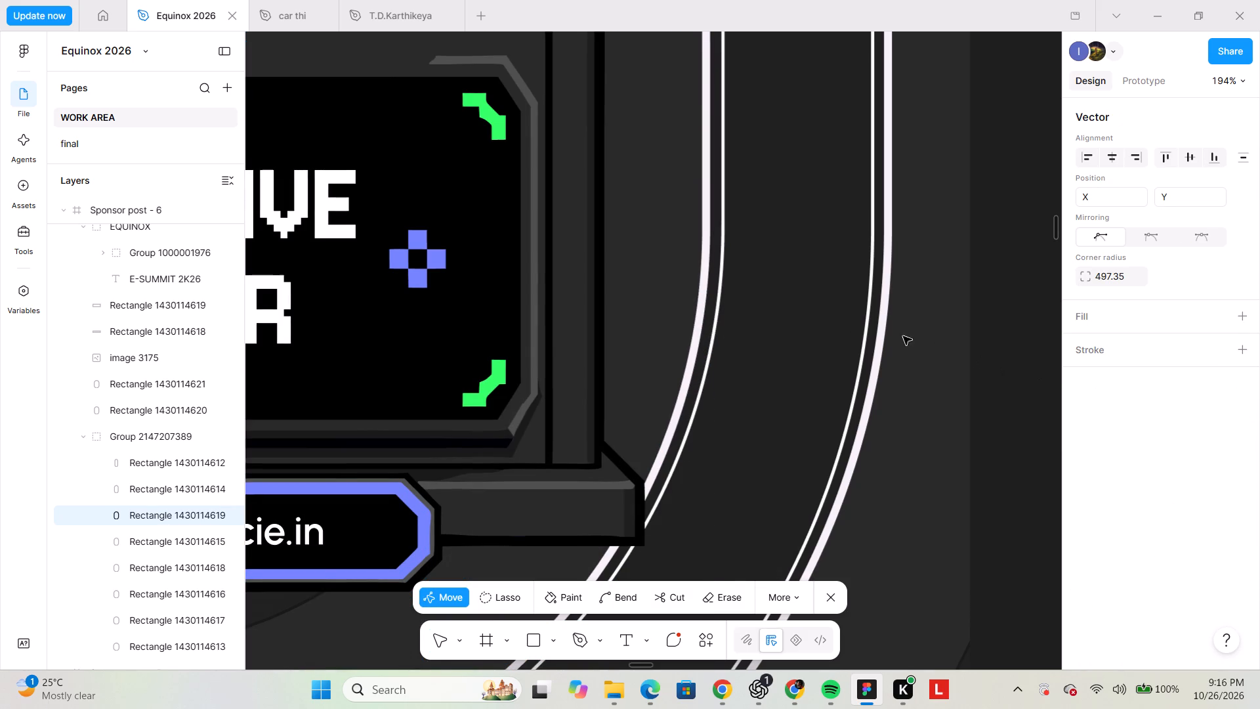
pyautogui.doubleClick(1014, 349)
pyautogui.doubleClick(1014, 349)
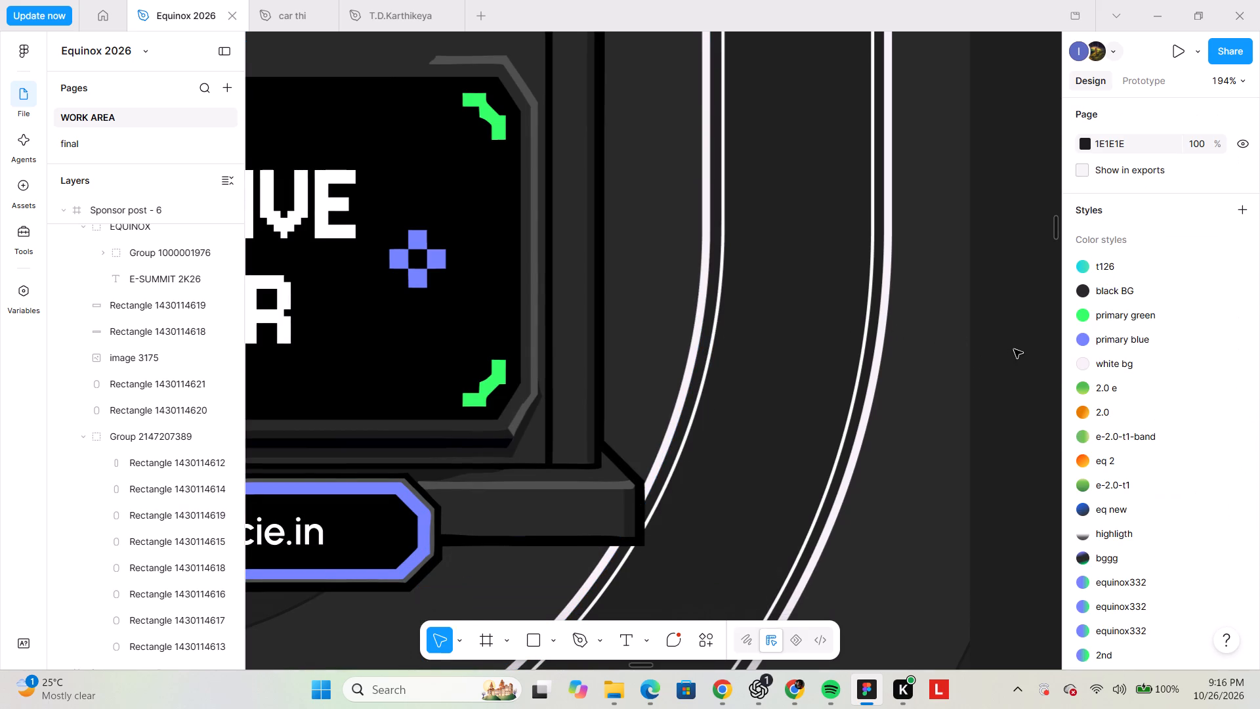
# Set the thick white outer track edge's stroke in Sponsor post - 6 to 212121, copied from the same shape's fill.
pyautogui.keyDown('ctrl'); pyautogui.scroll(-6, 1014, 349); pyautogui.keyUp('ctrl')
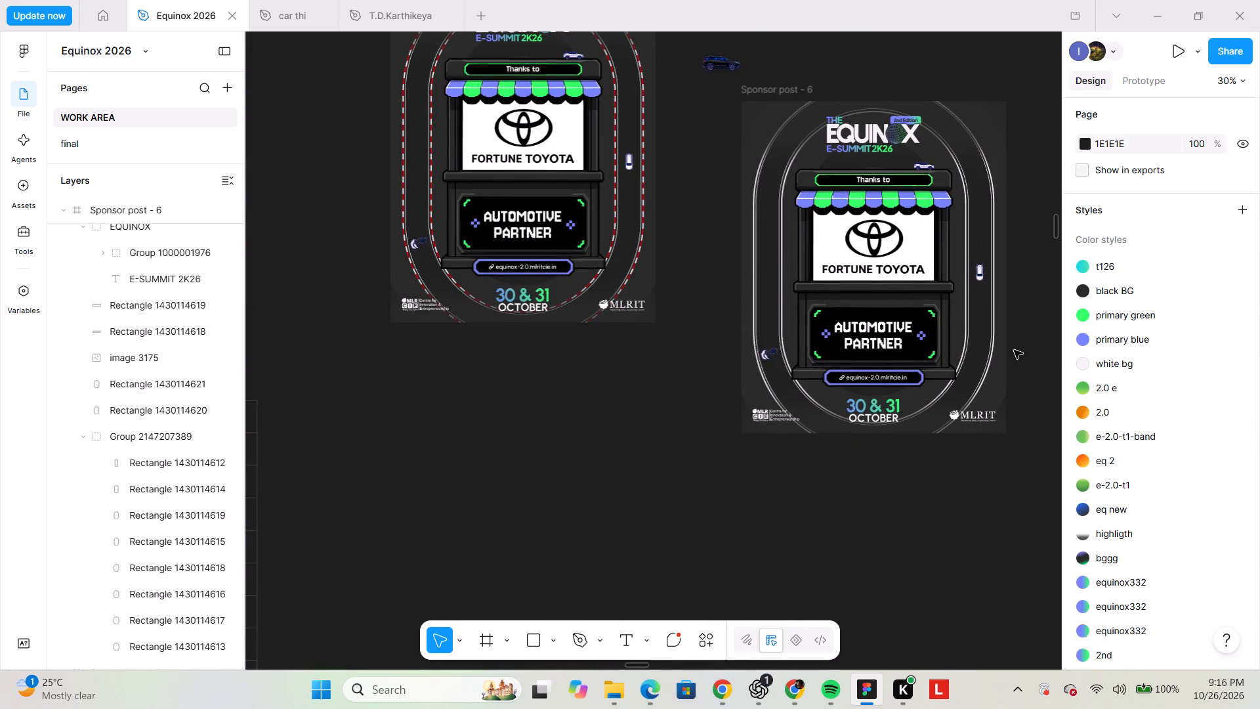
pyautogui.scroll(1, 1014, 350)
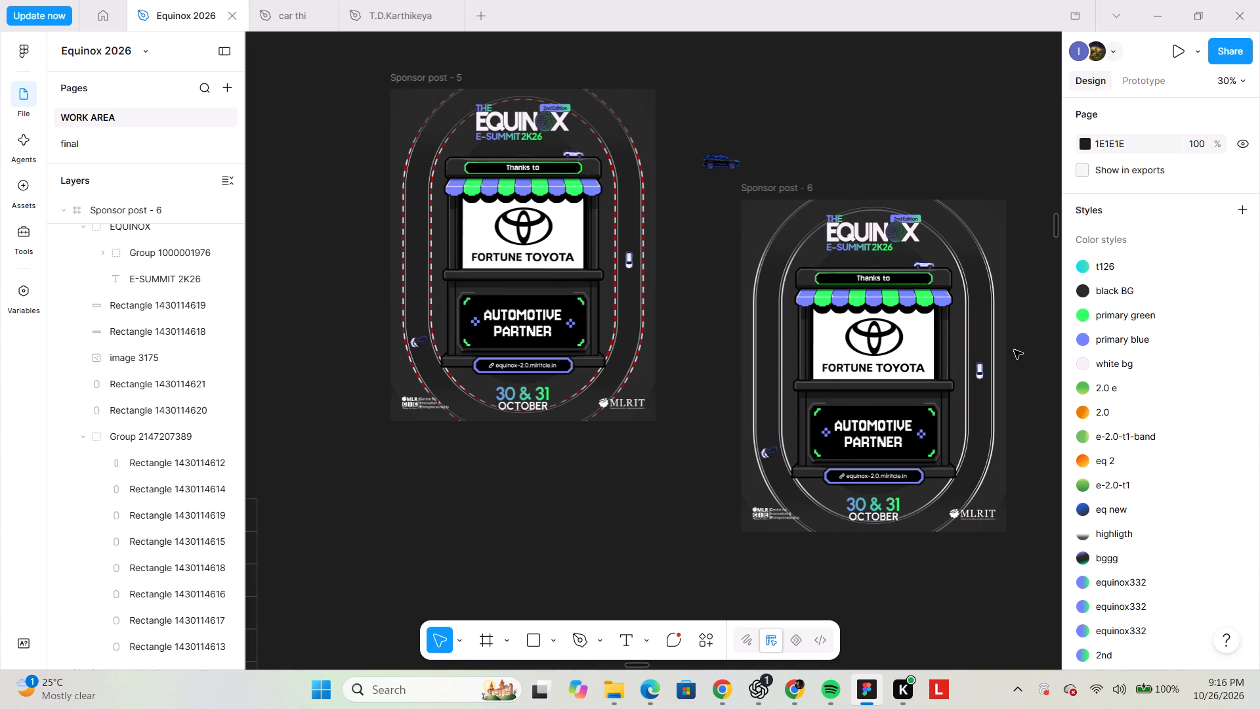
pyautogui.keyDown('ctrl'); pyautogui.scroll(7, 1007, 370); pyautogui.keyUp('ctrl')
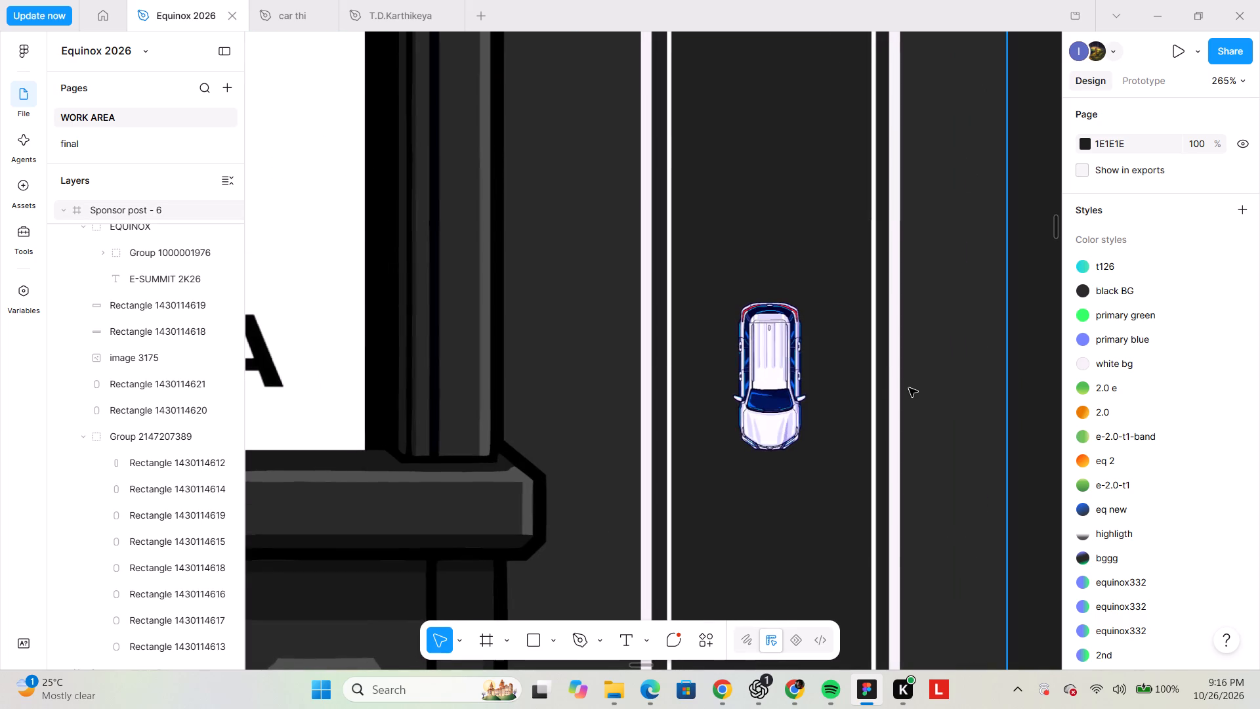
pyautogui.tripleClick(897, 383)
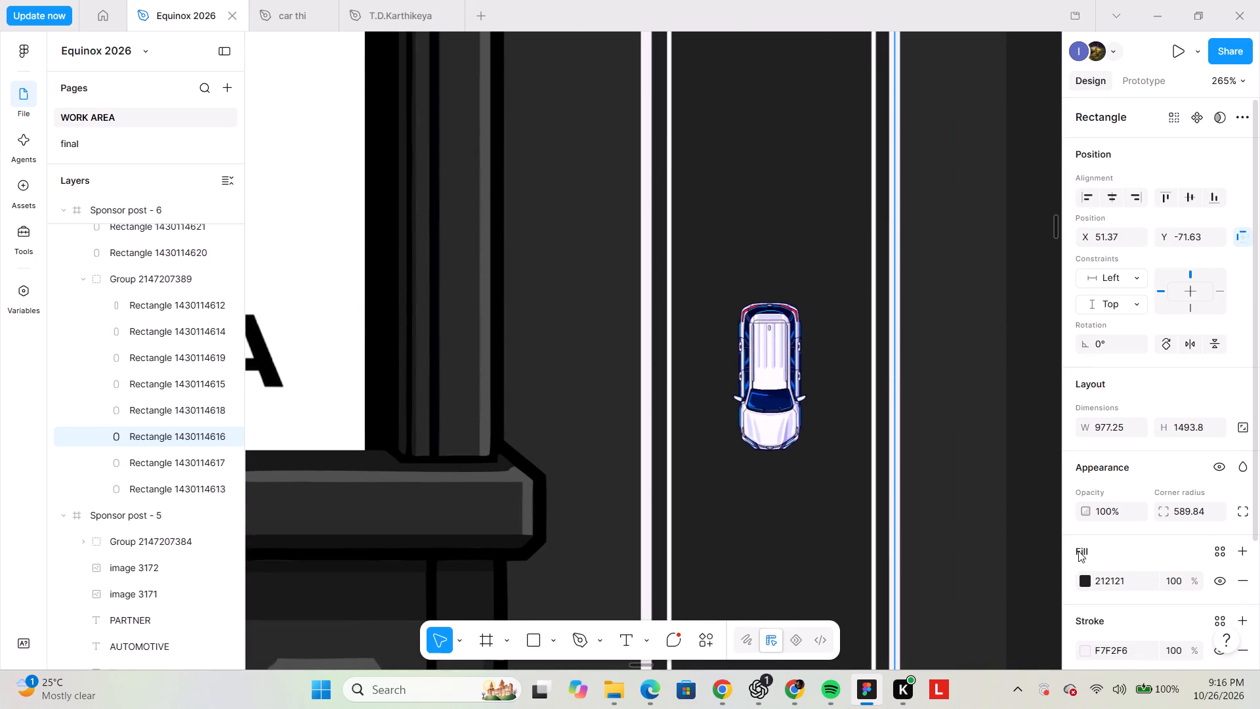
pyautogui.scroll(-1, 1103, 588)
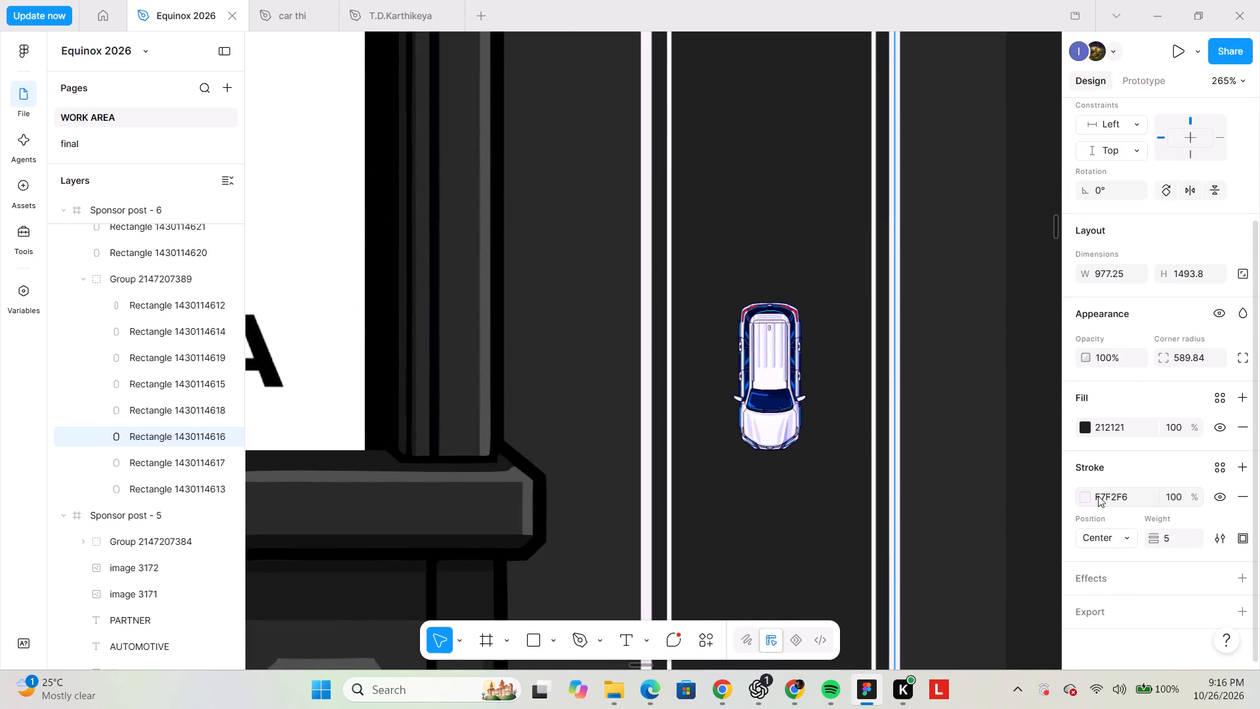
pyautogui.click(1125, 425)
pyautogui.hotkey('ctrl', 'c')
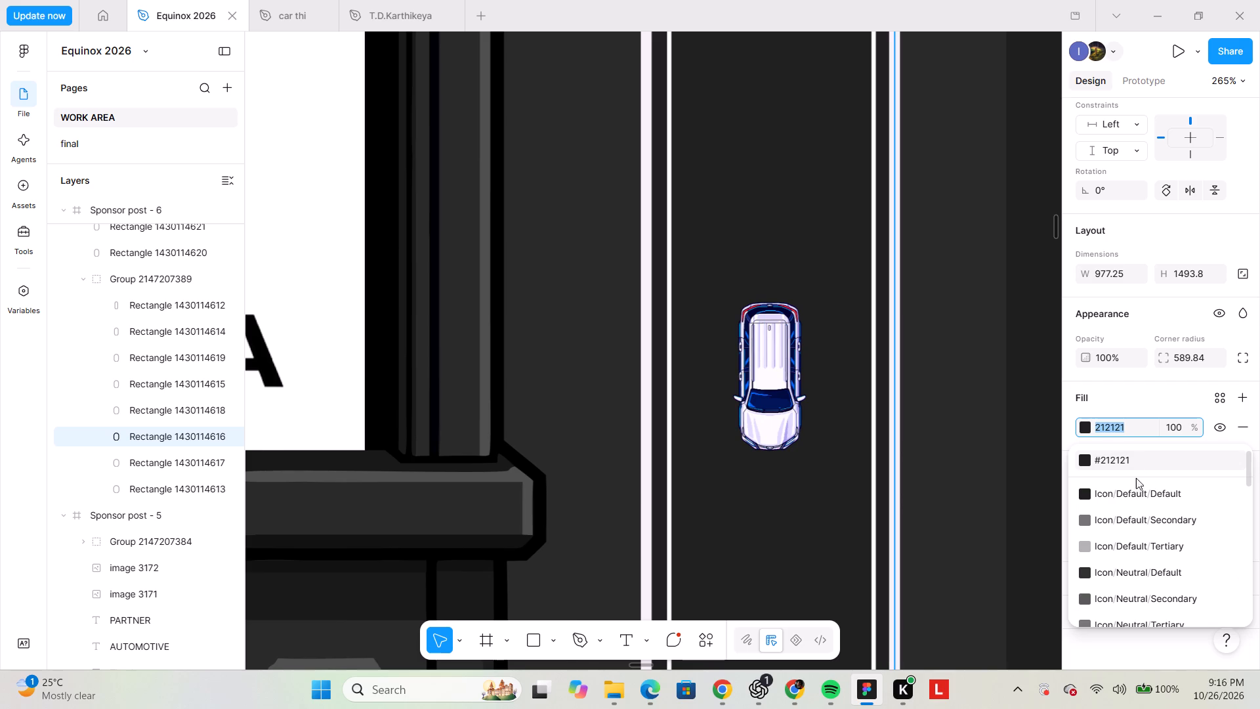
pyautogui.click(1099, 392)
pyautogui.click(1131, 494)
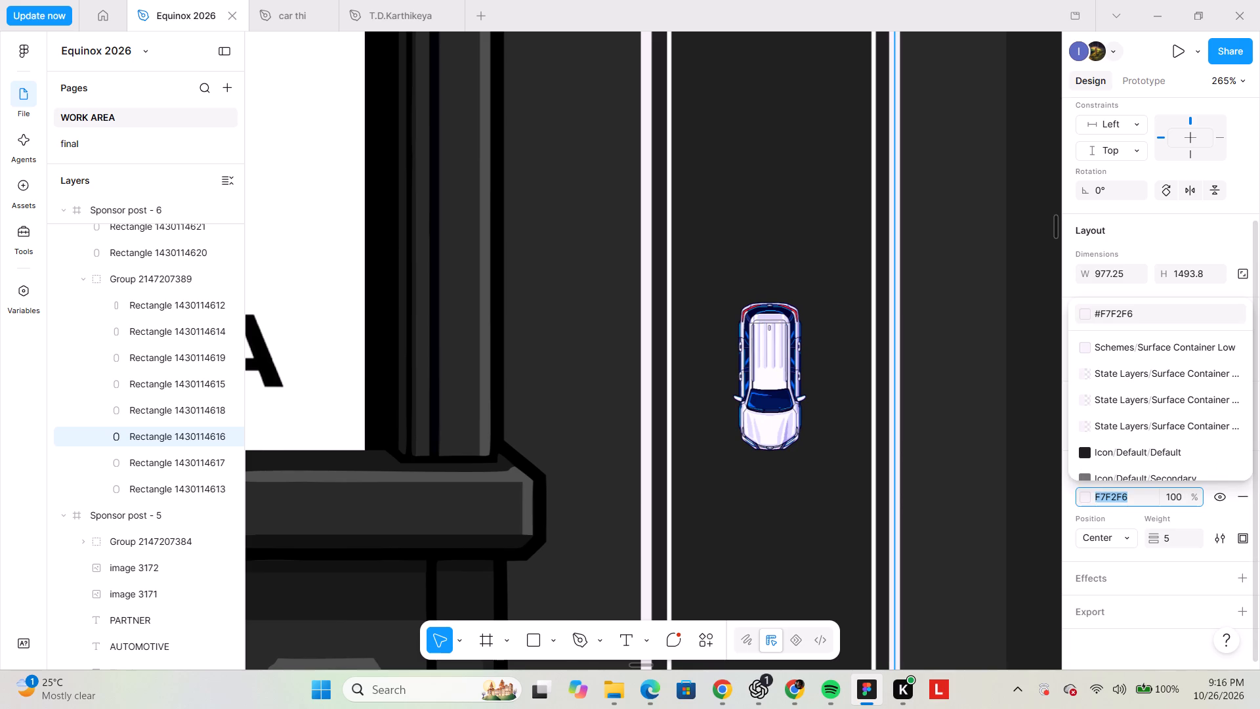
pyautogui.hotkey('ctrl', 'v')
pyautogui.press('Return')
pyautogui.click(988, 444)
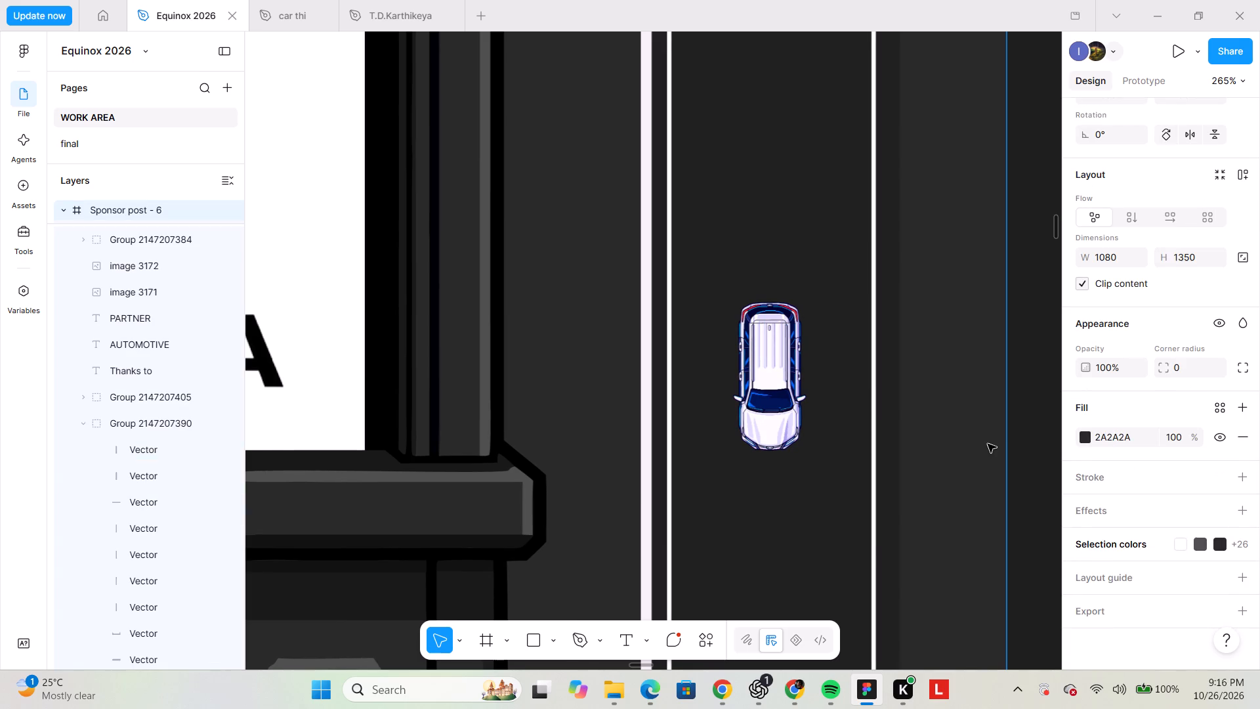
pyautogui.keyDown('ctrl'); pyautogui.scroll(6, 902, 465); pyautogui.keyUp('ctrl')
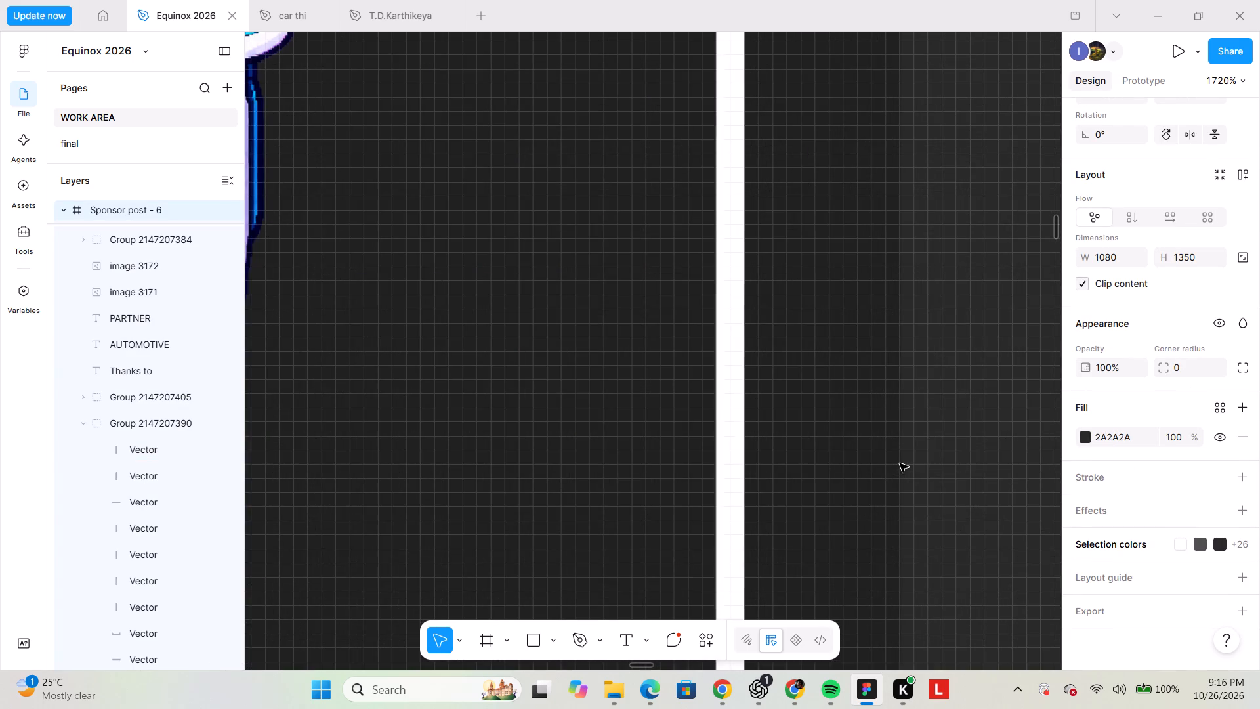
# Undo the 212121 stroke on the thick outer track edge in Sponsor post - 6 and recolour that stroke 000000.
pyautogui.keyDown('ctrl'); pyautogui.scroll(-6, 900, 463); pyautogui.keyUp('ctrl')
pyautogui.click(1087, 440)
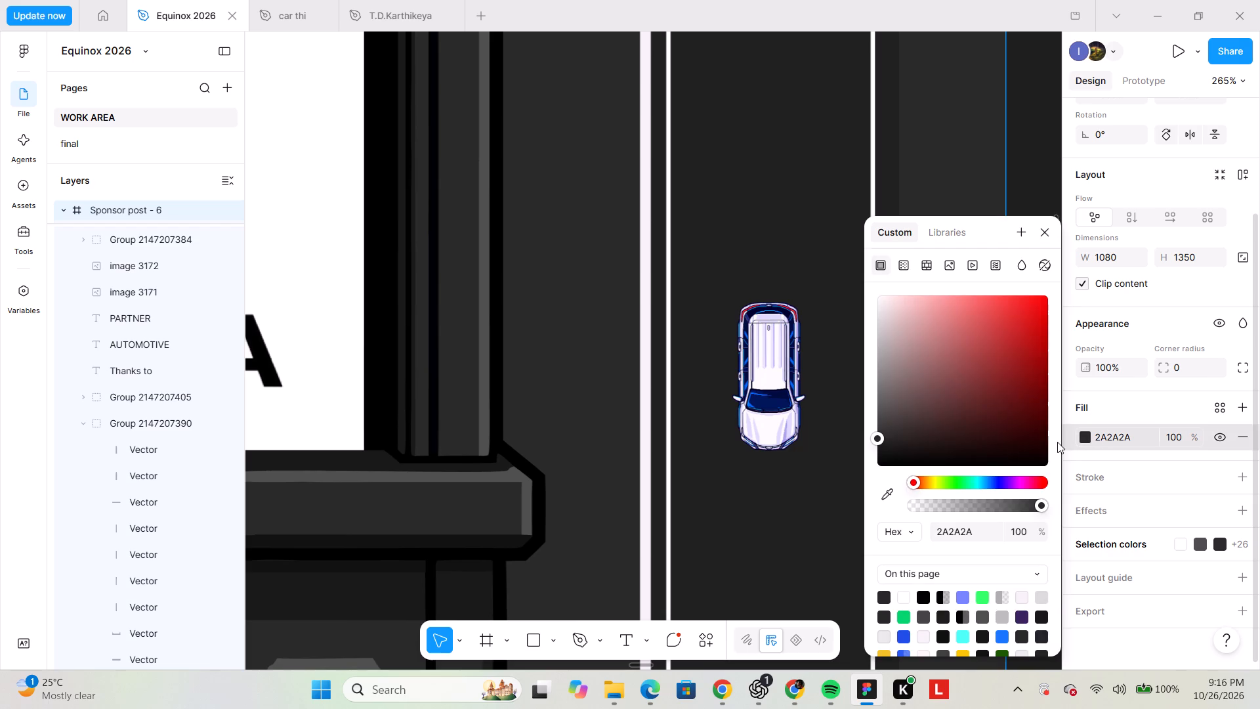
pyautogui.hotkey('ctrl', 'z')
pyautogui.hotkey('ctrl', 'z')
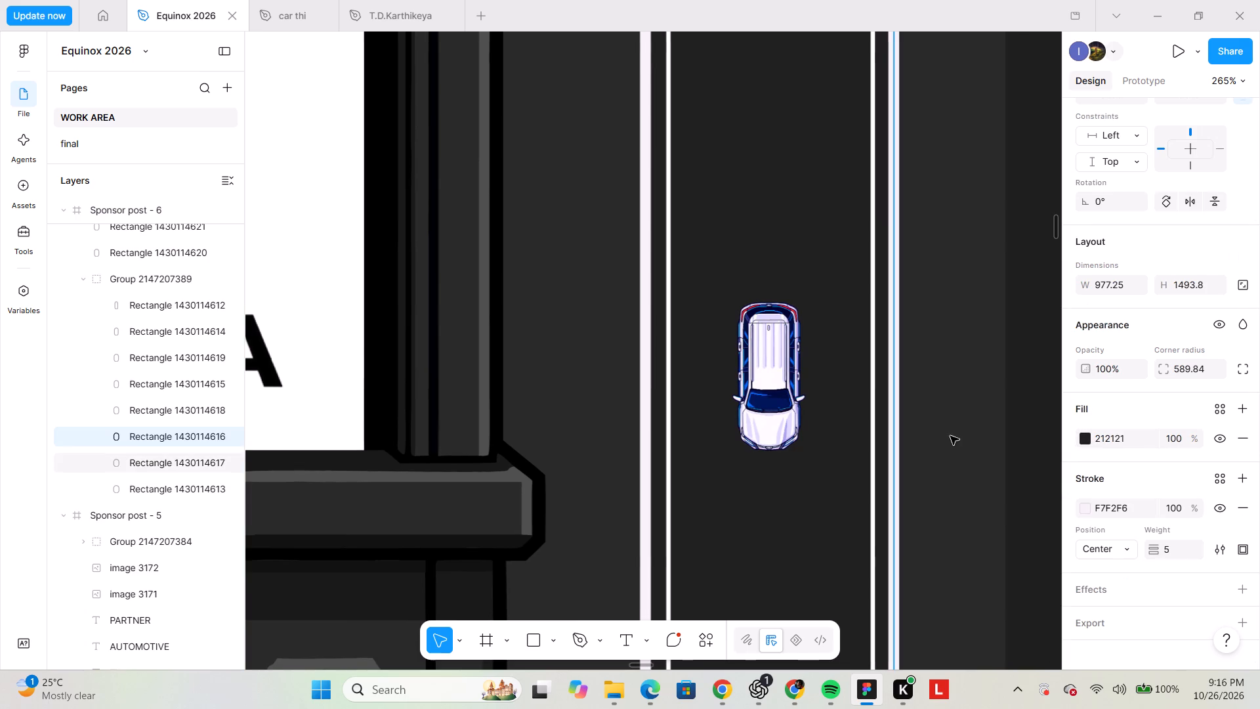
pyautogui.click(1084, 505)
pyautogui.moveTo(916, 407); pyautogui.dragTo(761, 585)
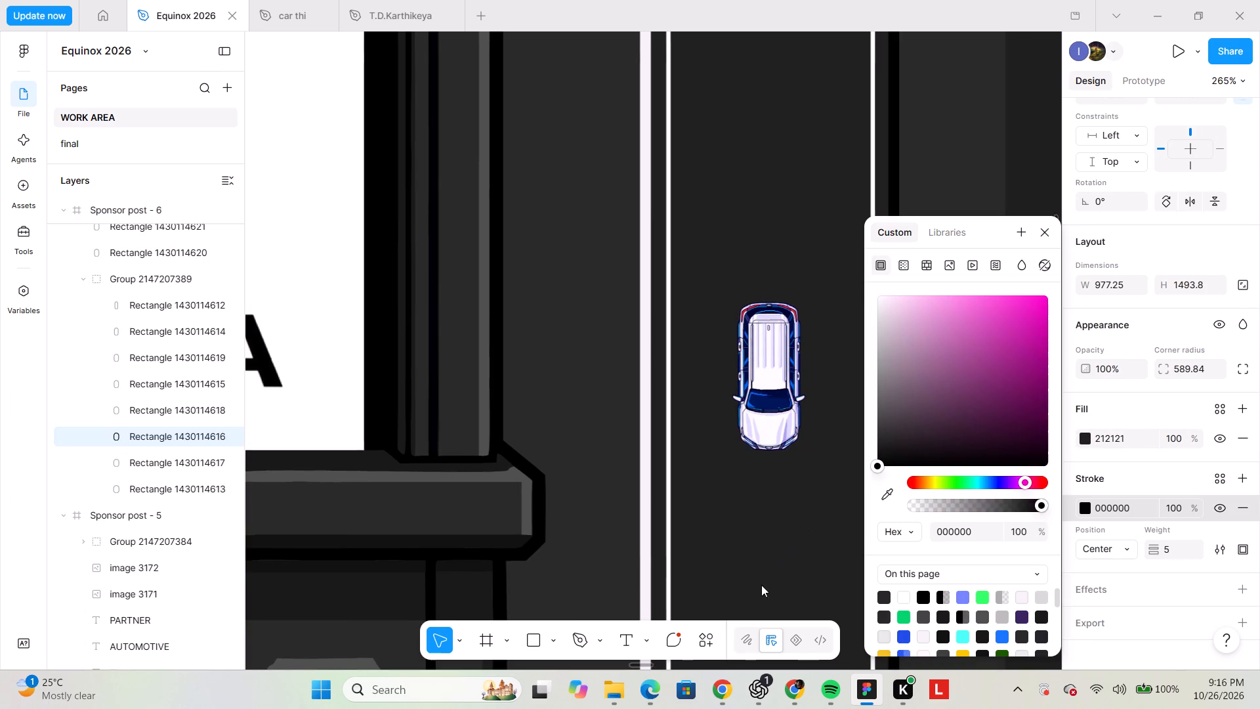
pyautogui.moveTo(761, 585); pyautogui.dragTo(674, 708)
# Set the thick white inner track edge's stroke in Sponsor post - 6 to 000000.
pyautogui.click(643, 472)
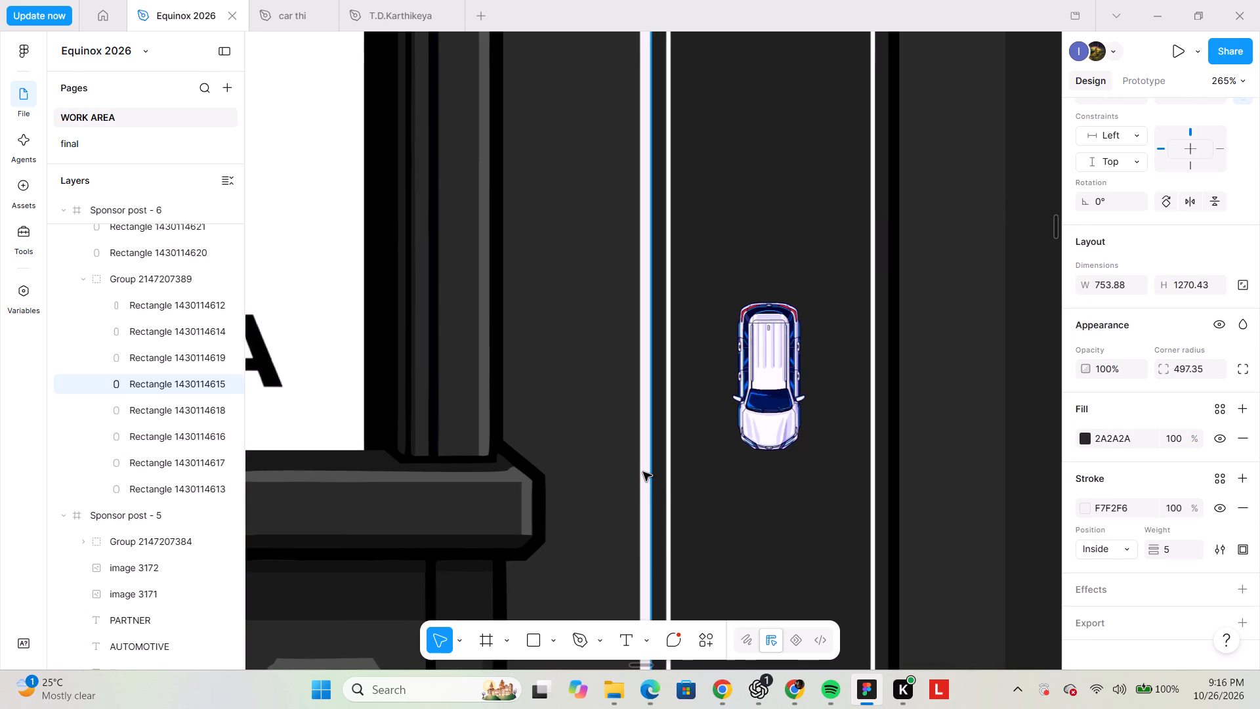
pyautogui.click(1082, 501)
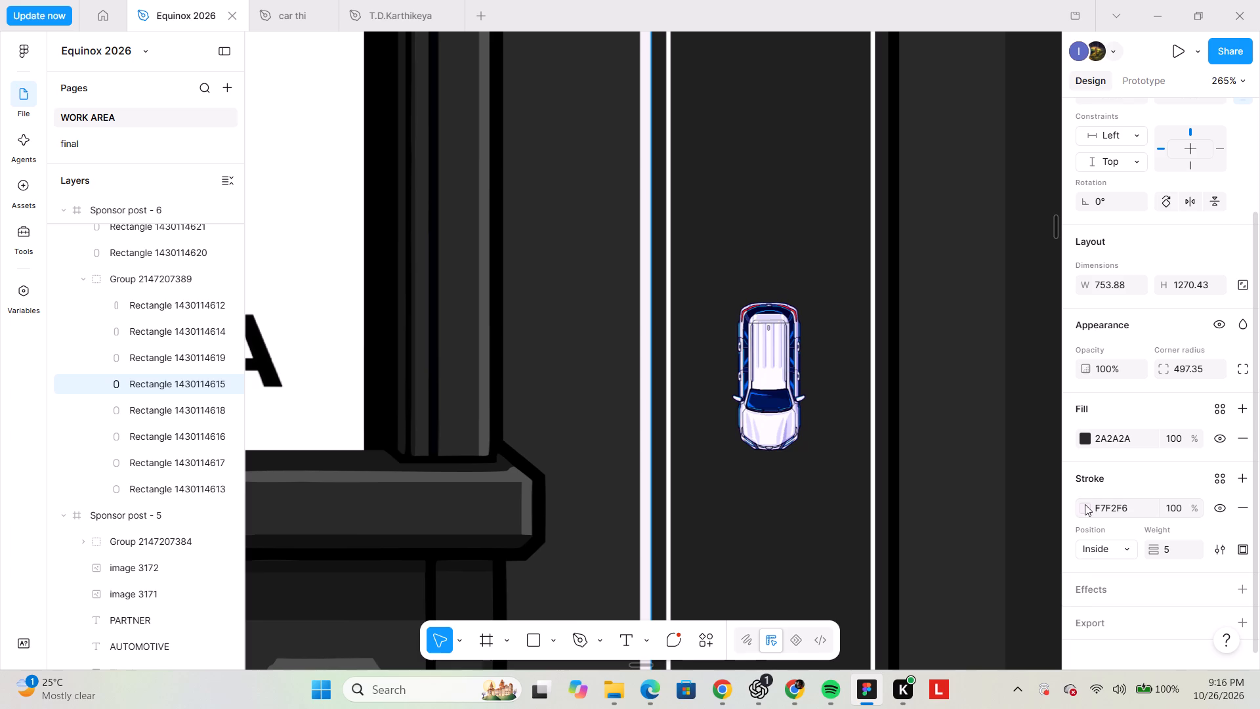
pyautogui.click(1085, 504)
pyautogui.moveTo(910, 410); pyautogui.dragTo(625, 700)
# Move the Sponsor post - 6 frame up level with Sponsor post - 5, at about X -5915, Y -50632.
pyautogui.keyDown('ctrl'); pyautogui.scroll(-2, 661, 429); pyautogui.keyUp('ctrl')
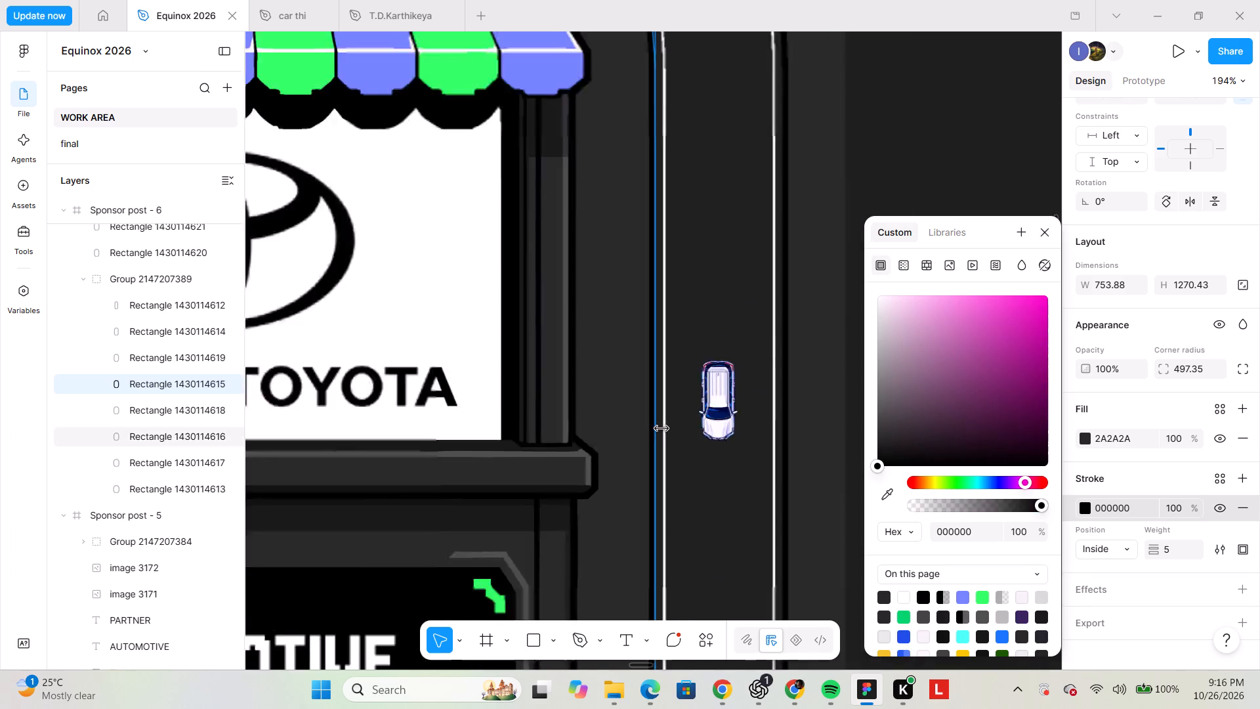
pyautogui.keyDown('ctrl'); pyautogui.scroll(-4, 661, 429); pyautogui.keyUp('ctrl')
pyautogui.doubleClick(806, 409)
pyautogui.keyDown('ctrl'); pyautogui.scroll(-2, 806, 409); pyautogui.keyUp('ctrl')
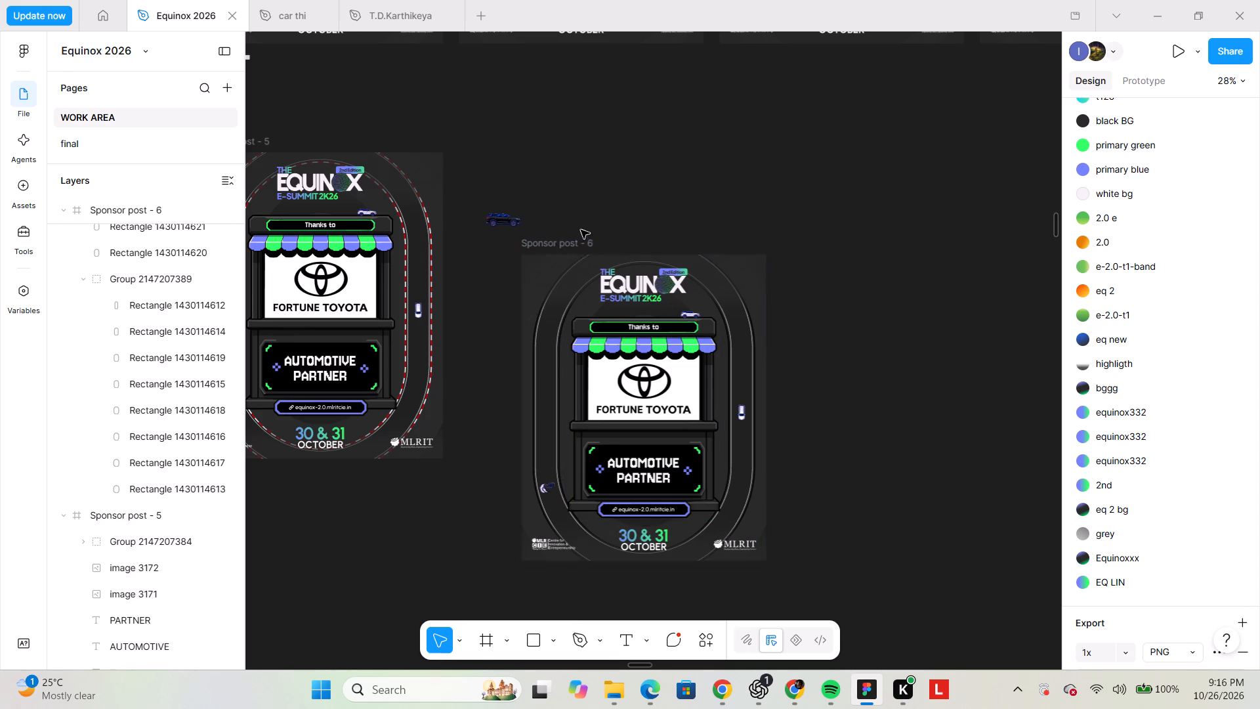
pyautogui.moveTo(558, 249); pyautogui.dragTo(580, 145)
pyautogui.click(851, 210)
pyautogui.moveTo(568, 141); pyautogui.dragTo(568, 141)
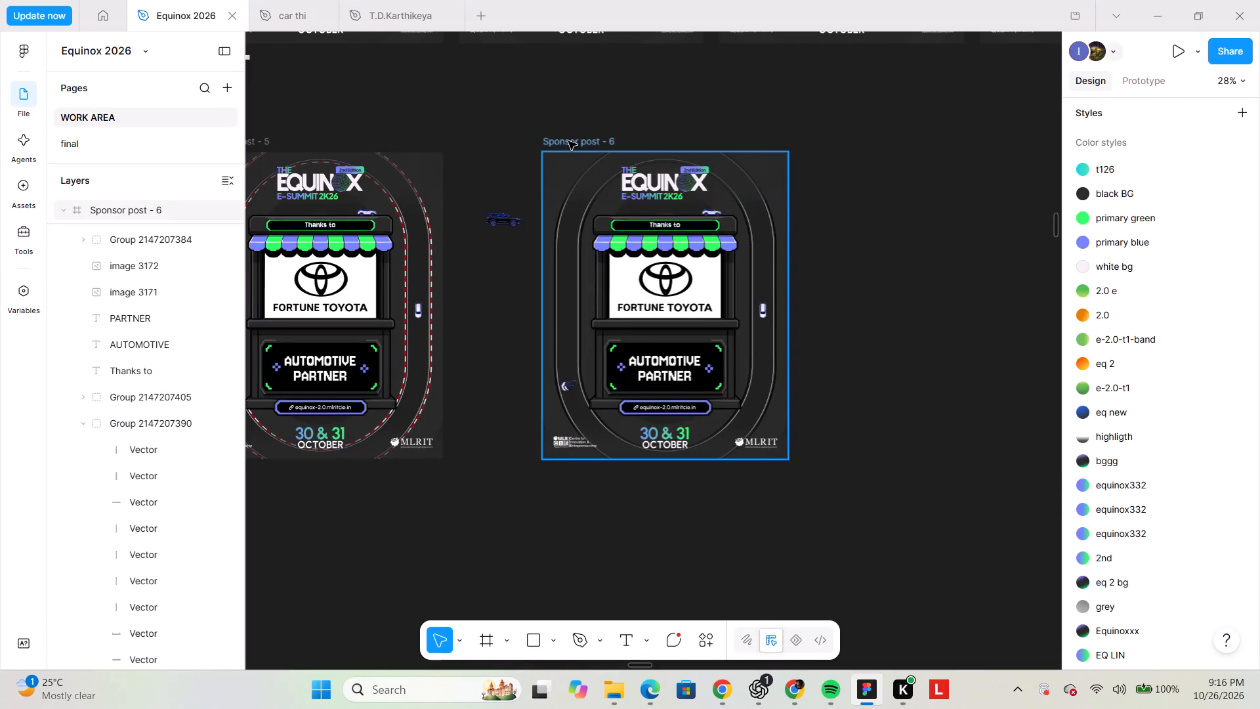
pyautogui.moveTo(568, 141); pyautogui.dragTo(578, 142)
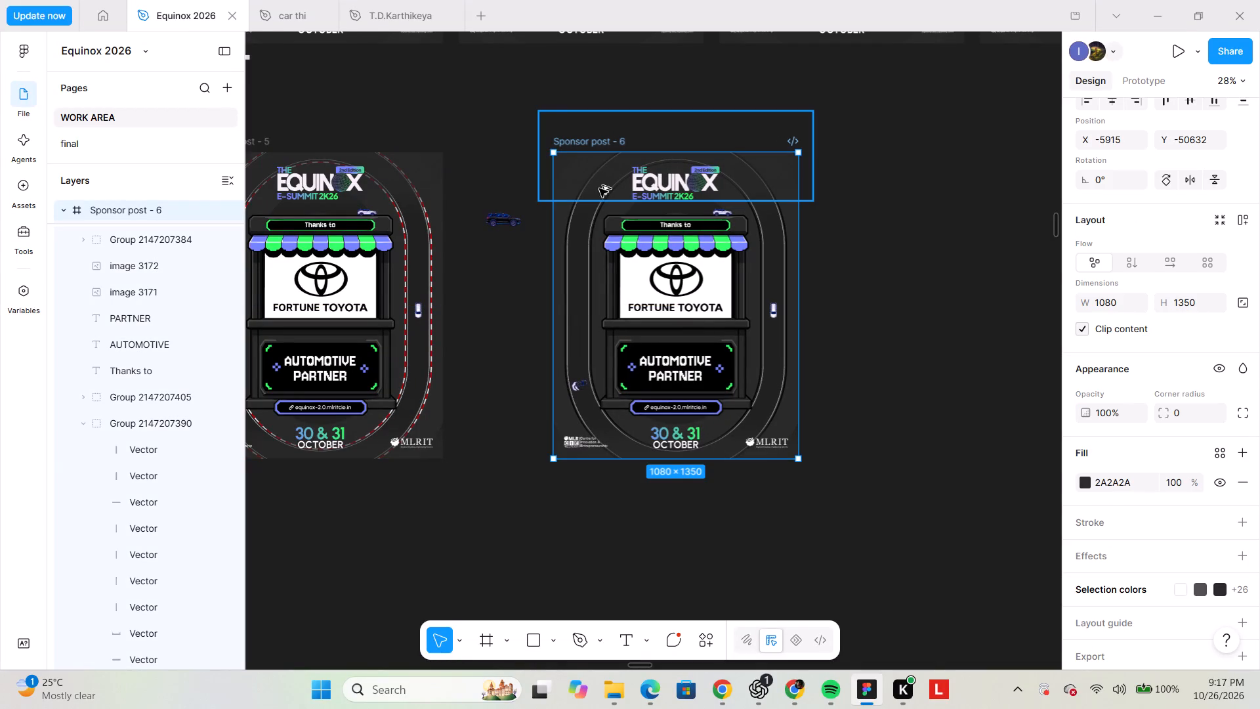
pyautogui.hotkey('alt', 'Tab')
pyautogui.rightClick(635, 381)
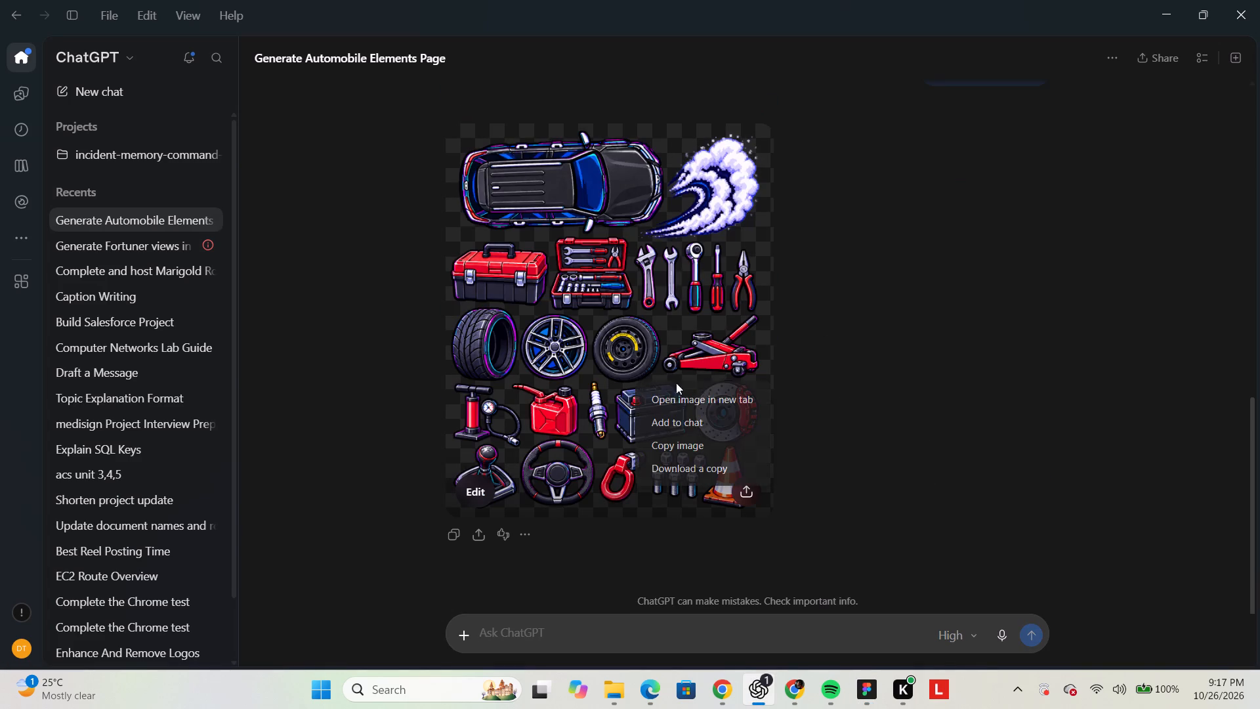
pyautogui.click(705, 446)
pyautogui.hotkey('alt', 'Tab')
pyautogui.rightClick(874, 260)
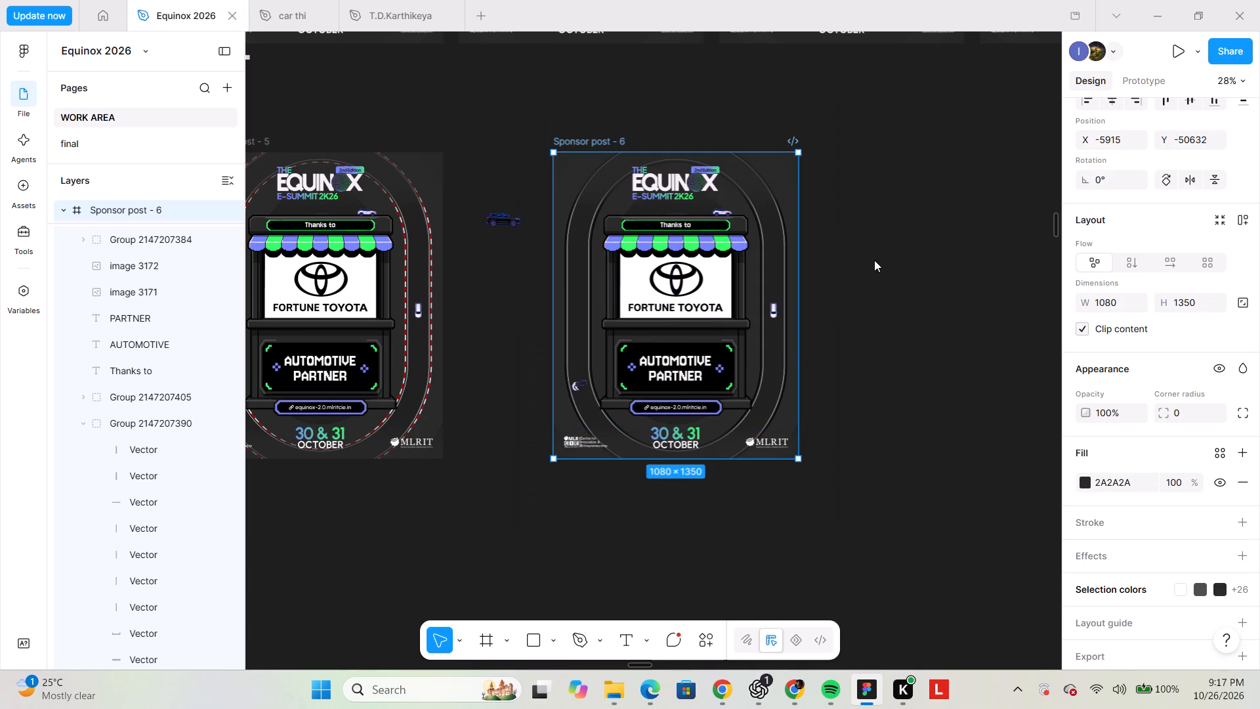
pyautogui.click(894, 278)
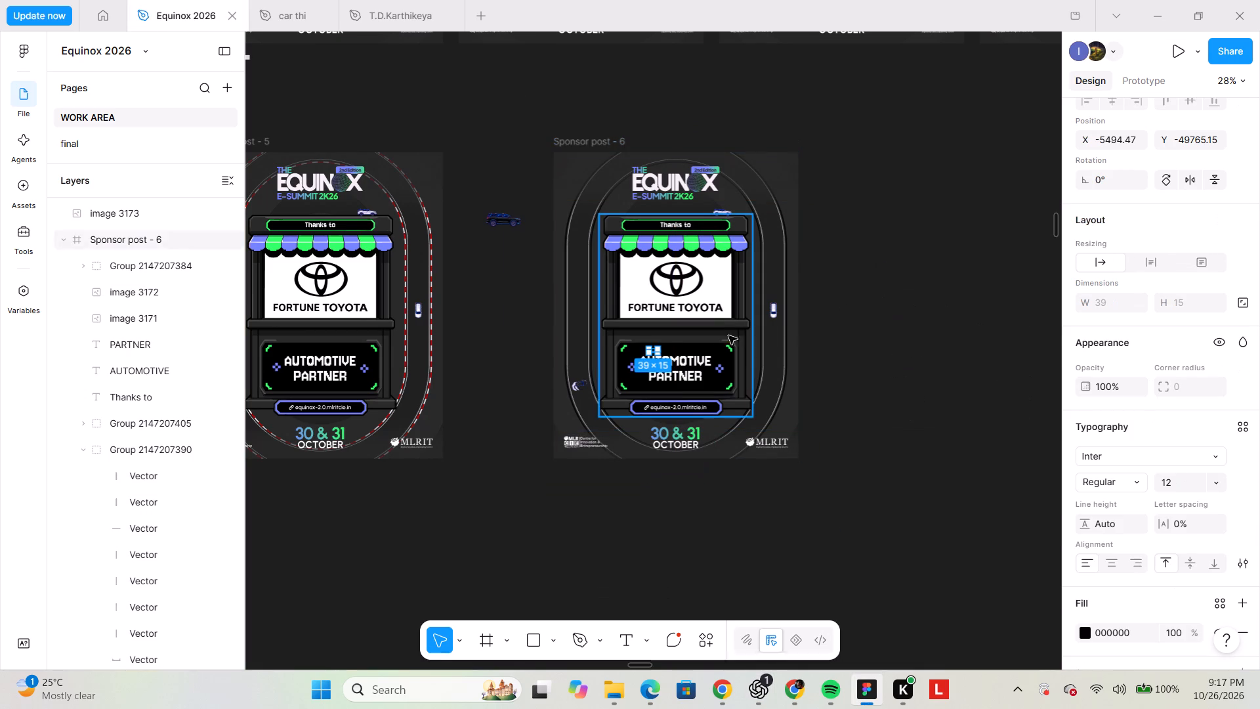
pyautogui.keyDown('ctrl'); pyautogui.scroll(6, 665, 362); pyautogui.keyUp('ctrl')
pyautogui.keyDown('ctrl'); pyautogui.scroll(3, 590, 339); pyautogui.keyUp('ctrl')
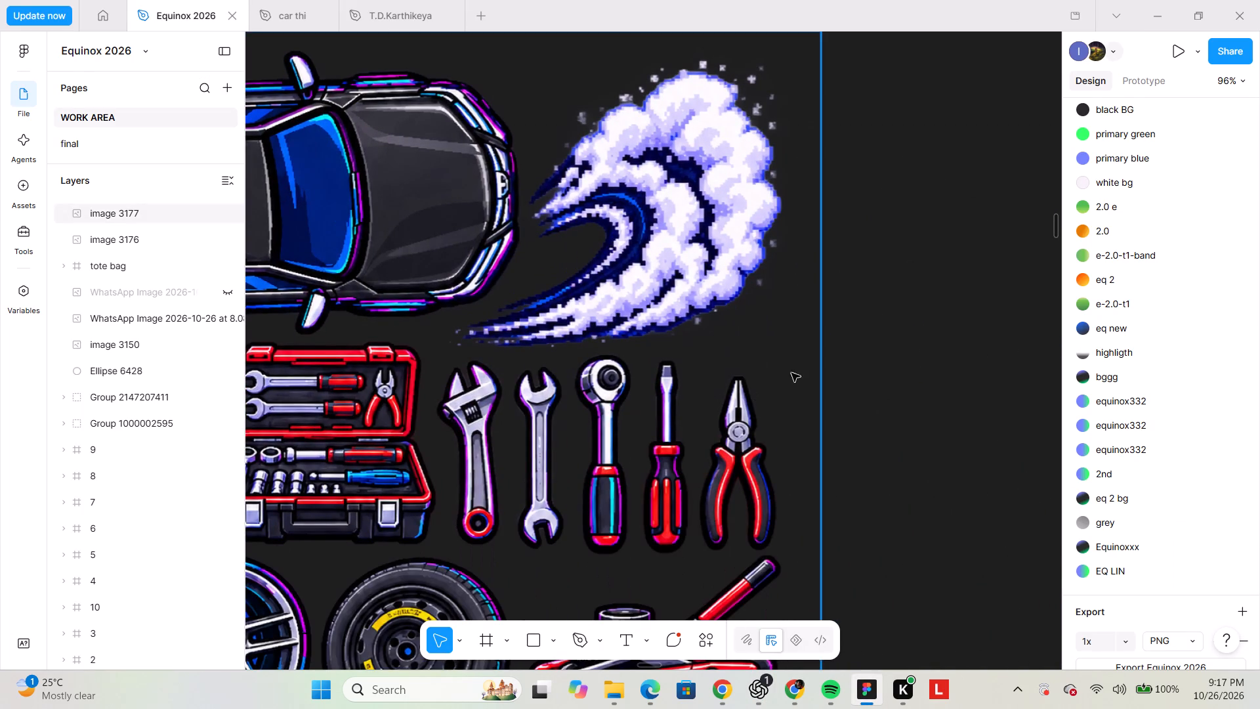
pyautogui.click(587, 639)
pyautogui.click(598, 640)
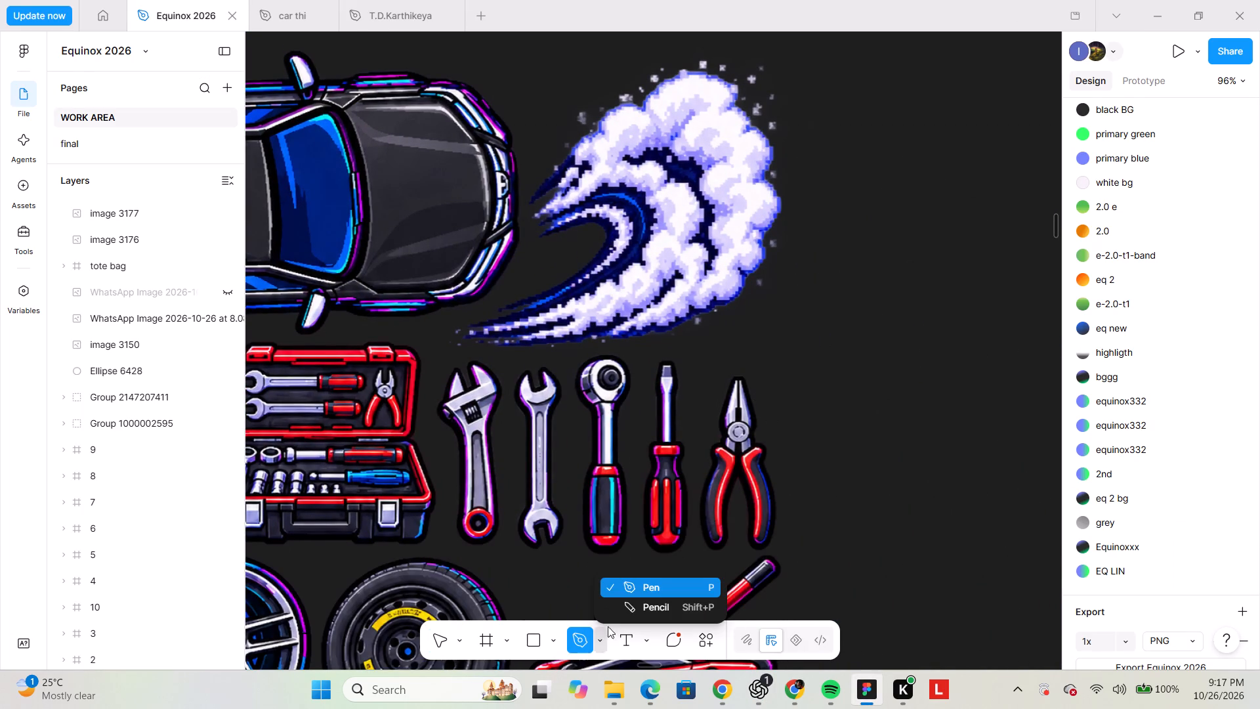
pyautogui.click(626, 611)
pyautogui.moveTo(576, 58); pyautogui.dragTo(536, 139)
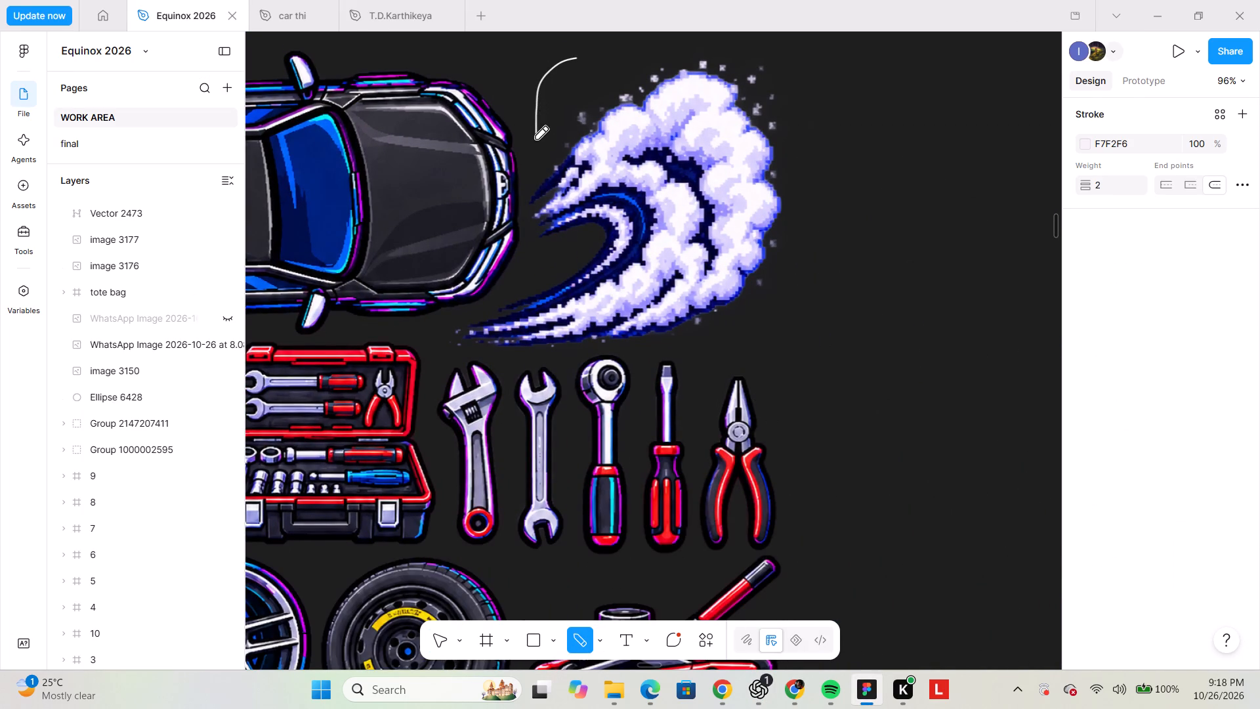
pyautogui.moveTo(536, 139); pyautogui.dragTo(452, 324)
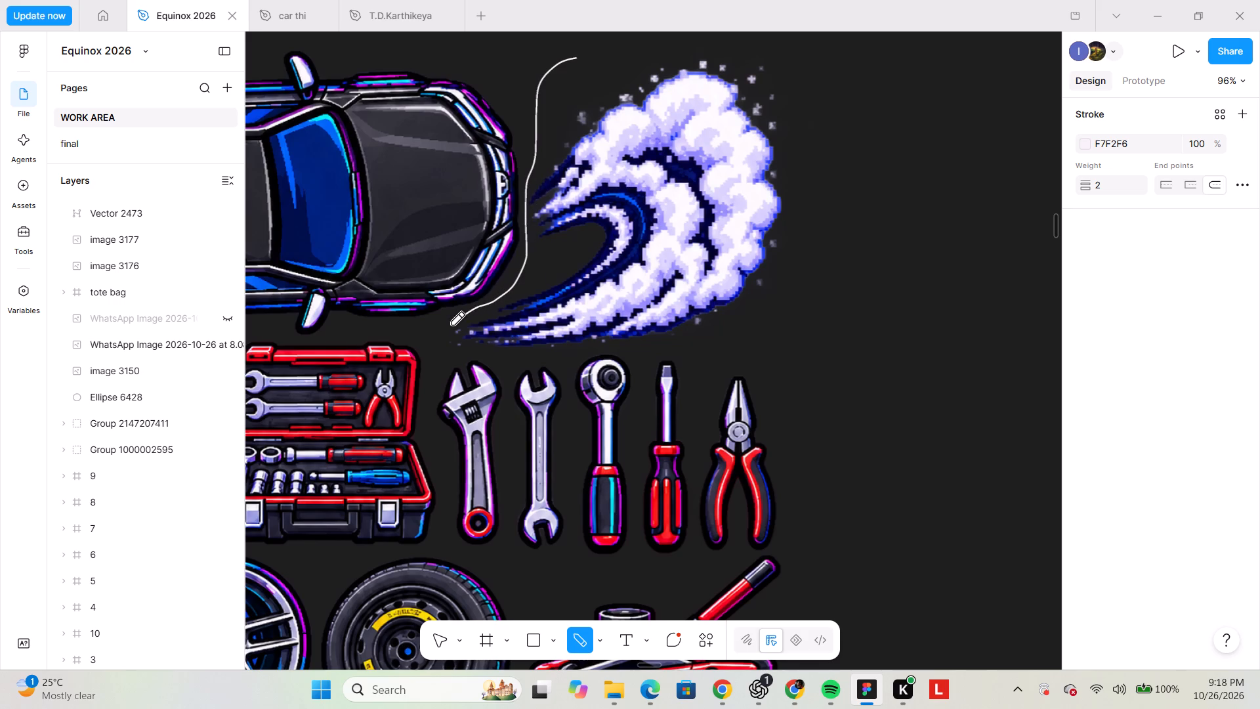
pyautogui.moveTo(452, 324); pyautogui.dragTo(669, 353)
pyautogui.hotkey('ctrl', 'z')
pyautogui.click(553, 76)
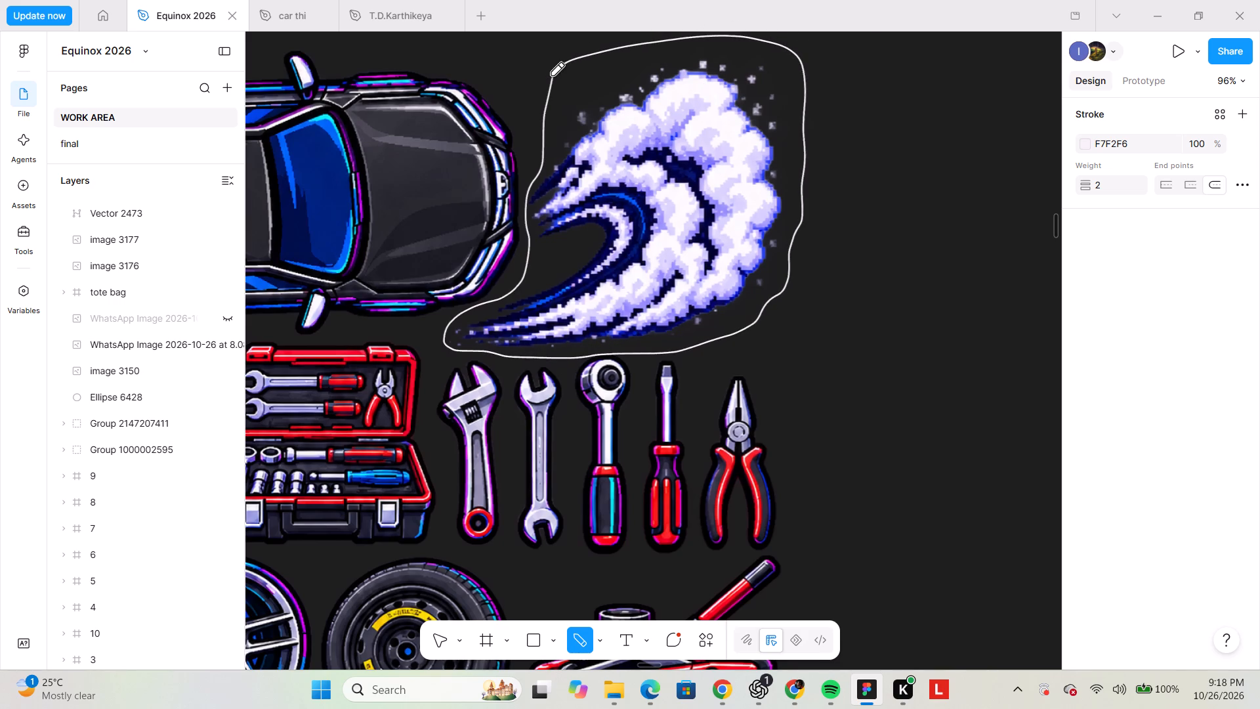
# Close the outline by joining its two loose endpoints near the upper-left corner of the smoke cloud.
pyautogui.keyDown('ctrl'); pyautogui.scroll(11, 549, 56); pyautogui.keyUp('ctrl')
pyautogui.press('Escape')
pyautogui.press('Escape')
pyautogui.press('Escape')
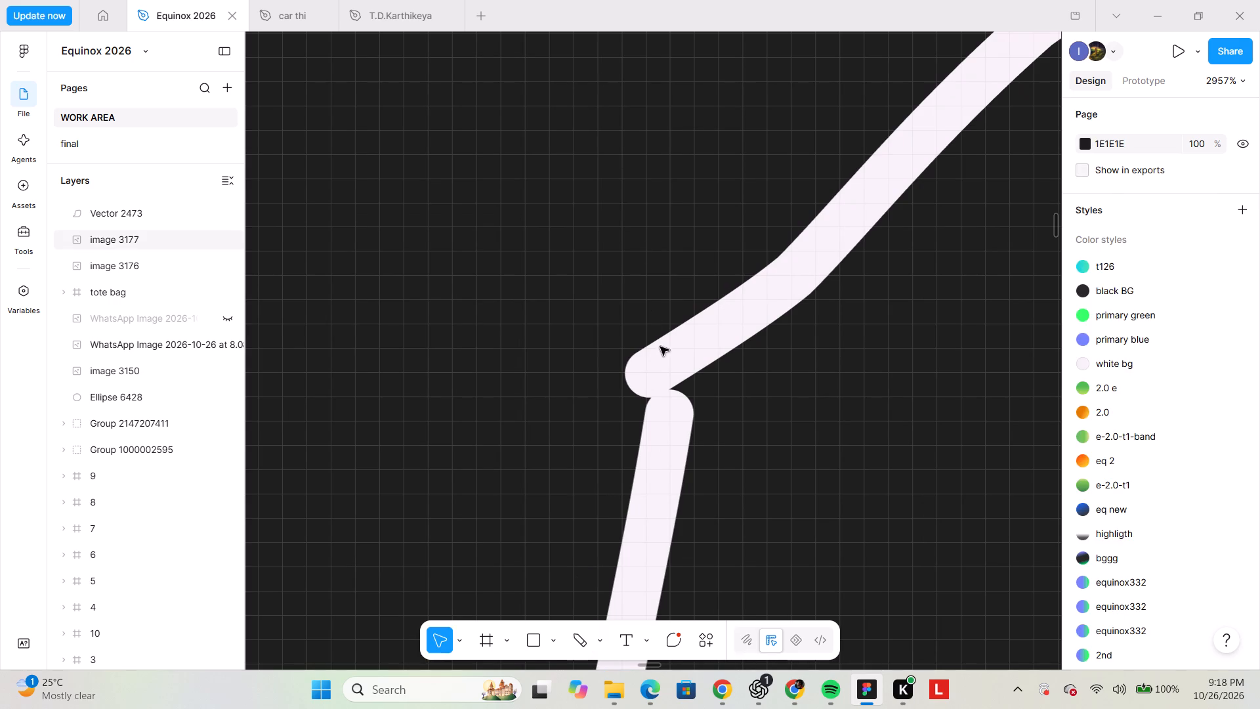
pyautogui.doubleClick(667, 351)
pyautogui.moveTo(651, 377); pyautogui.dragTo(669, 410)
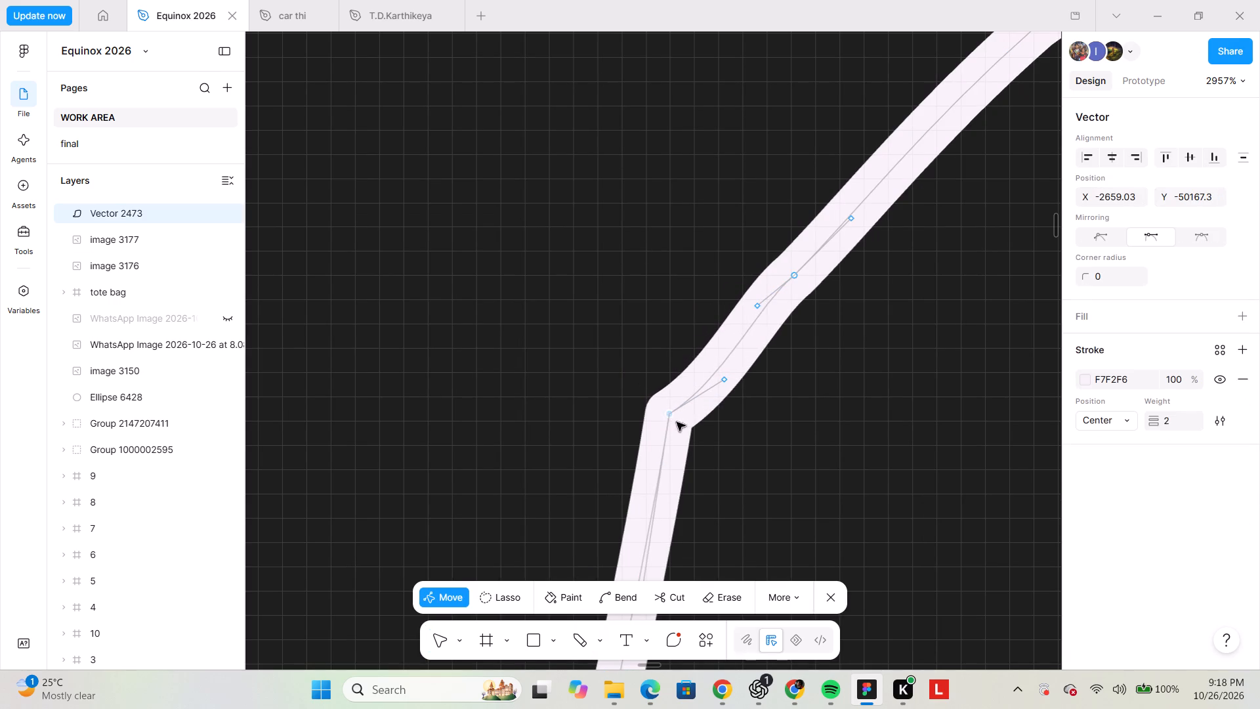
pyautogui.keyDown('ctrl'); pyautogui.scroll(3, 663, 425); pyautogui.keyUp('ctrl')
pyautogui.moveTo(682, 401); pyautogui.dragTo(705, 411)
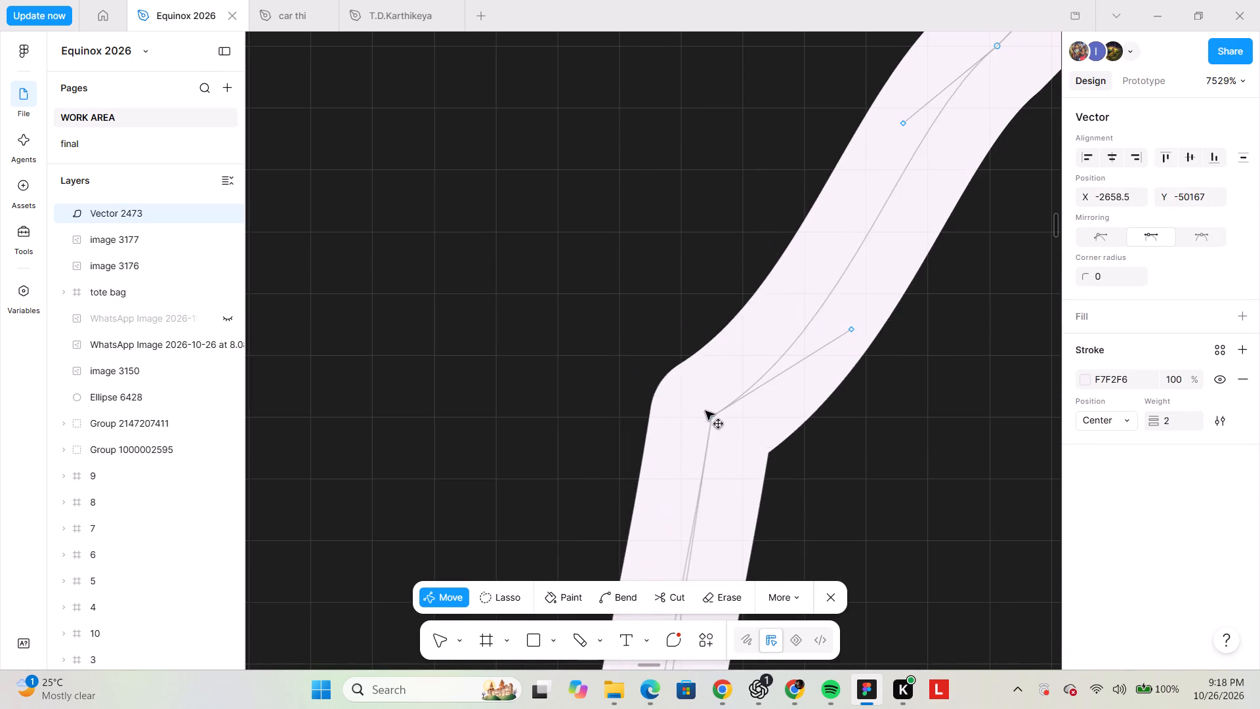
pyautogui.moveTo(705, 411); pyautogui.dragTo(669, 398)
# Fill the closed smoke outline with D9D9D9 grey and deselect it.
pyautogui.keyDown('ctrl'); pyautogui.scroll(-7, 667, 395); pyautogui.keyUp('ctrl')
pyautogui.click(1091, 330)
pyautogui.keyDown('ctrl'); pyautogui.click(1083, 311); pyautogui.keyUp('ctrl')
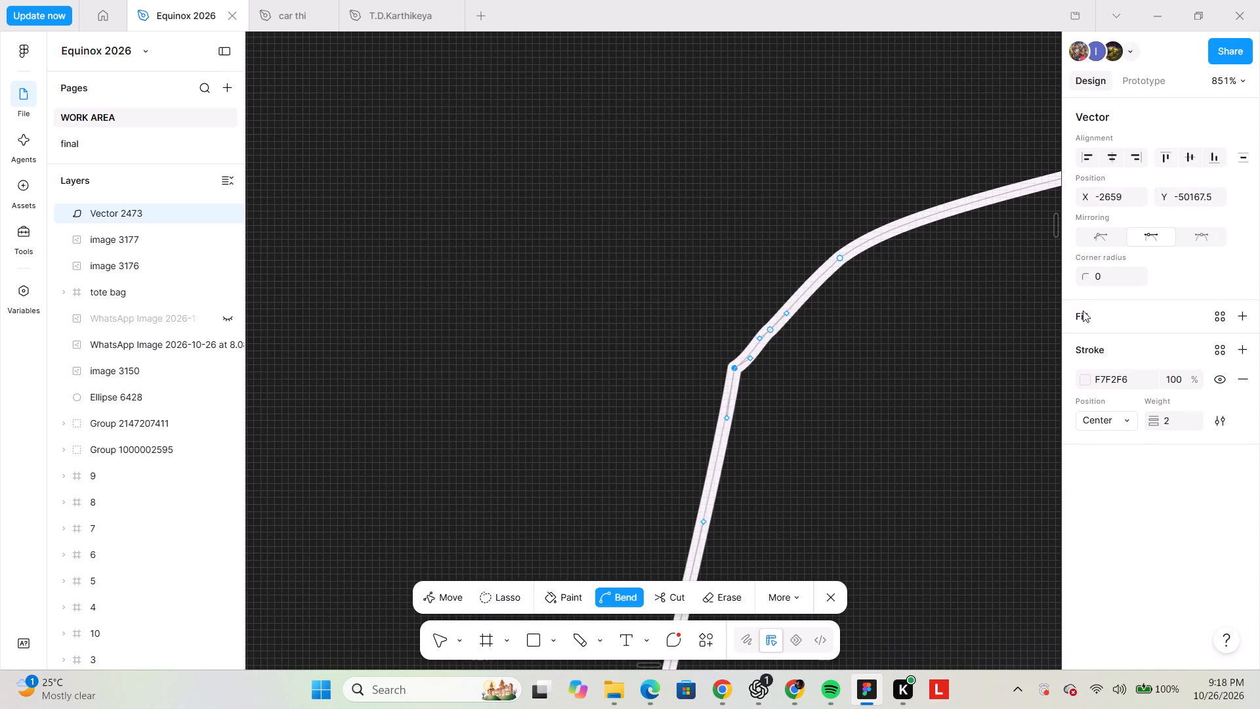
pyautogui.keyDown('ctrl'); pyautogui.scroll(-14, 724, 232); pyautogui.keyUp('ctrl')
pyautogui.tripleClick(754, 173)
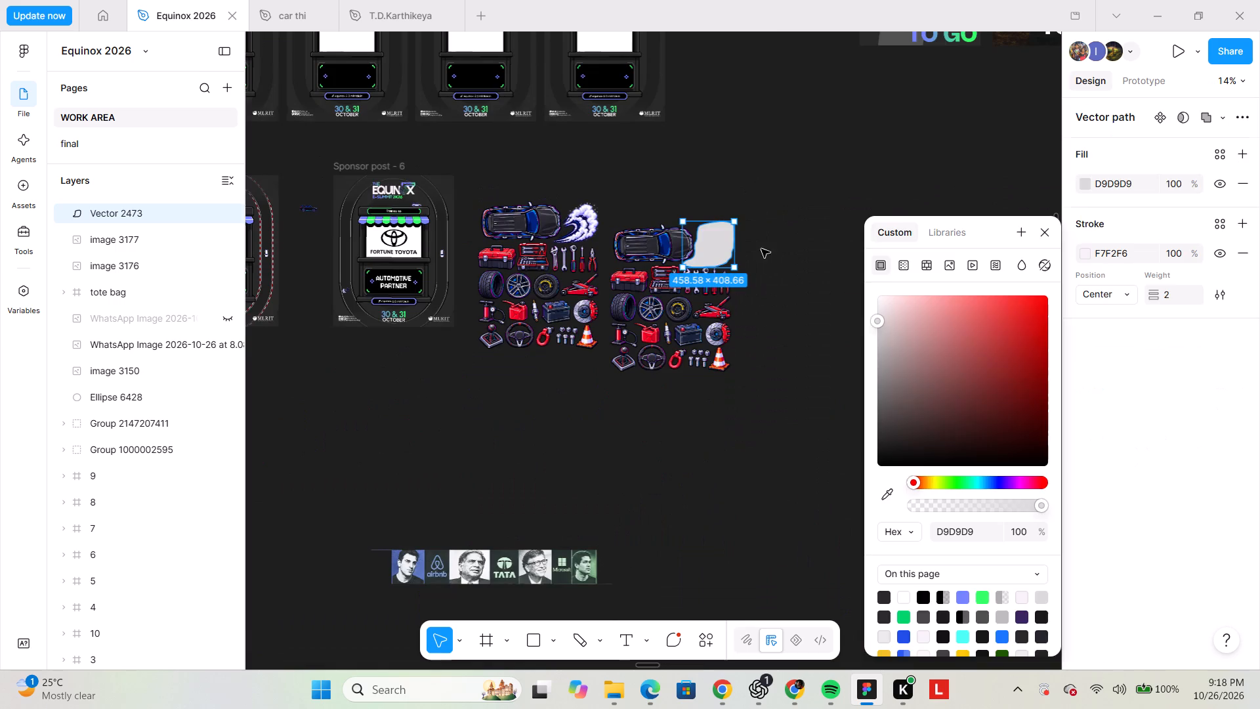
pyautogui.keyDown('ctrl'); pyautogui.scroll(3, 757, 336); pyautogui.keyUp('ctrl')
pyautogui.click(759, 297)
pyautogui.moveTo(766, 98); pyautogui.dragTo(559, 141)
pyautogui.doubleClick(884, 192)
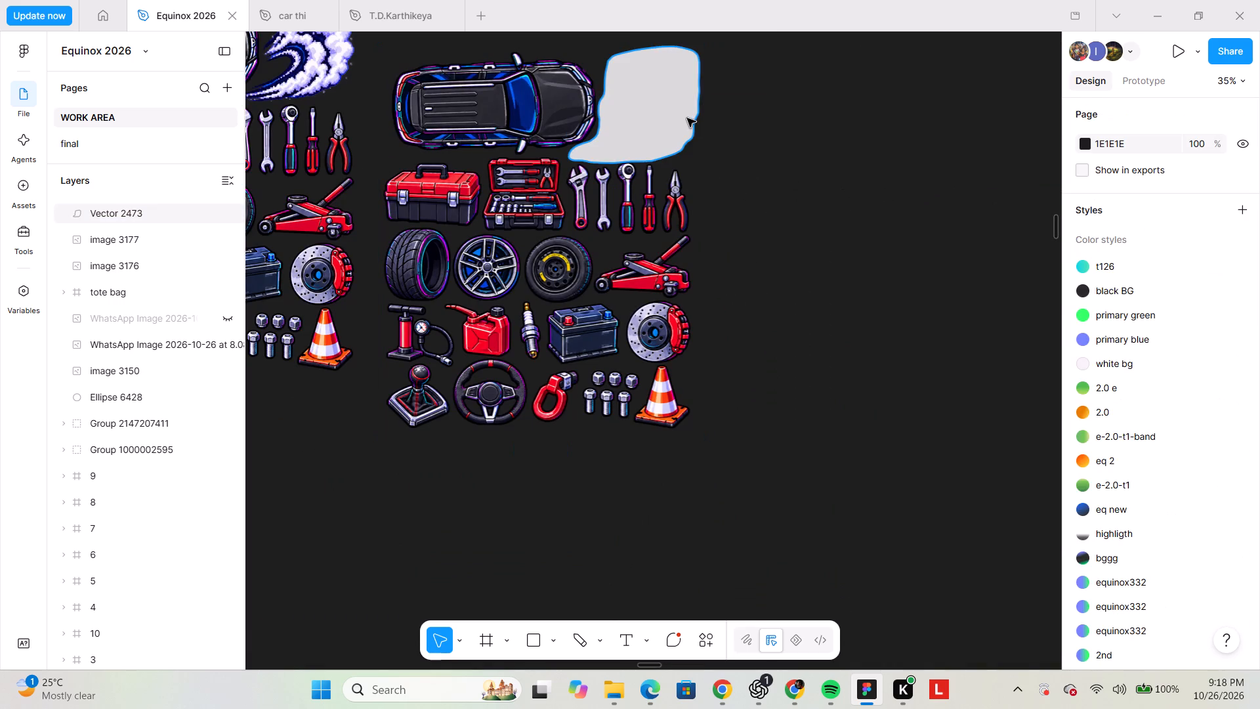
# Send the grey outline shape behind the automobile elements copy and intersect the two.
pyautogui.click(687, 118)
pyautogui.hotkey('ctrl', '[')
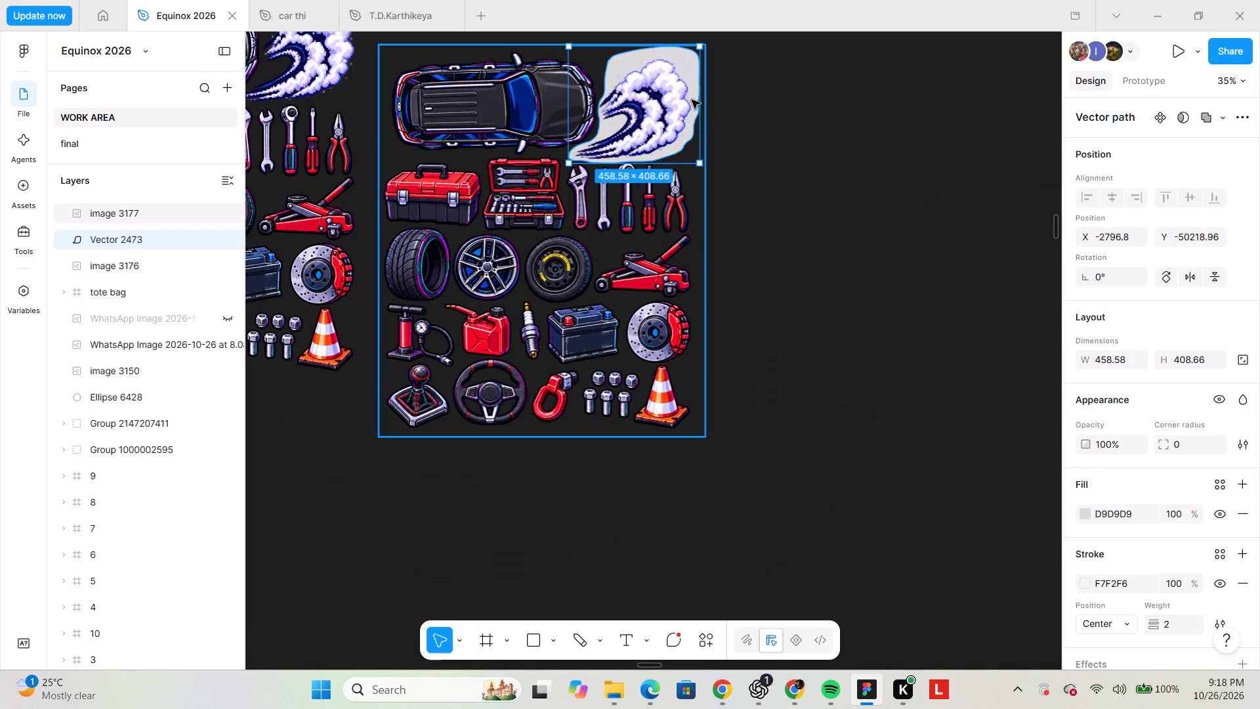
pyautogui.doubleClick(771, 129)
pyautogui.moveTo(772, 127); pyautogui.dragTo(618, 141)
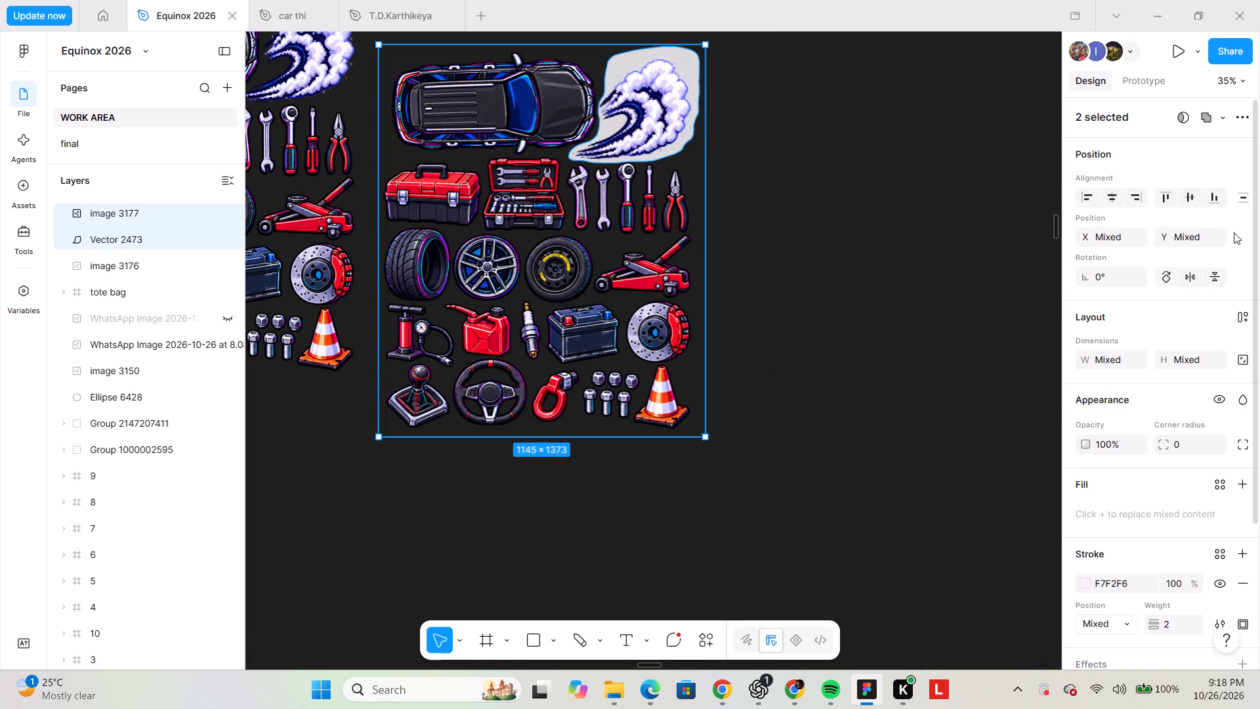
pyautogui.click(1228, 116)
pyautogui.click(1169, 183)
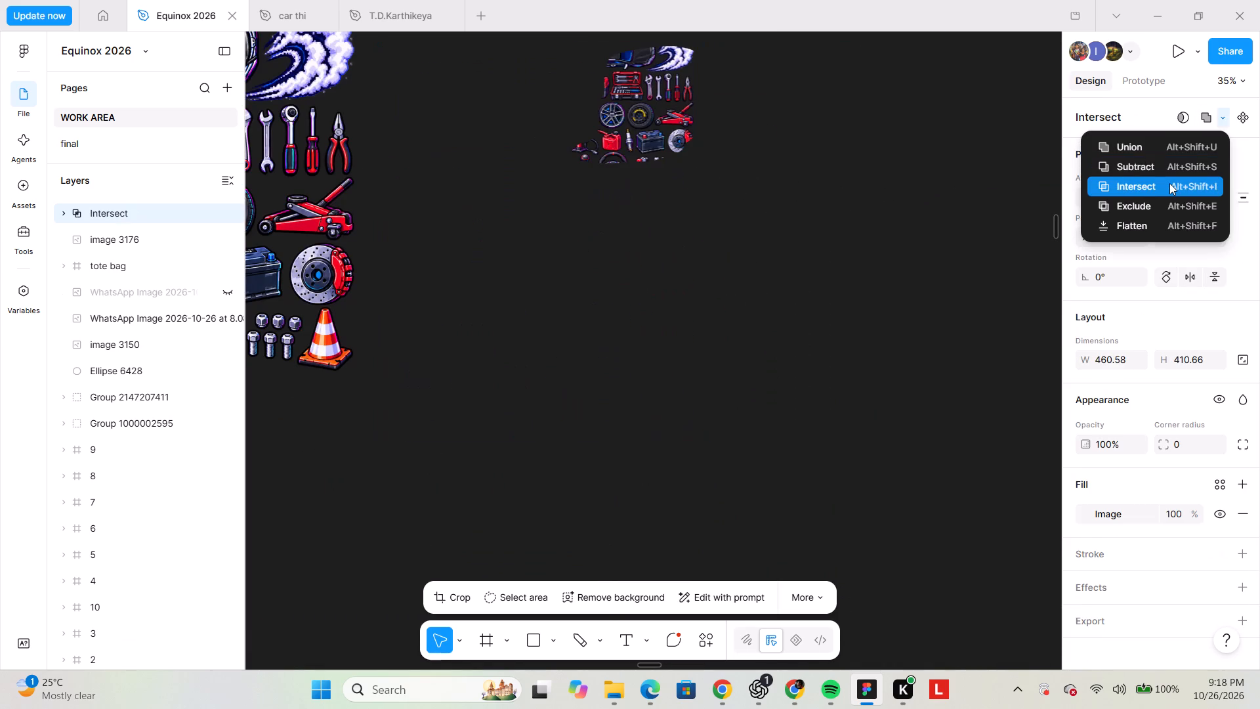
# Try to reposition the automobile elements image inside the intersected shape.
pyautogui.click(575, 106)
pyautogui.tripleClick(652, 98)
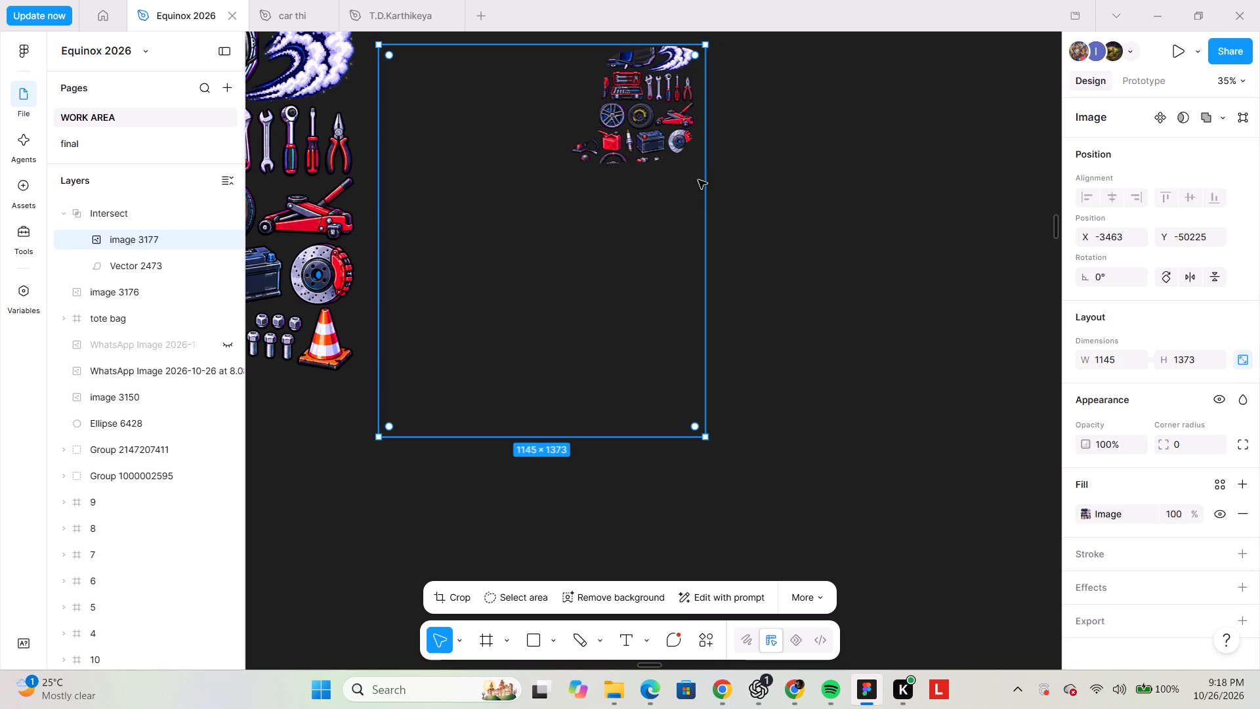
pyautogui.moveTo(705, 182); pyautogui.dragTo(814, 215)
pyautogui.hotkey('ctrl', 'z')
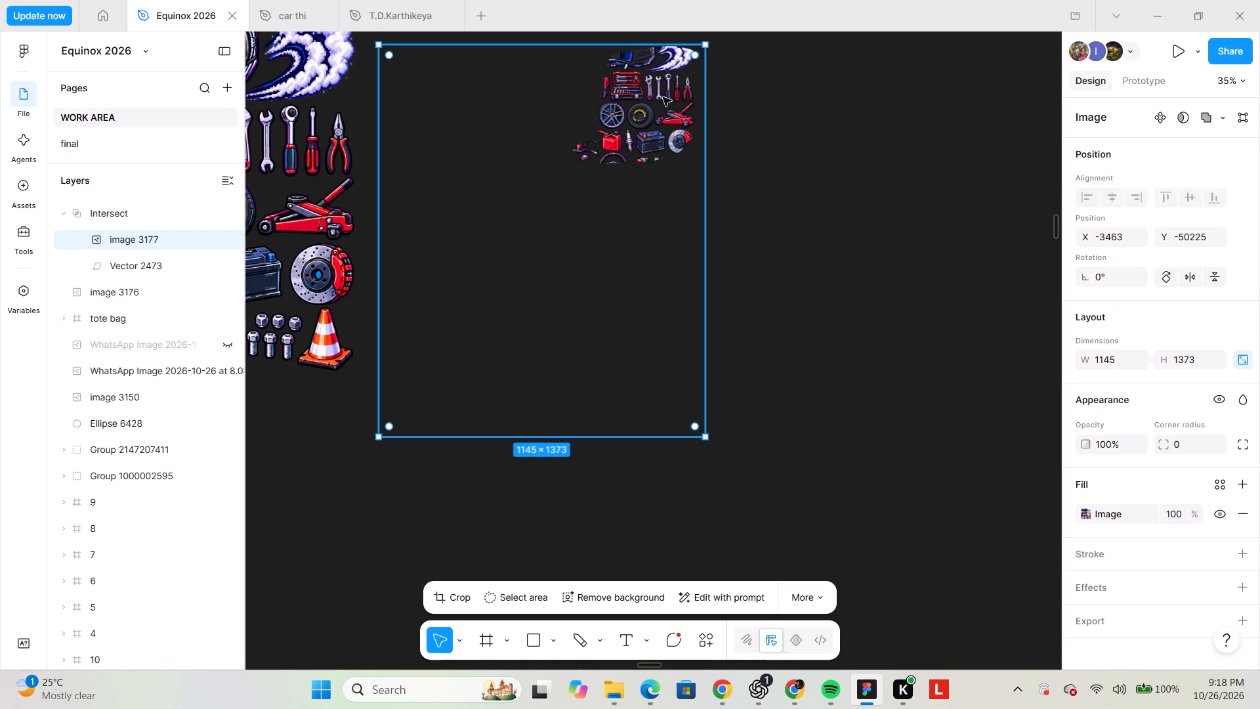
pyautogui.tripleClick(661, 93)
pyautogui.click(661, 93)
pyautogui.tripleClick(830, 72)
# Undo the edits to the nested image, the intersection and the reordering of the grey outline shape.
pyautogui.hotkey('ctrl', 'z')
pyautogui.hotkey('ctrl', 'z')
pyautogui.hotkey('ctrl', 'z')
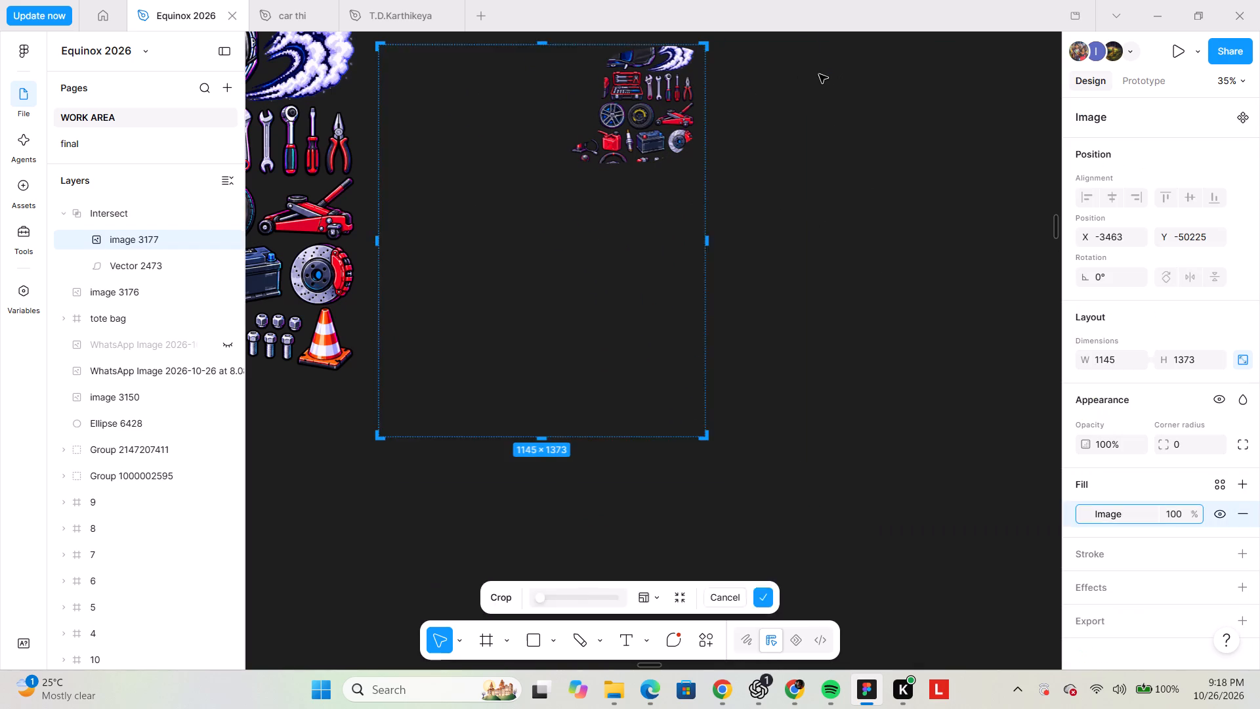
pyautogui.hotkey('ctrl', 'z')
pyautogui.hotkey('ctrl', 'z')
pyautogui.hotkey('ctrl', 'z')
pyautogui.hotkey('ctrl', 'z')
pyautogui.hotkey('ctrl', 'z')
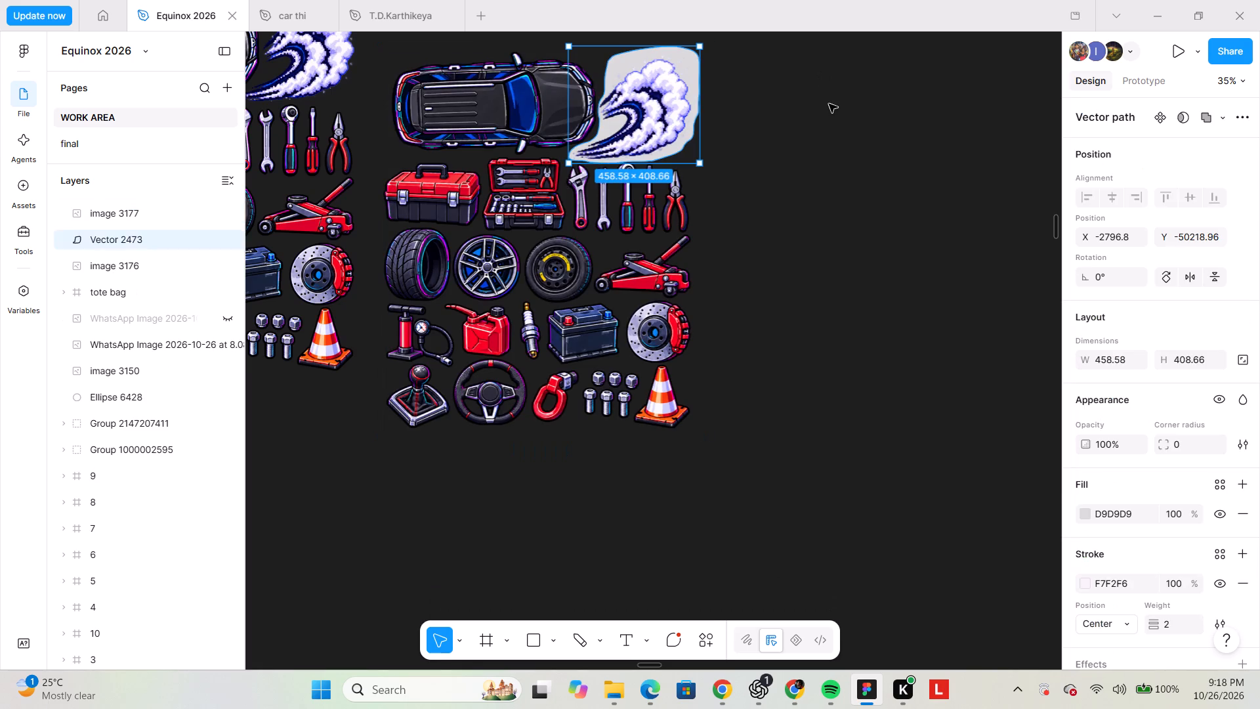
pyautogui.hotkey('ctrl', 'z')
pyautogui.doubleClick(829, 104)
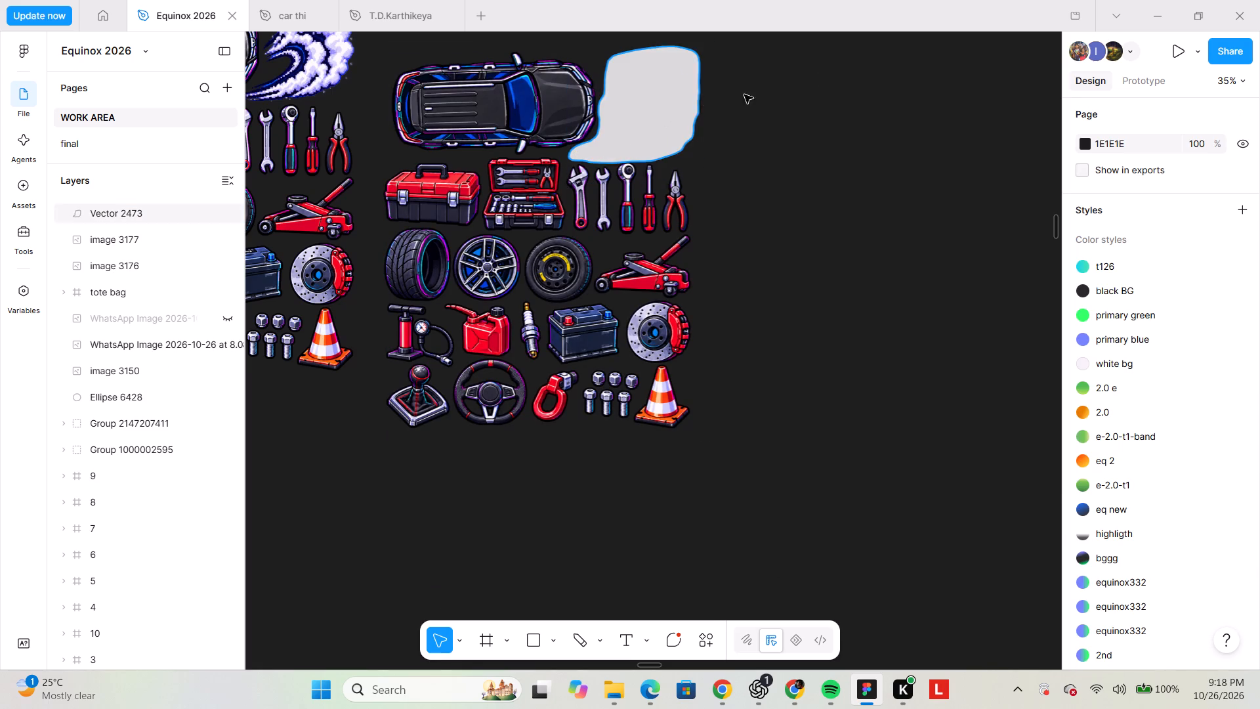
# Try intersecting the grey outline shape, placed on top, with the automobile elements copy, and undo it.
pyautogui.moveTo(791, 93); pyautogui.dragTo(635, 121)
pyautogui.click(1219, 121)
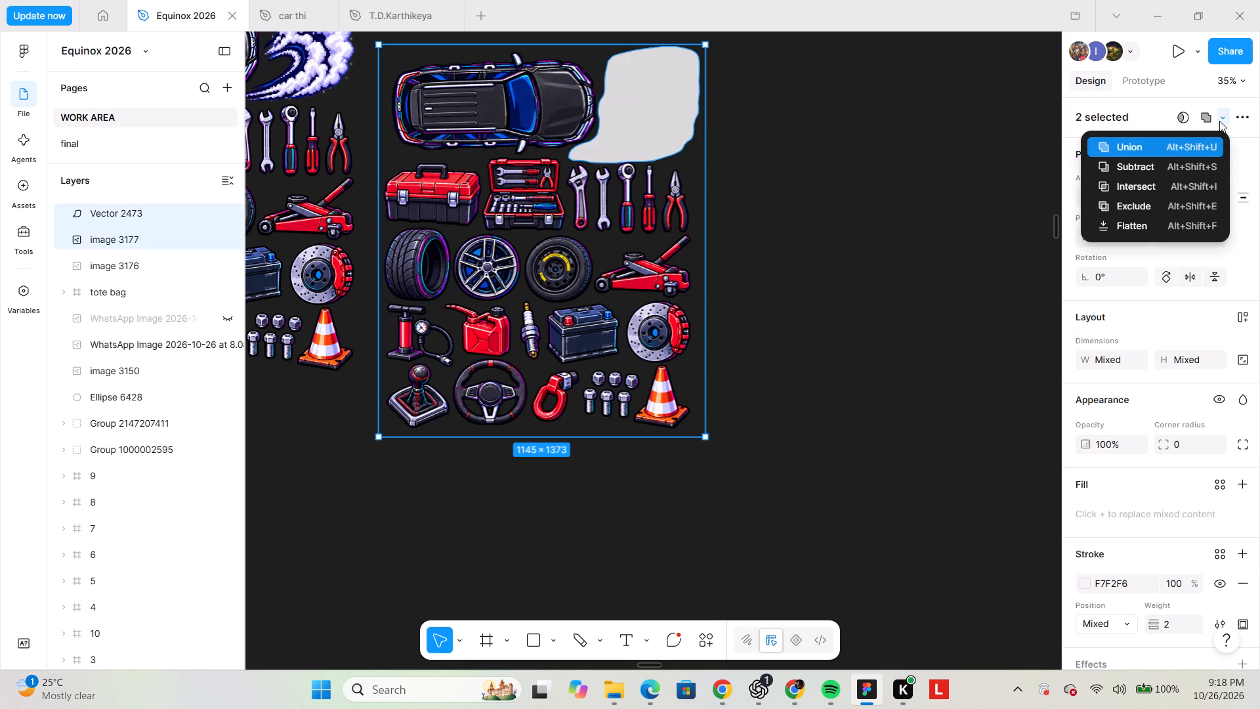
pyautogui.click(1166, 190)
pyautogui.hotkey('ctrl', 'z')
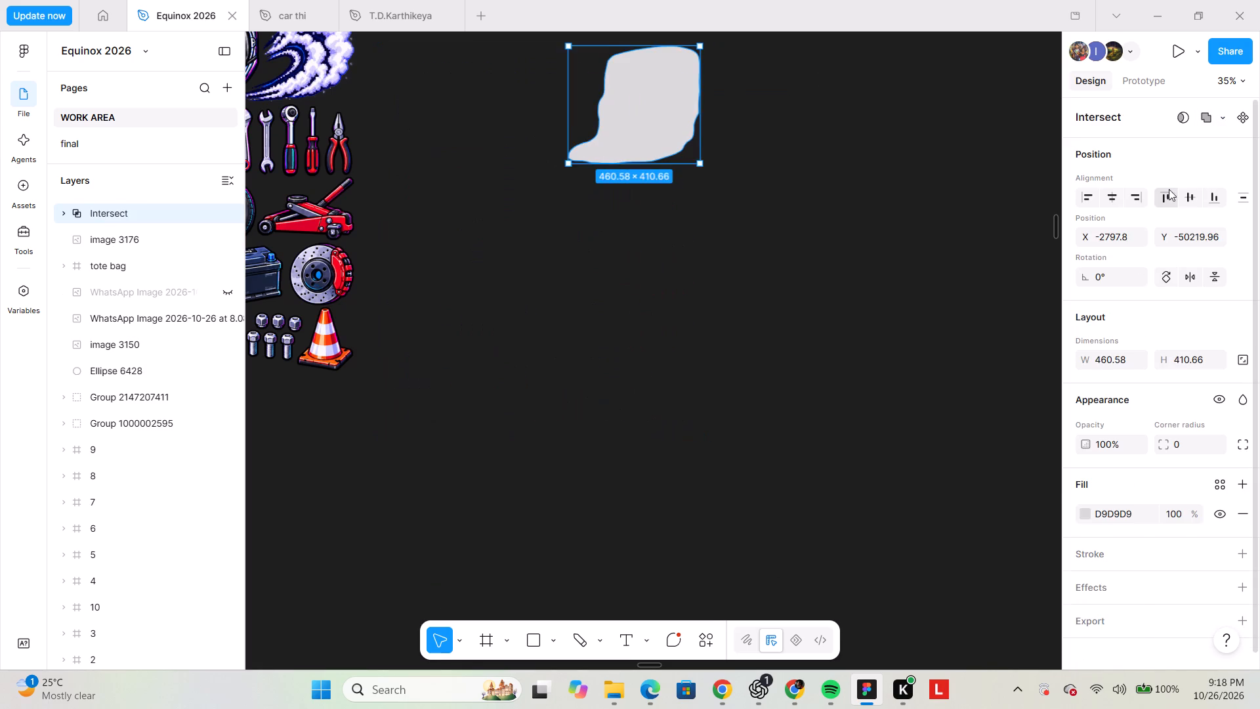
# Combine the grey outline shape and the automobile elements copy with the Exclude operation.
pyautogui.click(1228, 121)
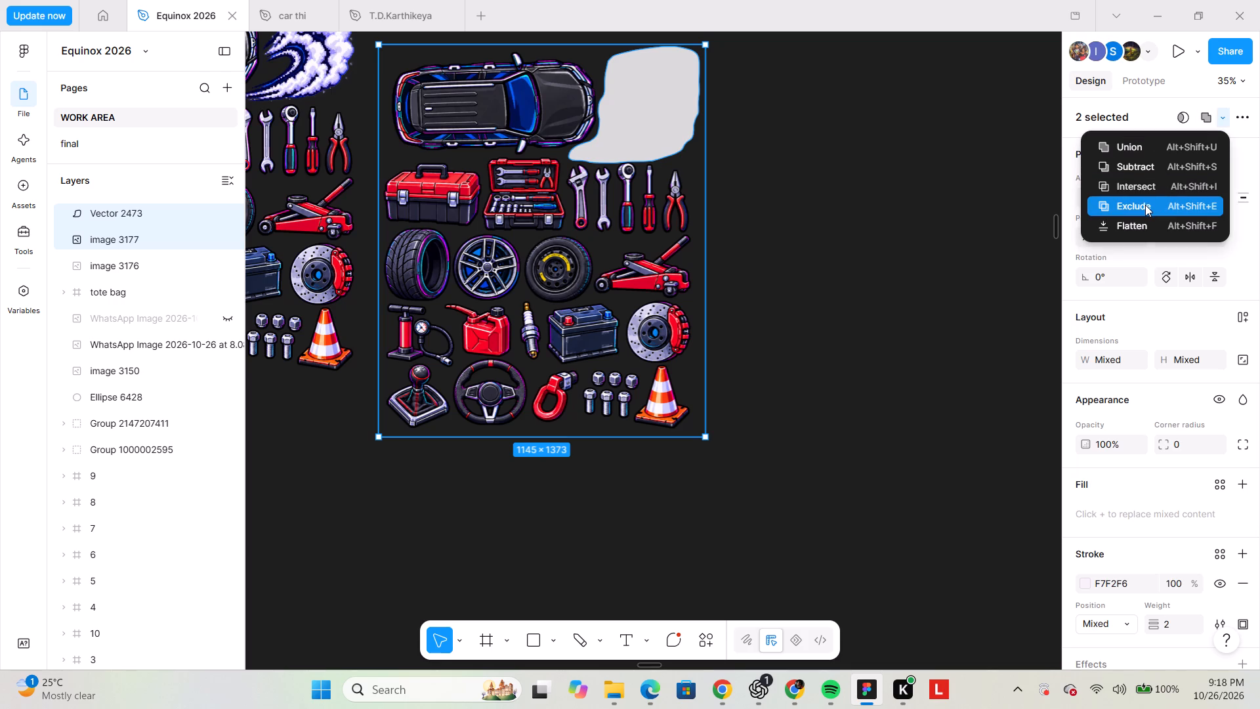
pyautogui.click(1145, 205)
pyautogui.hotkey('ctrl', 'z')
pyautogui.hotkey('ctrl', 'z')
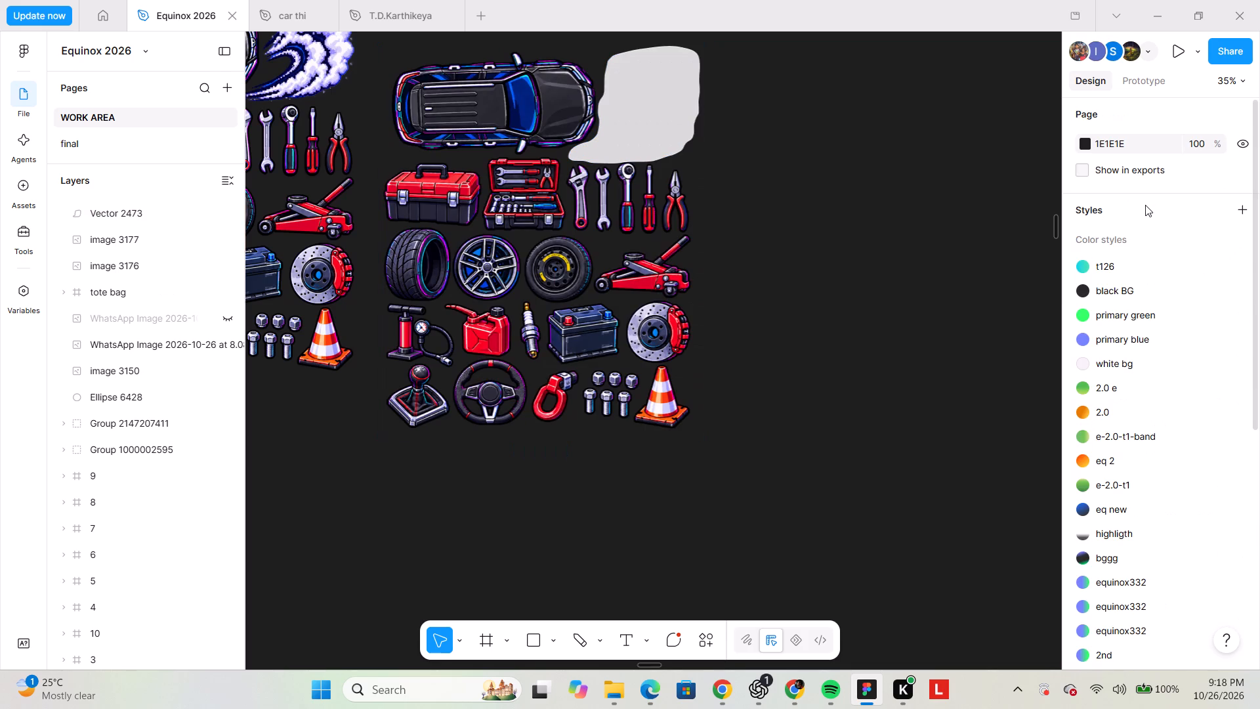
pyautogui.hotkey('ctrl', 'y')
pyautogui.hotkey('ctrl', 'y')
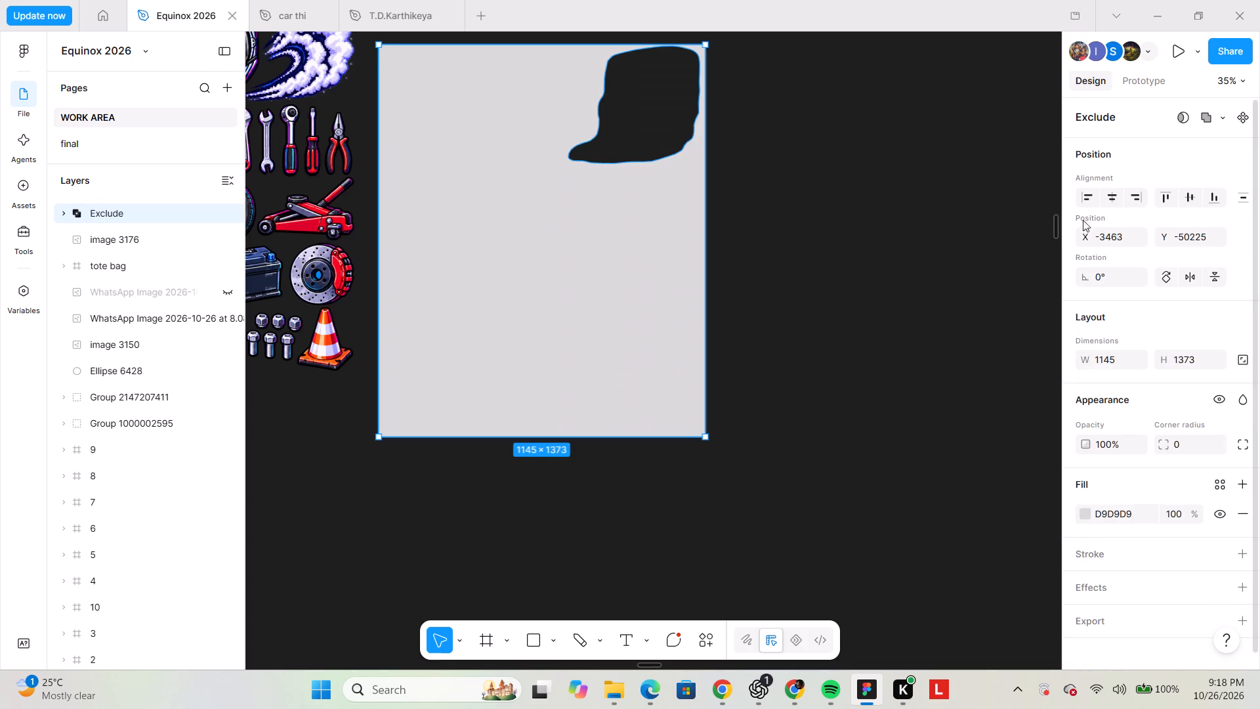
# Duplicate the remaining automobile elements image to the far right and lay the excluded grey shape exactly over the duplicate.
pyautogui.doubleClick(876, 208)
pyautogui.keyDown('ctrl'); pyautogui.scroll(-3, 763, 204); pyautogui.keyUp('ctrl')
pyautogui.click(554, 224)
pyautogui.keyDown('alt'); pyautogui.moveTo(508, 207); pyautogui.dragTo(824, 264); pyautogui.keyUp('alt')
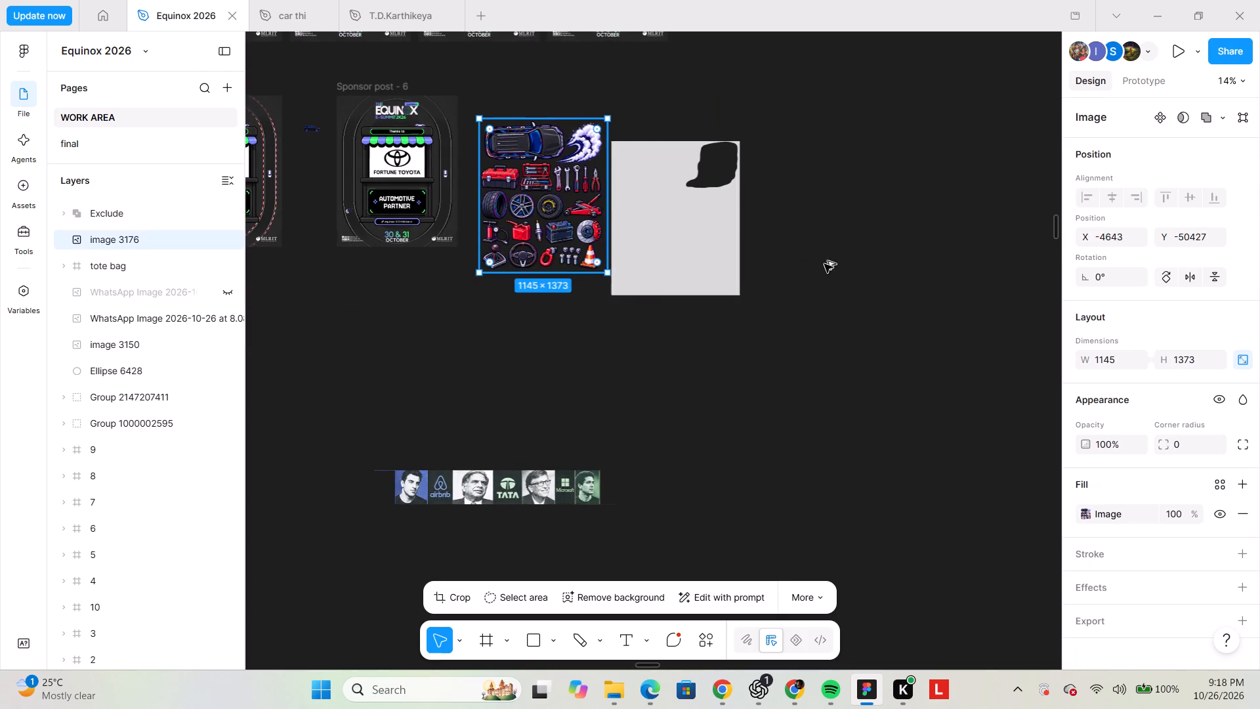
pyautogui.keyDown('alt'); pyautogui.moveTo(824, 264); pyautogui.dragTo(854, 268); pyautogui.keyUp('alt')
pyautogui.moveTo(634, 226); pyautogui.dragTo(844, 280)
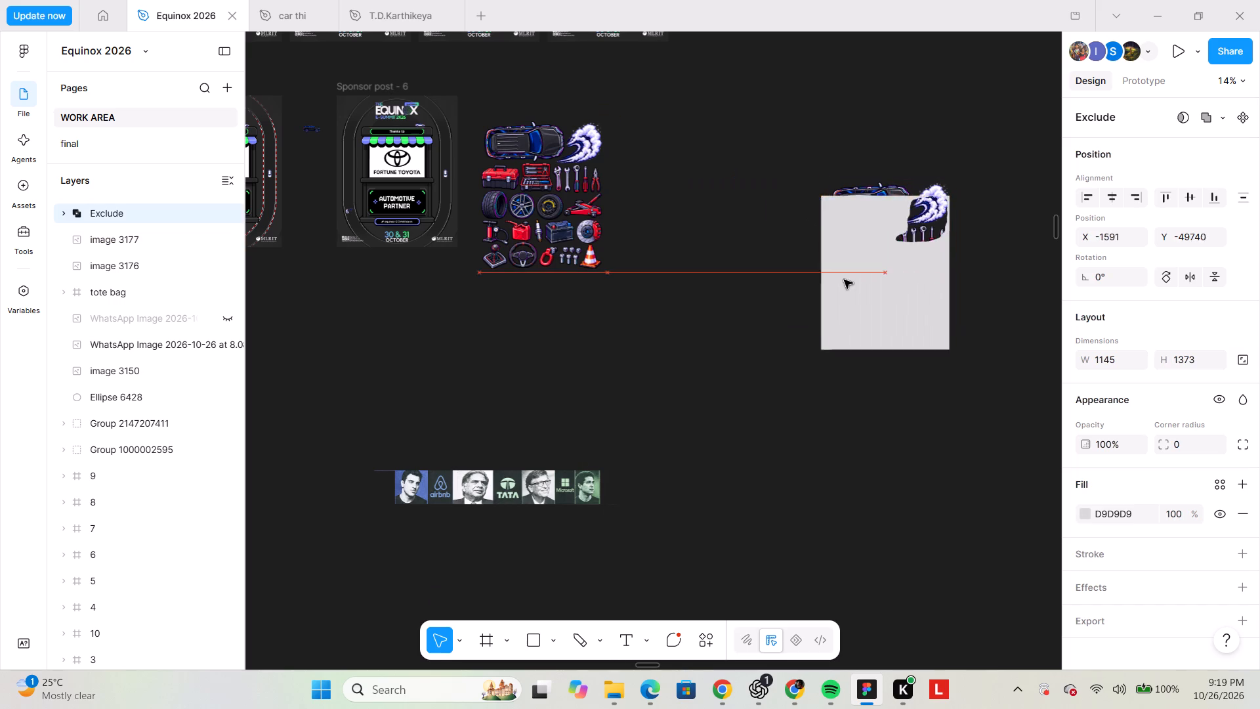
pyautogui.moveTo(844, 280); pyautogui.dragTo(850, 260)
# Subtract the excluded grey shape from the automobile elements duplicate beneath it.
pyautogui.keyDown('shift'); pyautogui.scroll(-2, 808, 259); pyautogui.keyUp('shift')
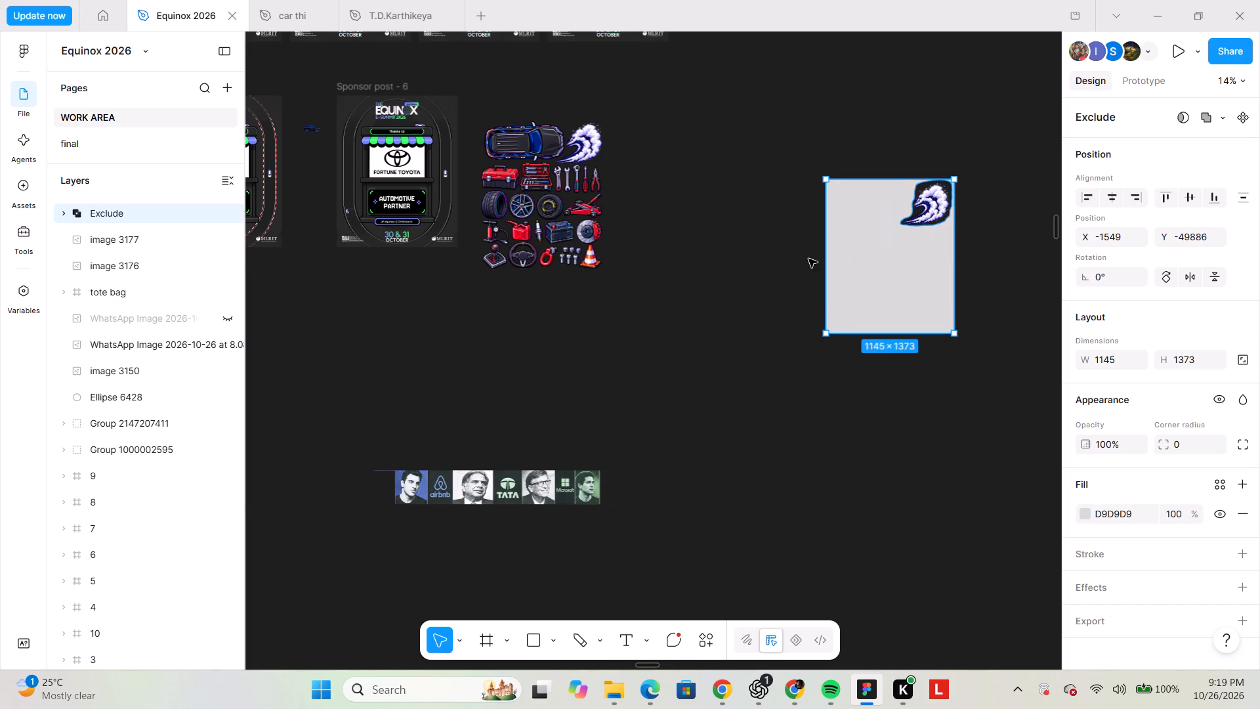
pyautogui.keyDown('shift'); pyautogui.scroll(-1, 808, 259); pyautogui.keyUp('shift')
pyautogui.keyDown('ctrl'); pyautogui.scroll(2, 703, 271); pyautogui.keyUp('ctrl')
pyautogui.moveTo(730, 165); pyautogui.dragTo(522, 246)
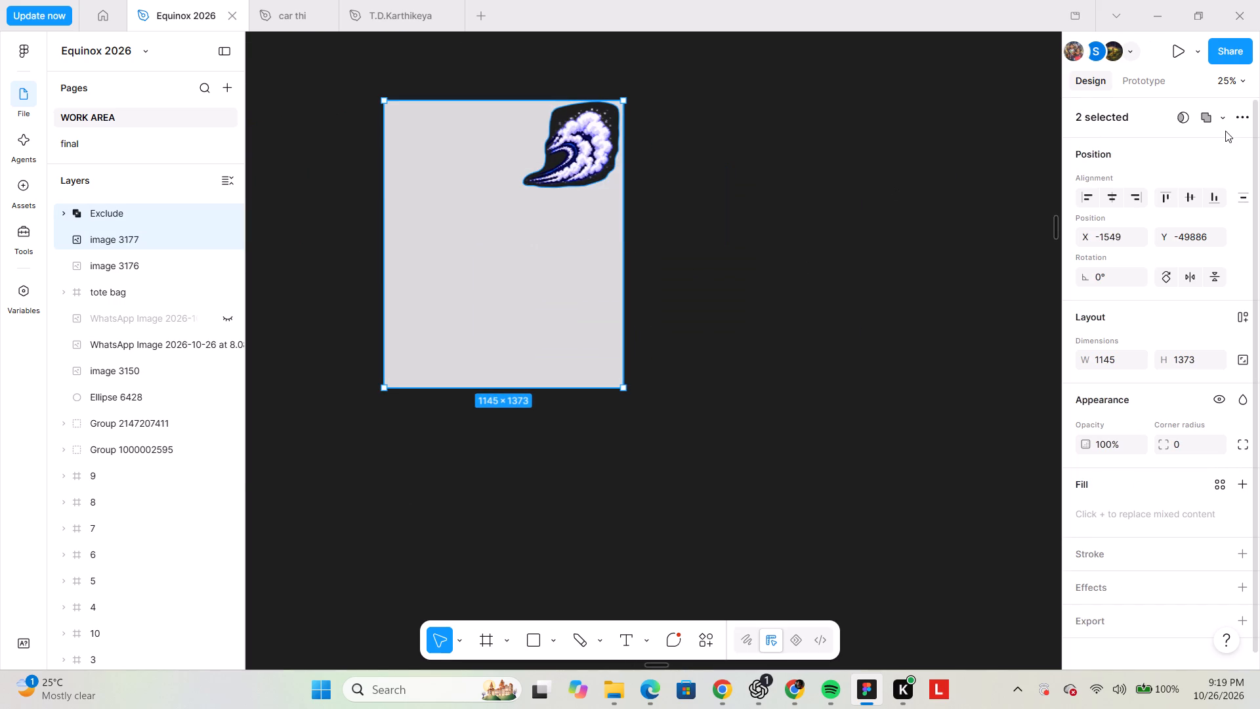
pyautogui.click(1228, 118)
pyautogui.click(1167, 164)
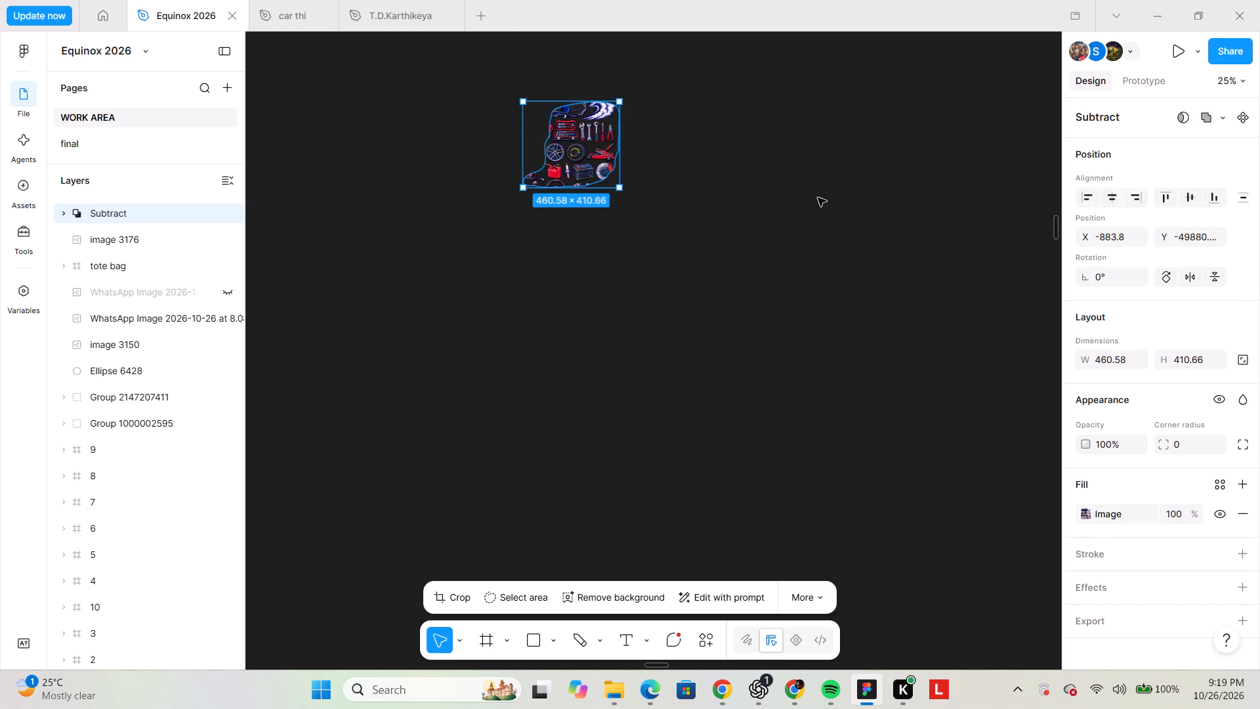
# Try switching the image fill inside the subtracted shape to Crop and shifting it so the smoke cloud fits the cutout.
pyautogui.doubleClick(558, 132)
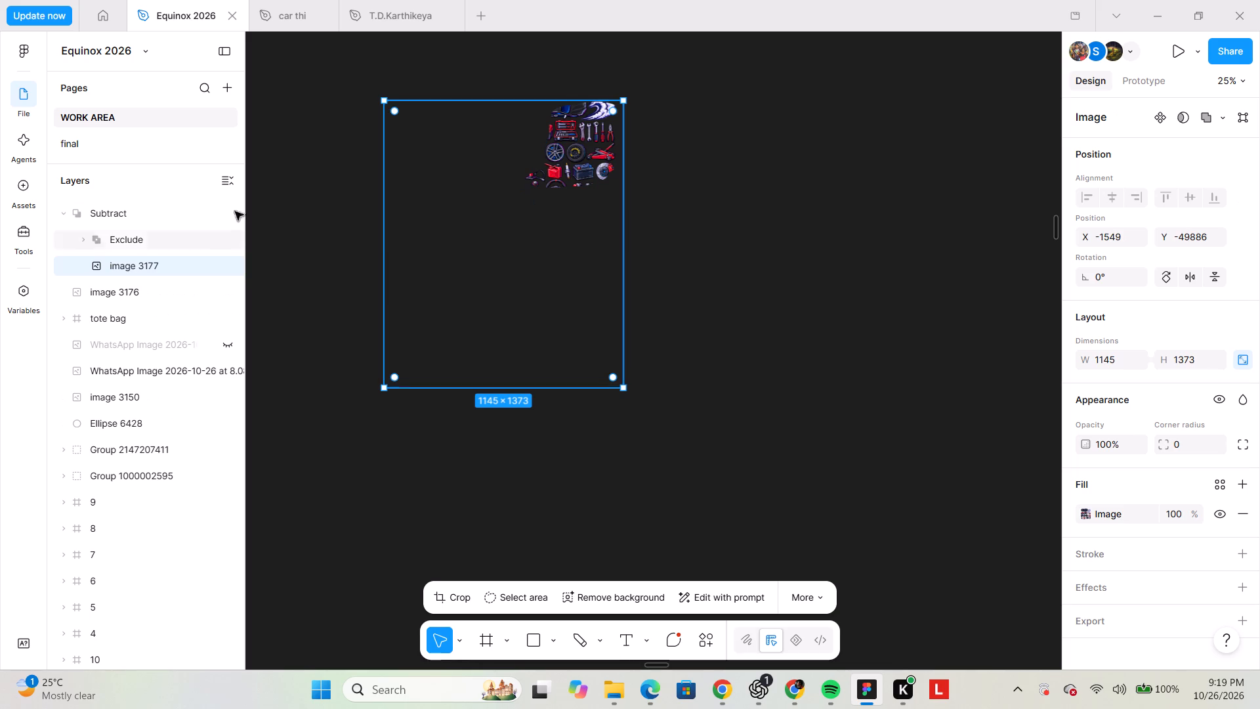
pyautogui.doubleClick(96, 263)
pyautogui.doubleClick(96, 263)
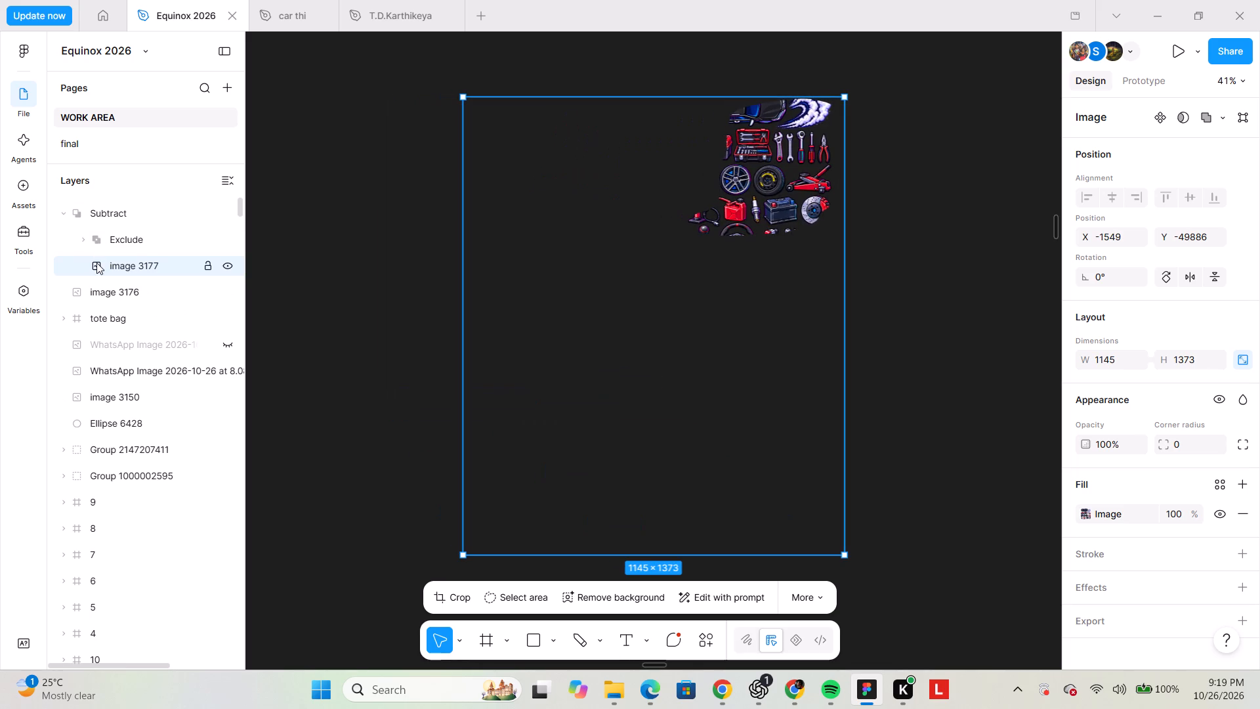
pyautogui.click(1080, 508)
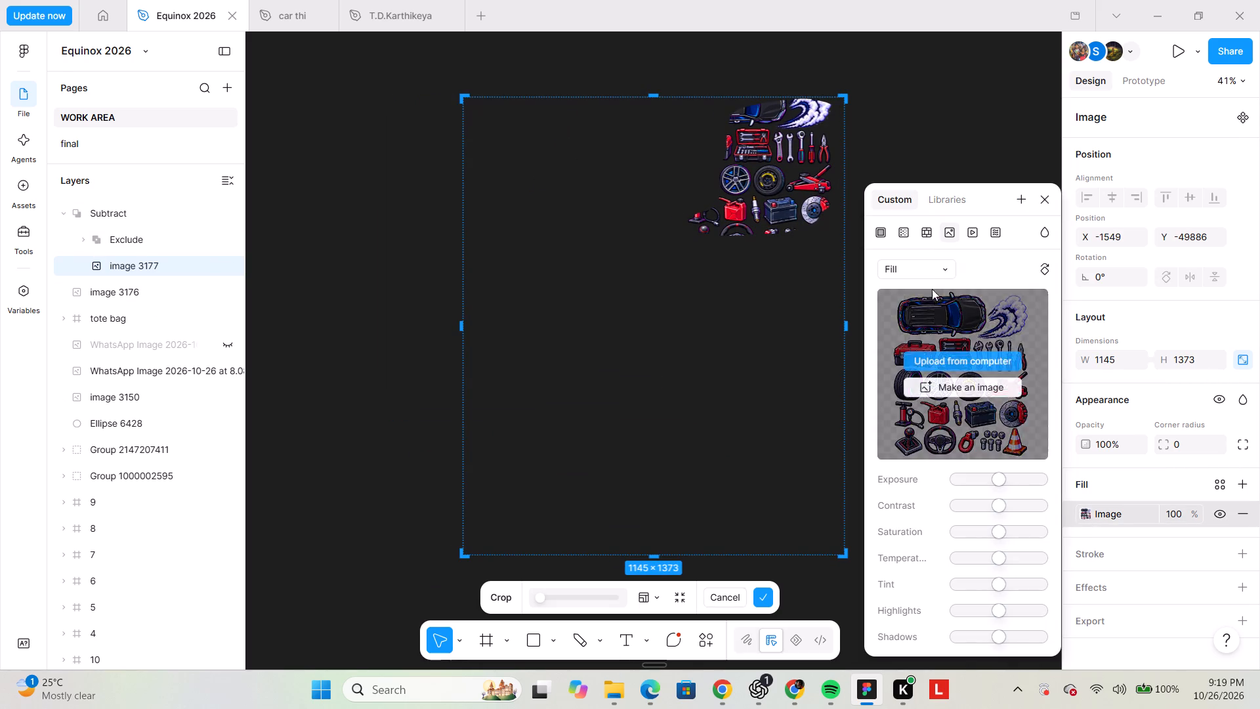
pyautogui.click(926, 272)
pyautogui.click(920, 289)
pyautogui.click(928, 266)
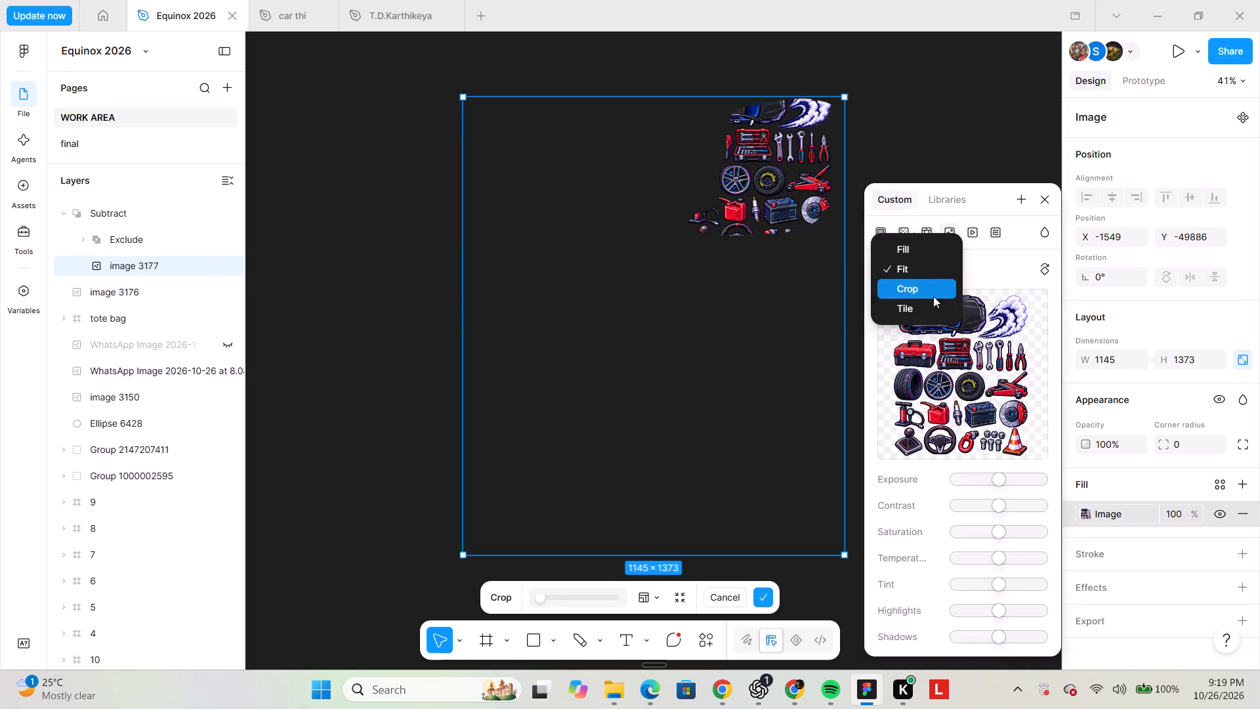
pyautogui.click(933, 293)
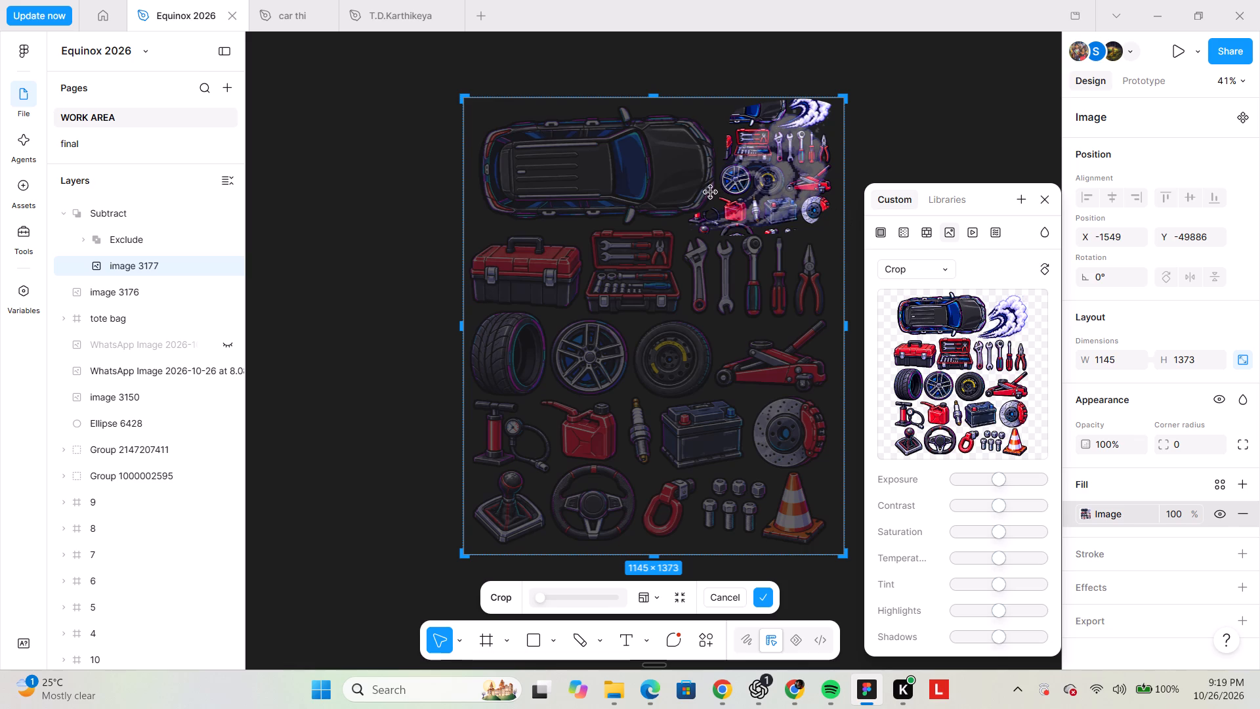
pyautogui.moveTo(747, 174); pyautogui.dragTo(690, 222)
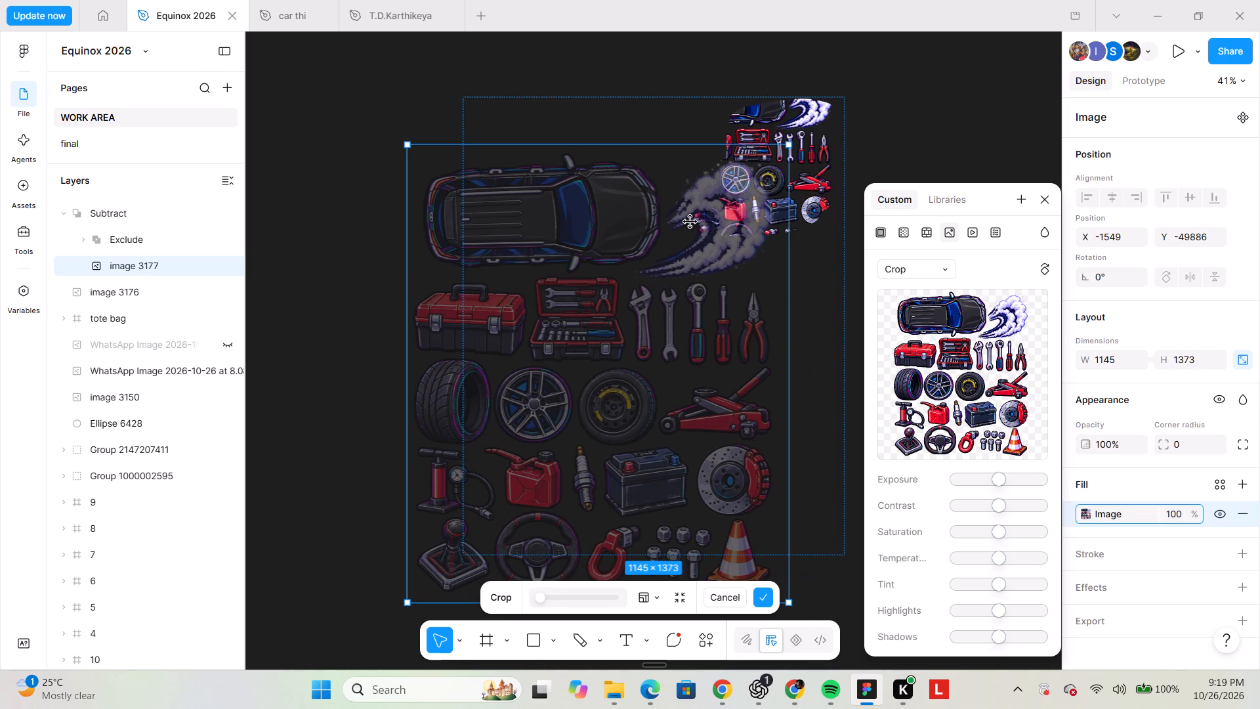
# Undo the boolean operations back to the separate grey-filled outline shape over the automobile elements copy and leave vector editing.
pyautogui.hotkey('ctrl', 'z')
pyautogui.hotkey('ctrl', 'z')
pyautogui.hotkey('ctrl', 'z')
pyautogui.hotkey('ctrl', 'z')
pyautogui.hotkey('ctrl', 'z')
pyautogui.hotkey('ctrl', 'z')
pyautogui.hotkey('ctrl', 'z')
pyautogui.hotkey('ctrl', 'z')
pyautogui.hotkey('ctrl', 'z')
pyautogui.hotkey('ctrl', 'z')
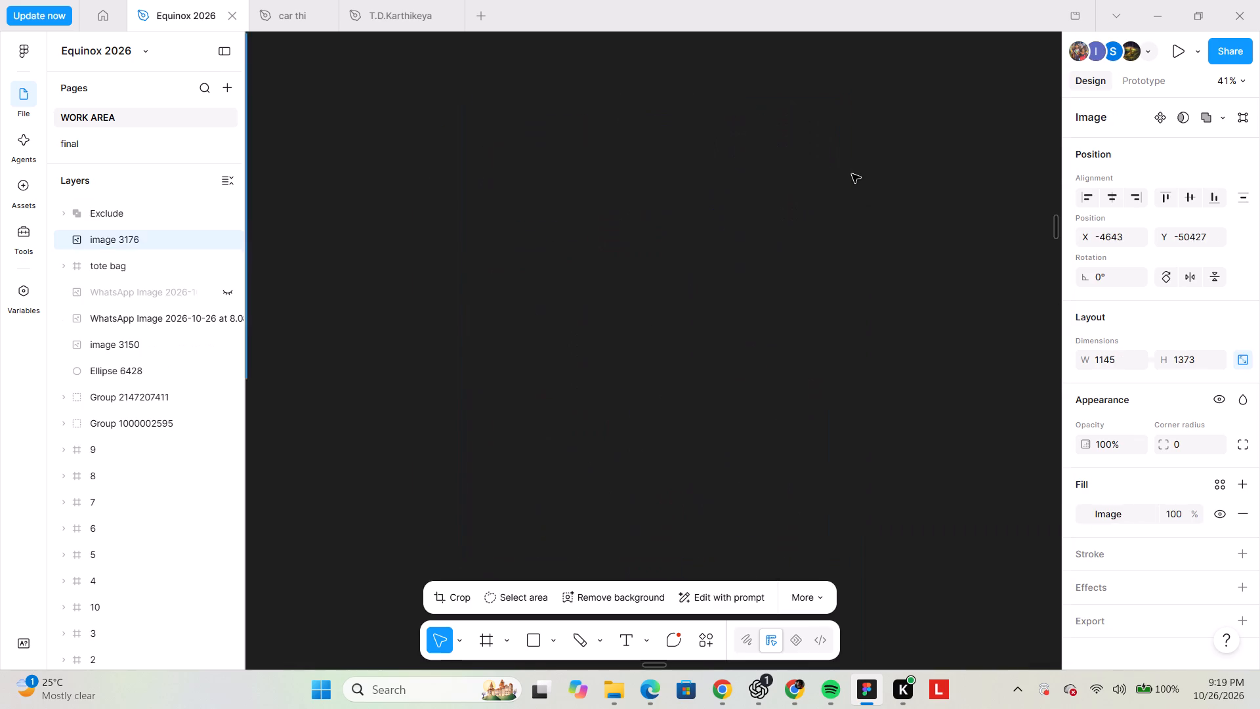
pyautogui.hotkey('ctrl', 'z')
pyautogui.hotkey('ctrl', 'z')
pyautogui.keyDown('ctrl'); pyautogui.scroll(-3, 847, 174); pyautogui.keyUp('ctrl')
pyautogui.hotkey('ctrl', 'z')
pyautogui.hotkey('ctrl', 'z')
pyautogui.hotkey('ctrl', 'z')
pyautogui.hotkey('ctrl', 'z')
pyautogui.hotkey('ctrl', 'z')
pyautogui.hotkey('ctrl', 'z')
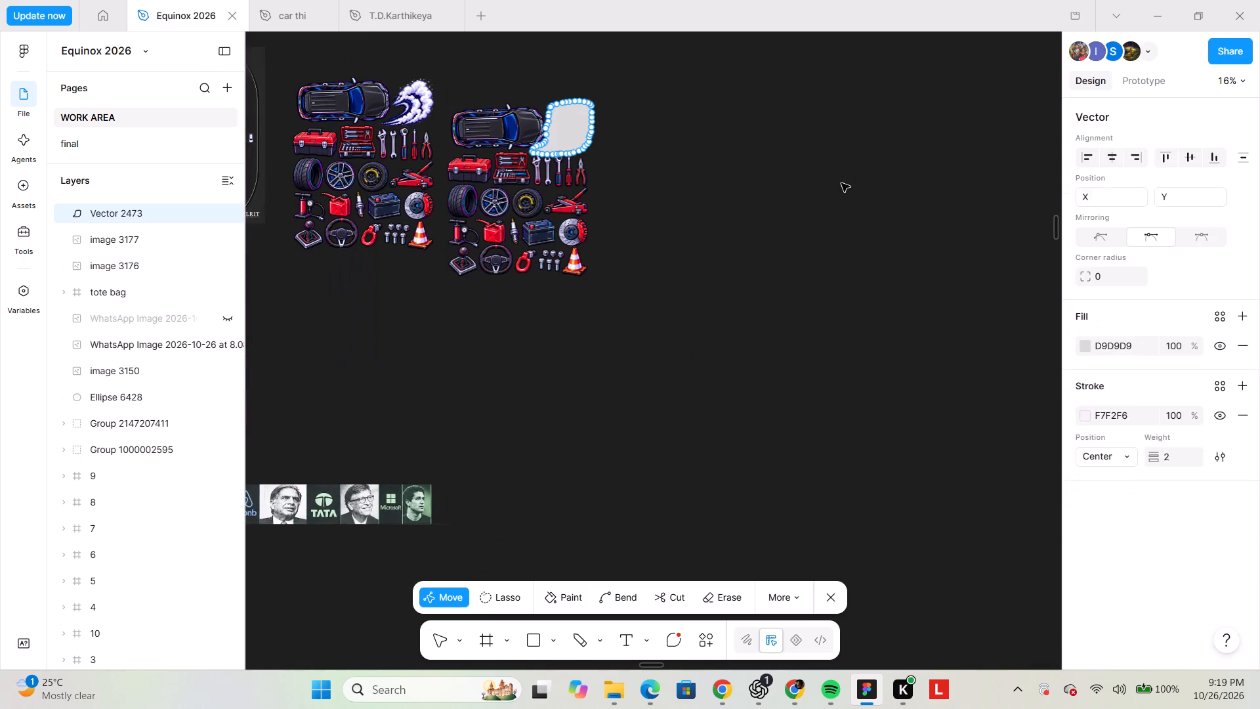
pyautogui.hotkey('ctrl', 'z')
pyautogui.hotkey('ctrl', 'z')
pyautogui.hotkey('ctrl', 'z')
pyautogui.hotkey('ctrl', 'z')
pyautogui.hotkey('ctrl', 'z')
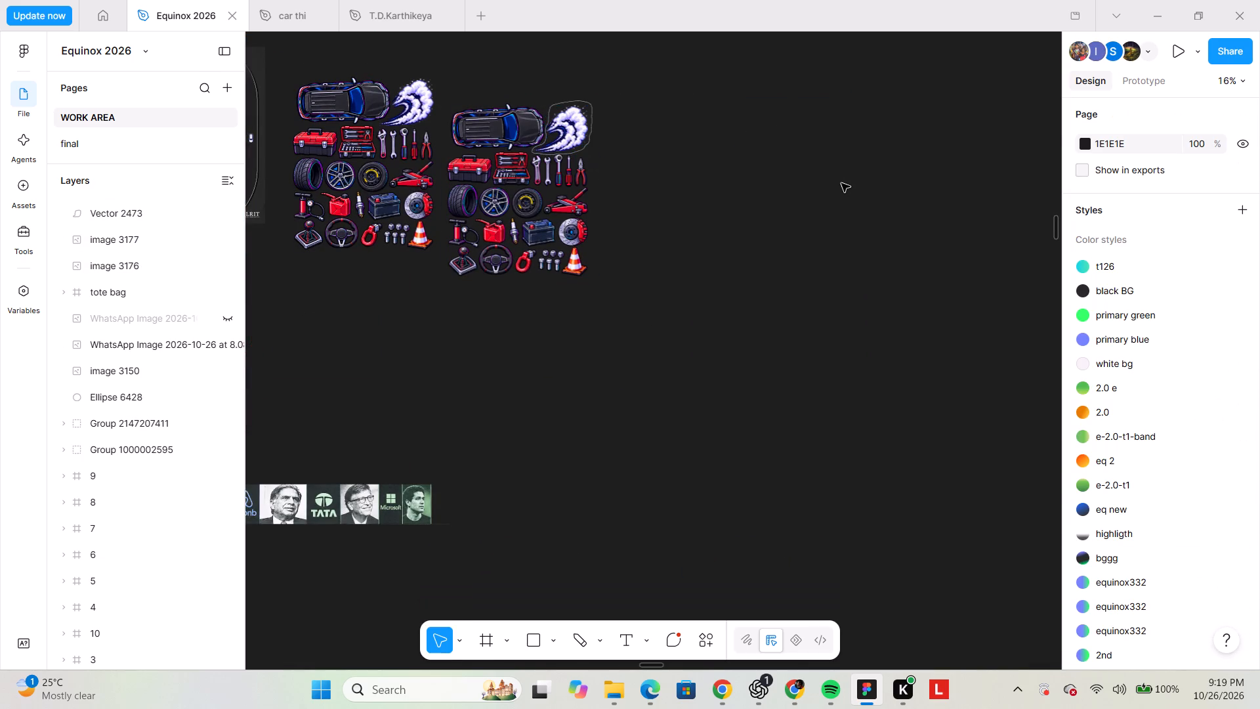
pyautogui.hotkey('ctrl', 'z')
pyautogui.hotkey('ctrl', 'y')
pyautogui.hotkey('ctrl', 'y')
pyautogui.hotkey('ctrl', 'y')
pyautogui.hotkey('ctrl', 'y')
pyautogui.hotkey('ctrl', 'y')
pyautogui.hotkey('ctrl', 'y')
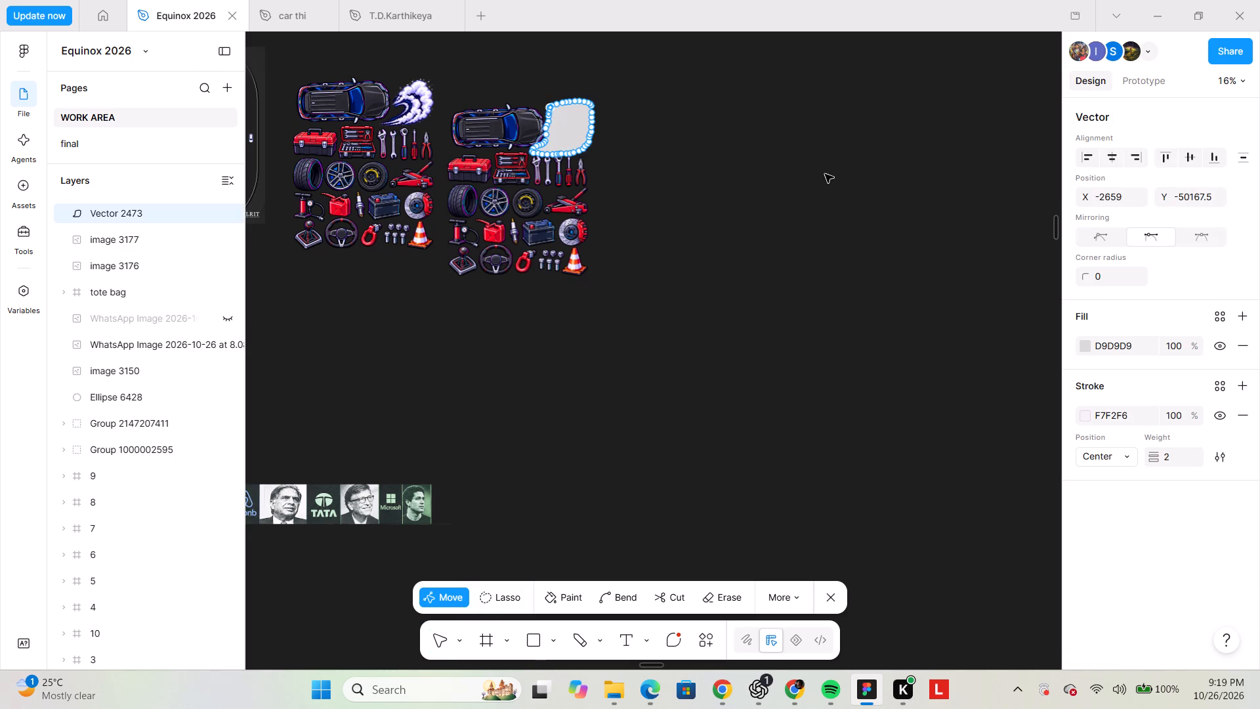
pyautogui.hotkey('ctrl', 'y')
pyautogui.keyDown('ctrl'); pyautogui.doubleClick(825, 174); pyautogui.keyUp('ctrl')
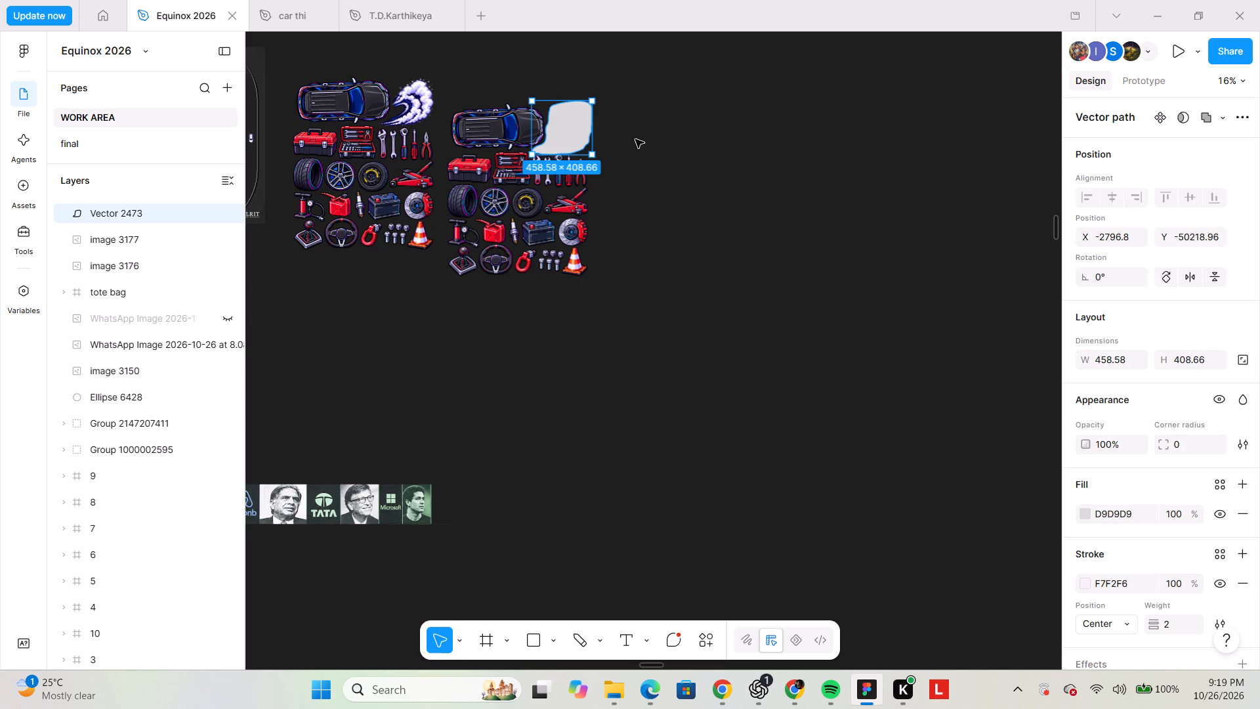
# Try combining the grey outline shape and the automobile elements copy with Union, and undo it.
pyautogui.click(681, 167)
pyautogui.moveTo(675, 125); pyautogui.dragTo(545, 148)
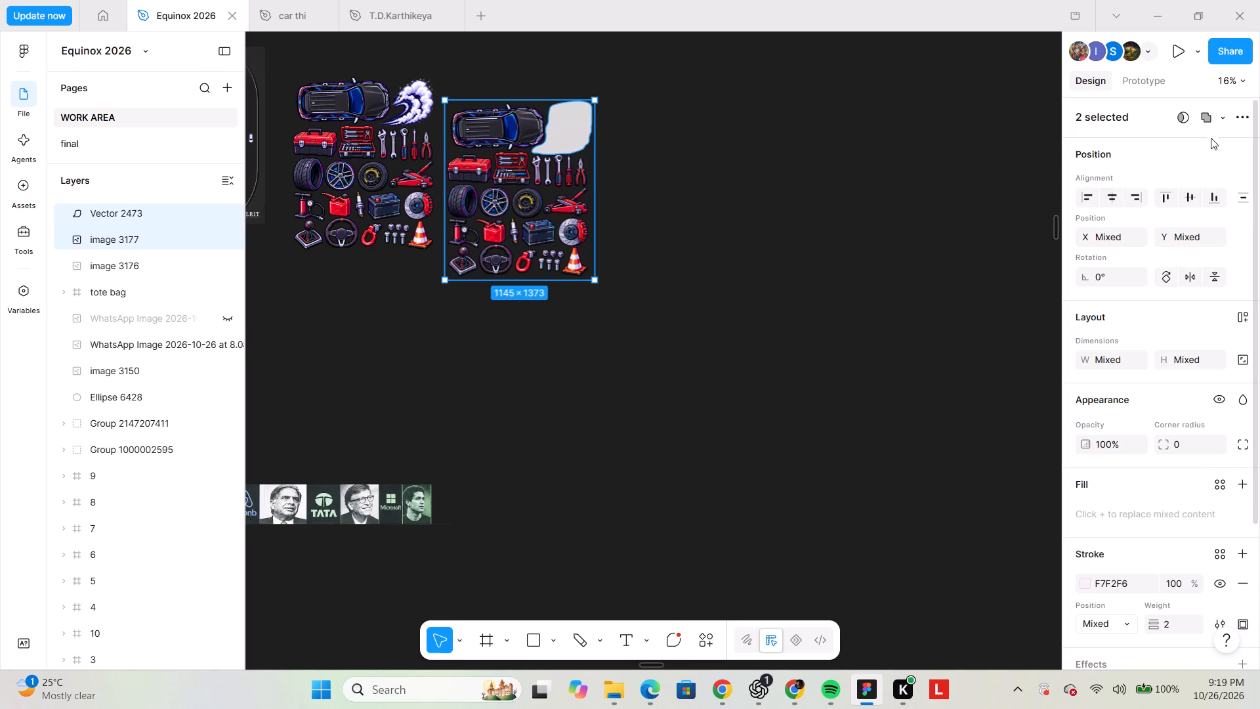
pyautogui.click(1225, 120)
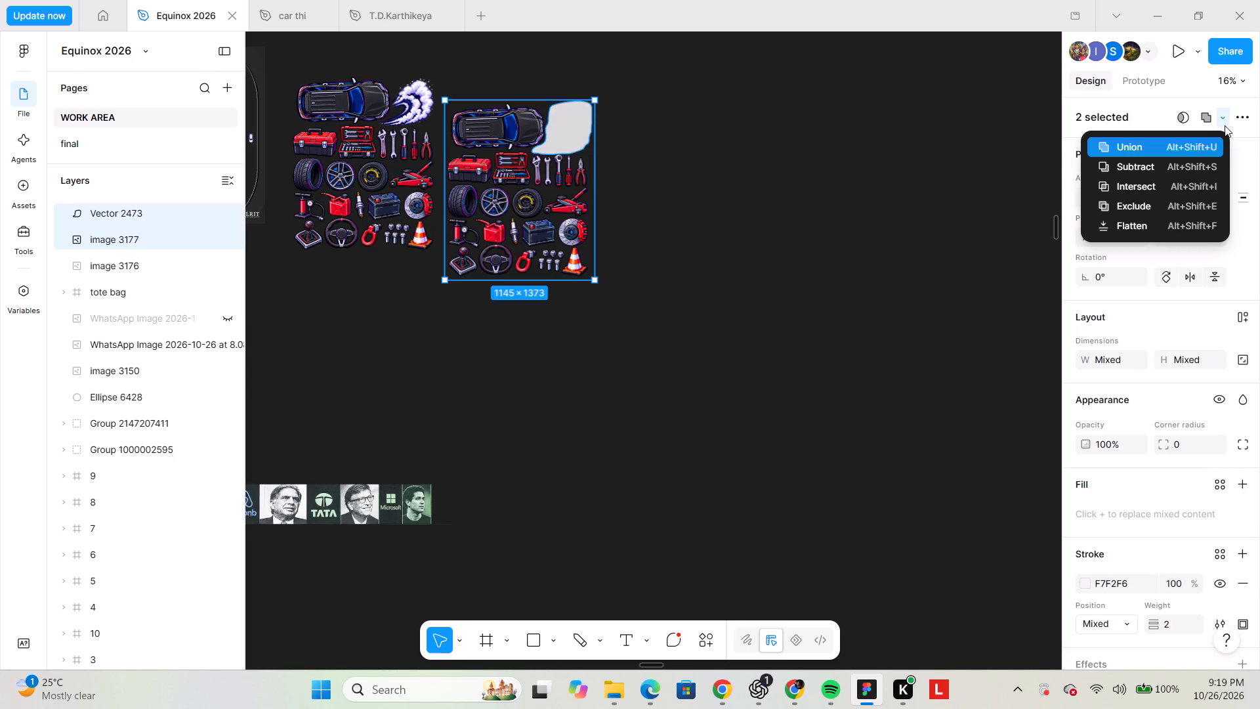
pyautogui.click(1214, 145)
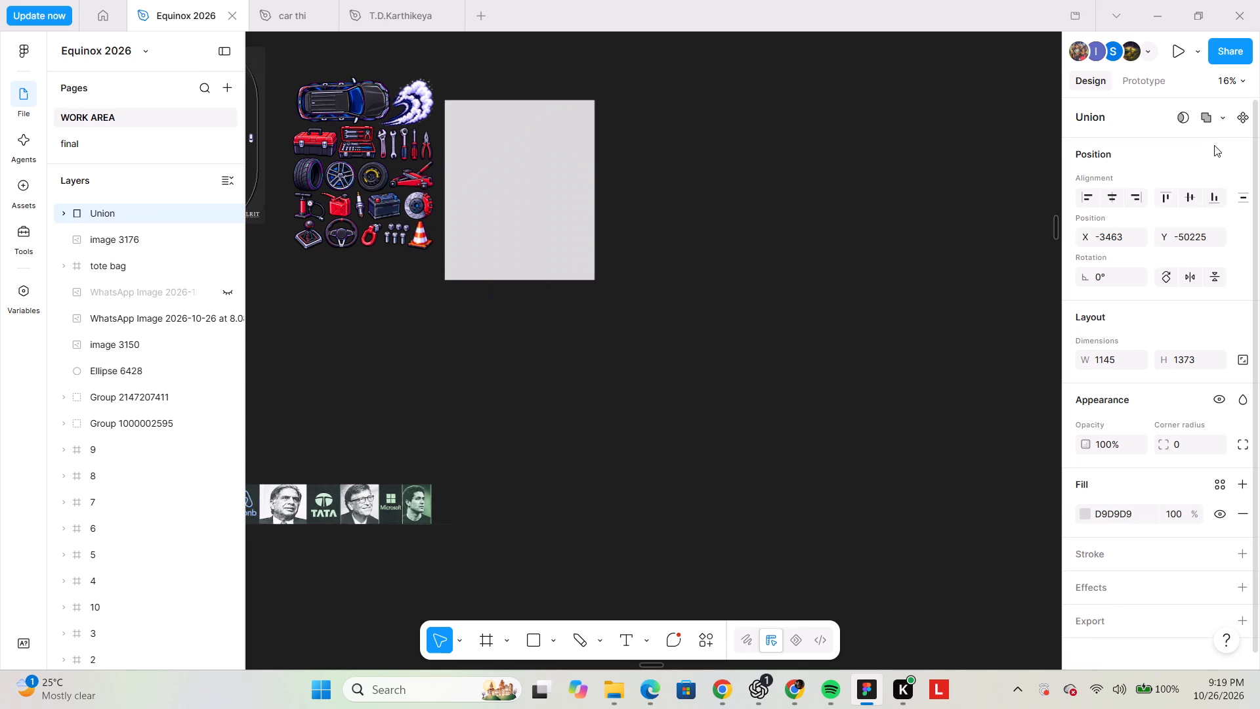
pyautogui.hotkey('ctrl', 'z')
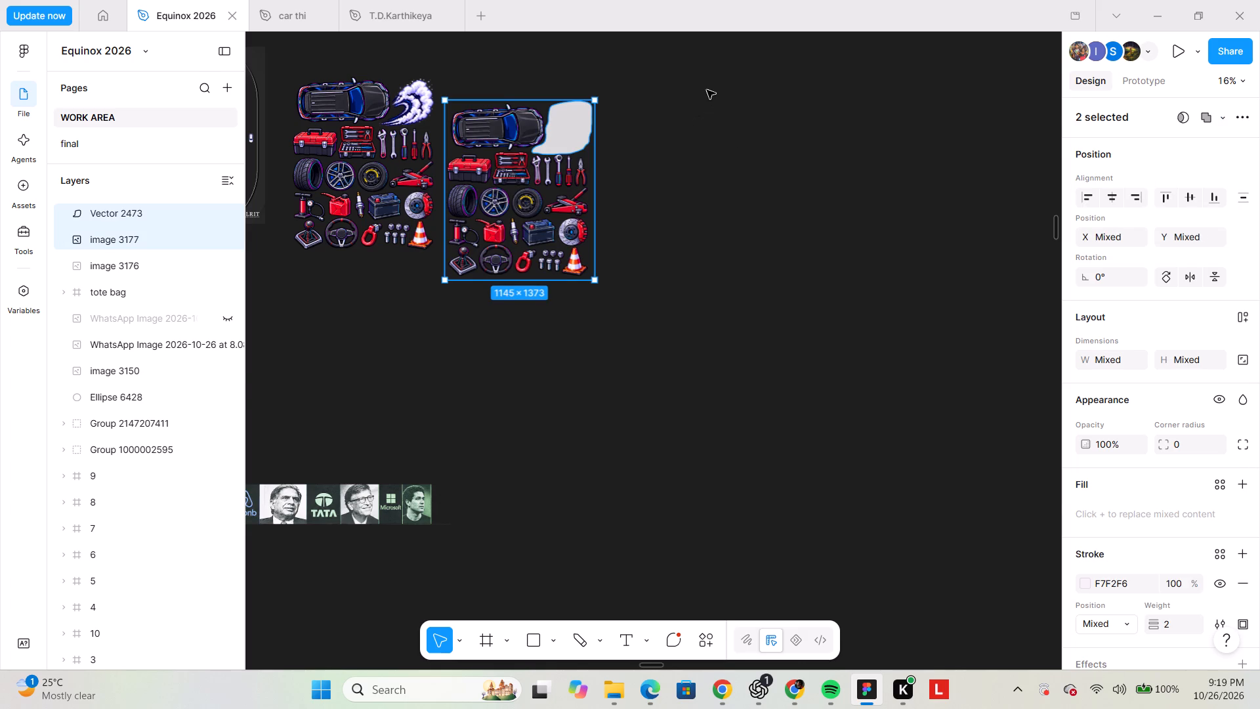
# Move the automobile elements copy and its grey outline shape together, farther away from the original image.
pyautogui.moveTo(578, 131); pyautogui.dragTo(664, 135)
pyautogui.doubleClick(664, 135)
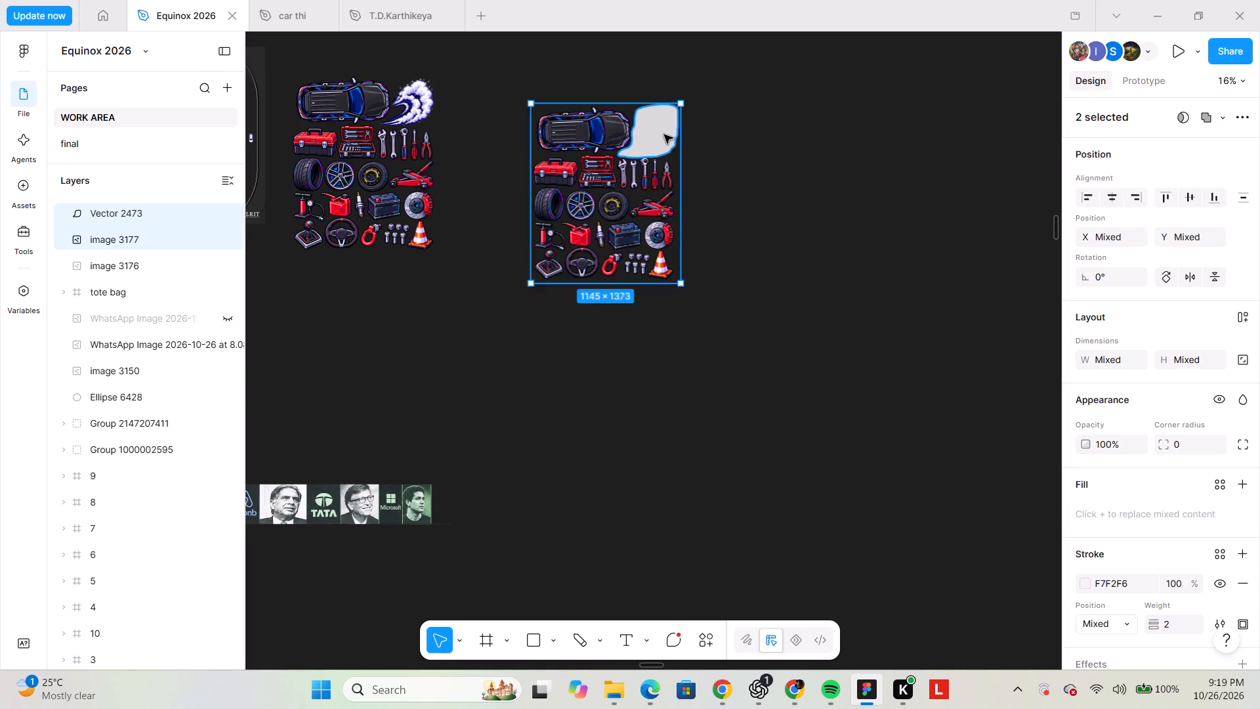
pyautogui.tripleClick(730, 134)
pyautogui.click(730, 134)
pyautogui.click(648, 137)
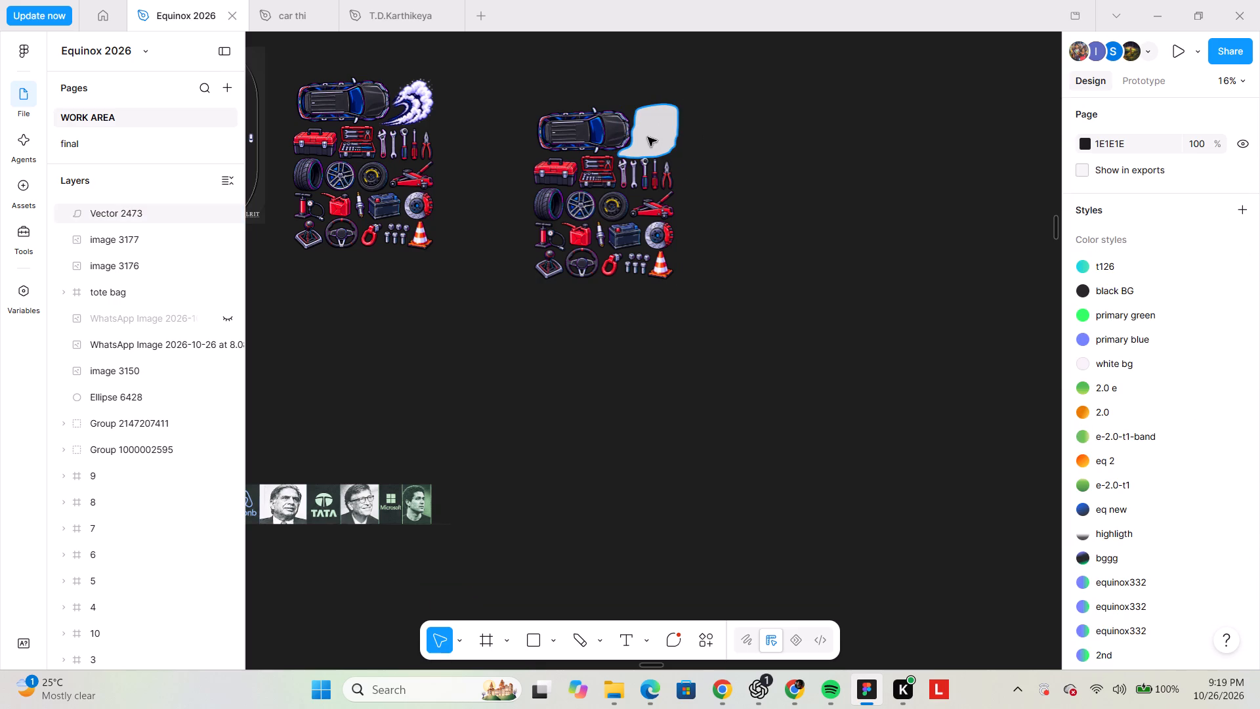
pyautogui.click(825, 137)
pyautogui.moveTo(768, 131); pyautogui.dragTo(633, 142)
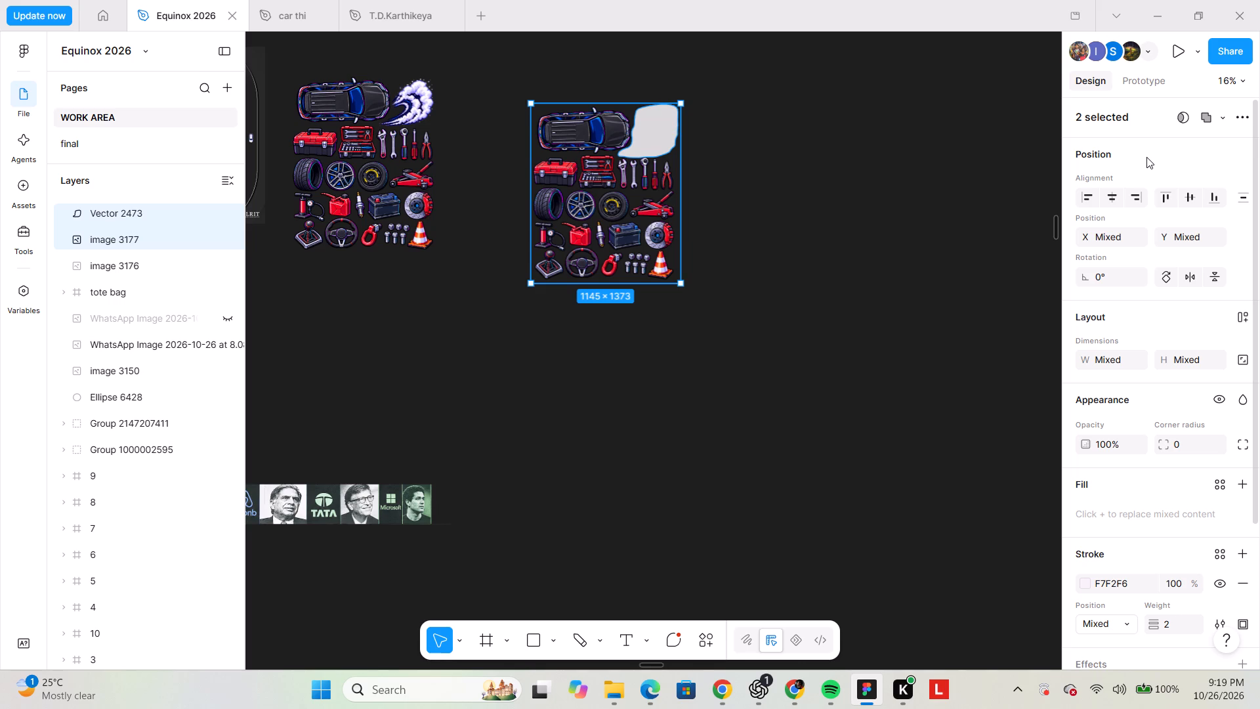
# Crop the automobile elements copy from its bottom edge to about 420 high, keeping just the row with the car and smoke cloud.
pyautogui.doubleClick(662, 202)
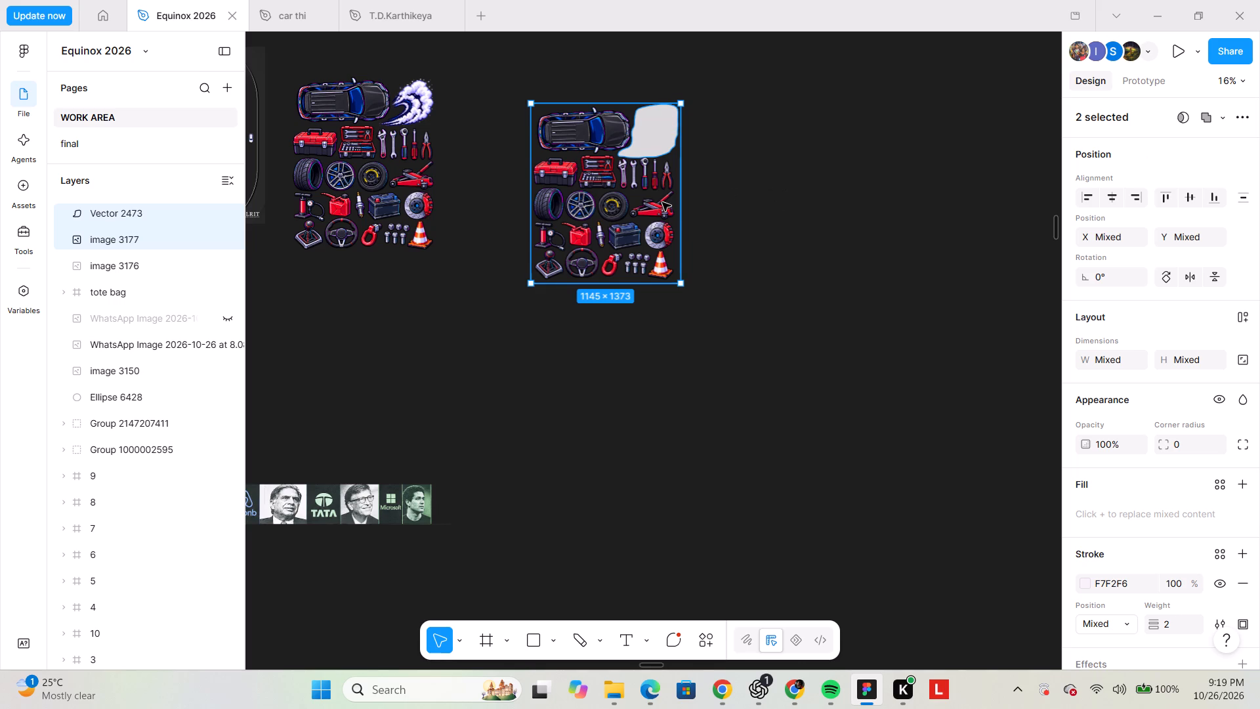
pyautogui.keyDown('ctrl'); pyautogui.scroll(3, 671, 171); pyautogui.keyUp('ctrl')
pyautogui.moveTo(513, 455); pyautogui.dragTo(511, 204)
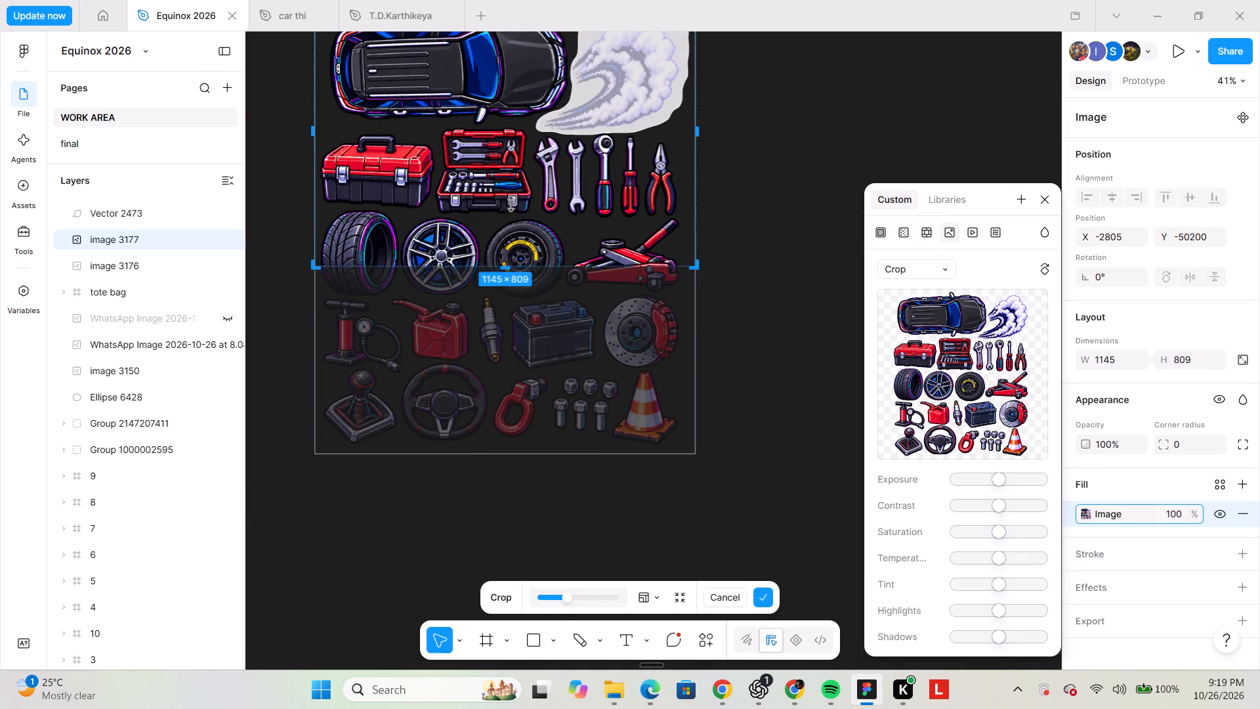
pyautogui.moveTo(511, 204); pyautogui.dragTo(498, 133)
pyautogui.keyDown('ctrl'); pyautogui.scroll(4, 633, 127); pyautogui.keyUp('ctrl')
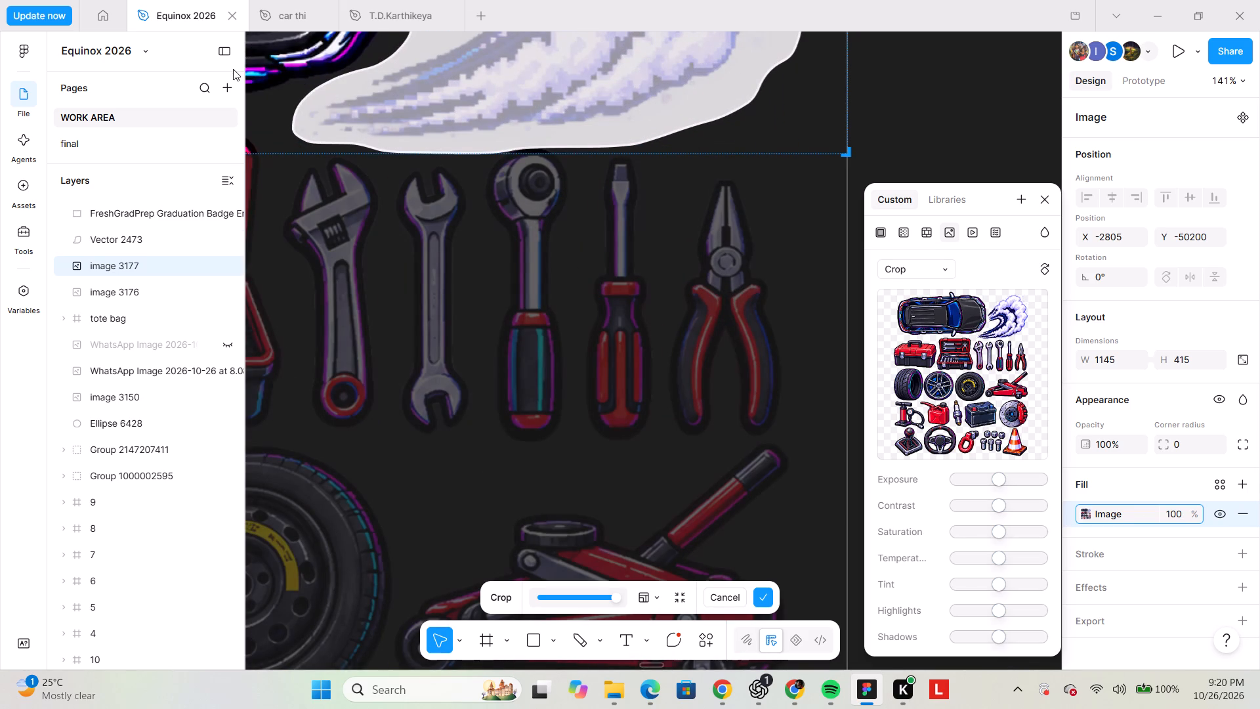
pyautogui.keyDown('ctrl'); pyautogui.scroll(2, 518, 125); pyautogui.keyUp('ctrl')
pyautogui.moveTo(532, 175); pyautogui.dragTo(541, 185)
pyautogui.keyDown('ctrl'); pyautogui.scroll(-4, 541, 185); pyautogui.keyUp('ctrl')
pyautogui.scroll(2, 541, 185)
pyautogui.keyDown('shift'); pyautogui.scroll(4, 541, 185); pyautogui.keyUp('shift')
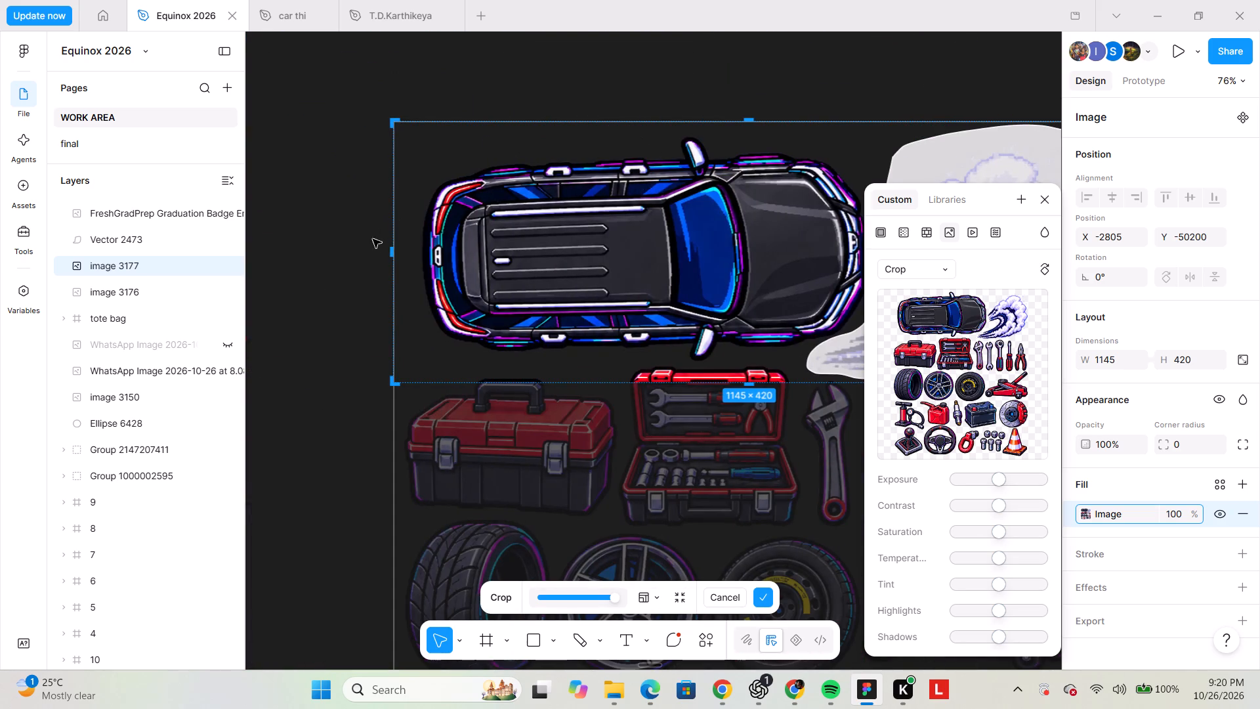
# Crop the copy's left edge past most of the car to about 491 wide, leaving the smoke cloud area.
pyautogui.moveTo(388, 249); pyautogui.dragTo(792, 278)
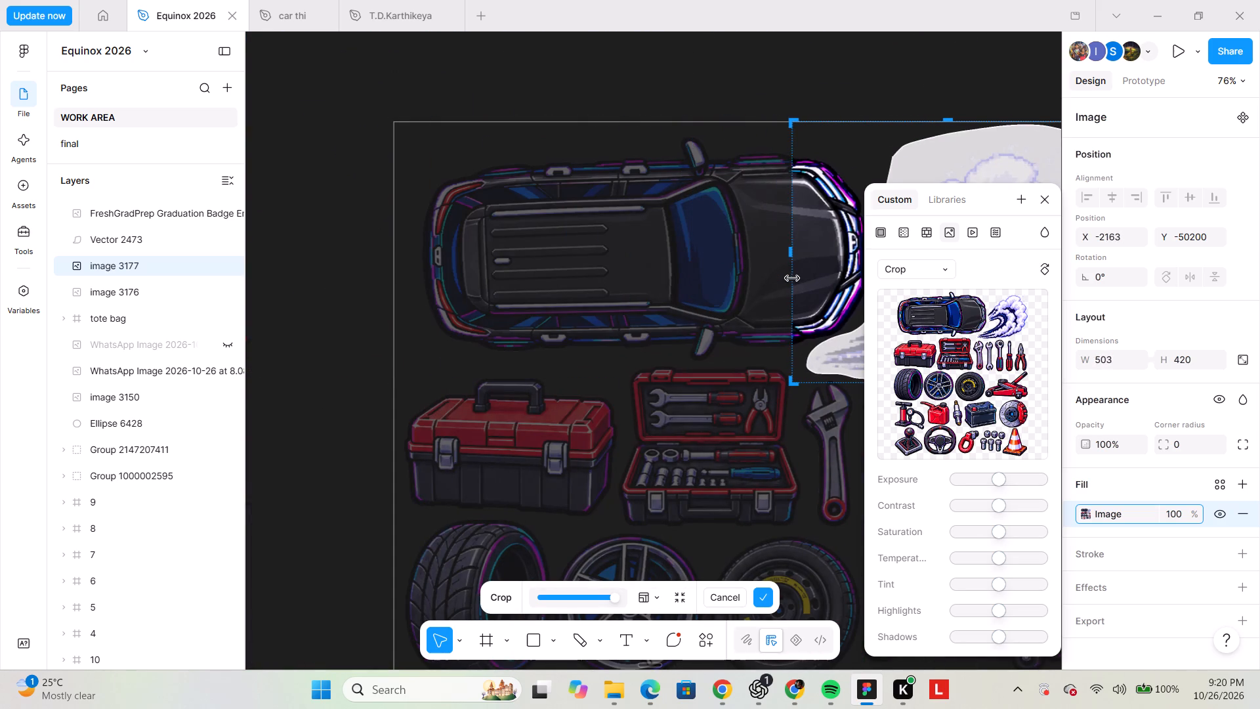
pyautogui.moveTo(792, 278); pyautogui.dragTo(800, 278)
pyautogui.keyDown('shift'); pyautogui.scroll(-2, 765, 309); pyautogui.keyUp('shift')
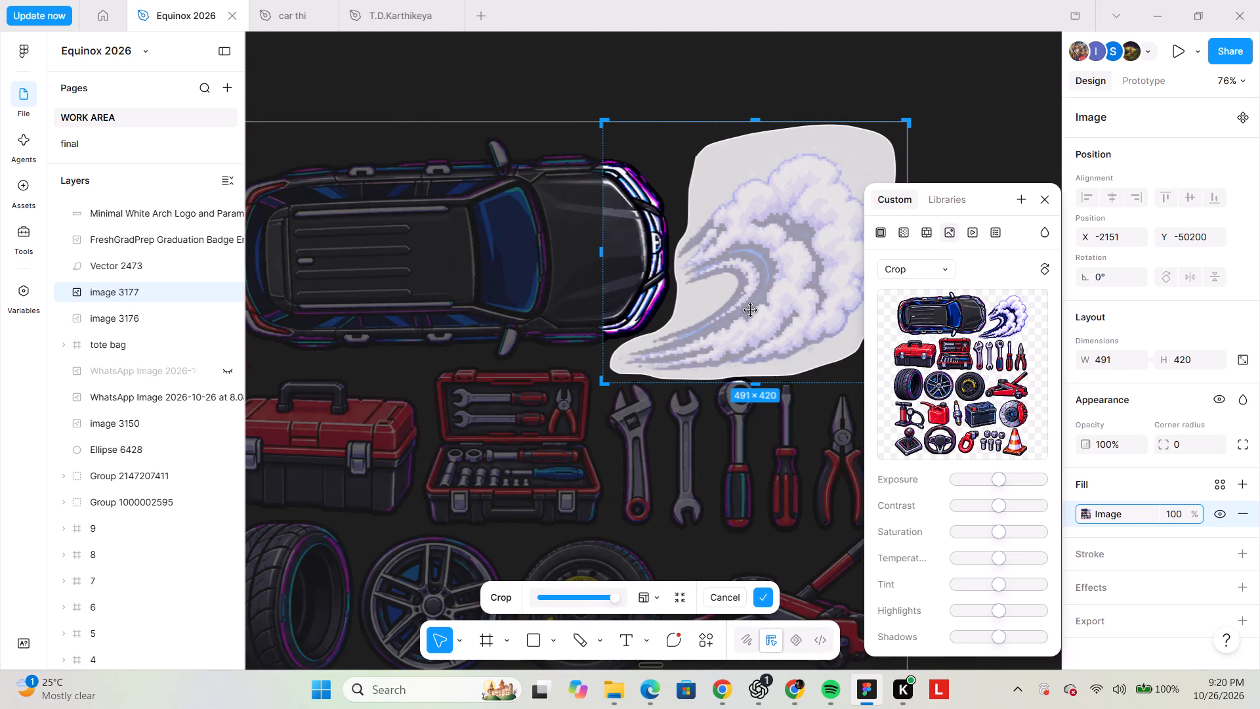
pyautogui.keyDown('shift'); pyautogui.scroll(-2, 656, 225); pyautogui.keyUp('shift')
pyautogui.tripleClick(770, 209)
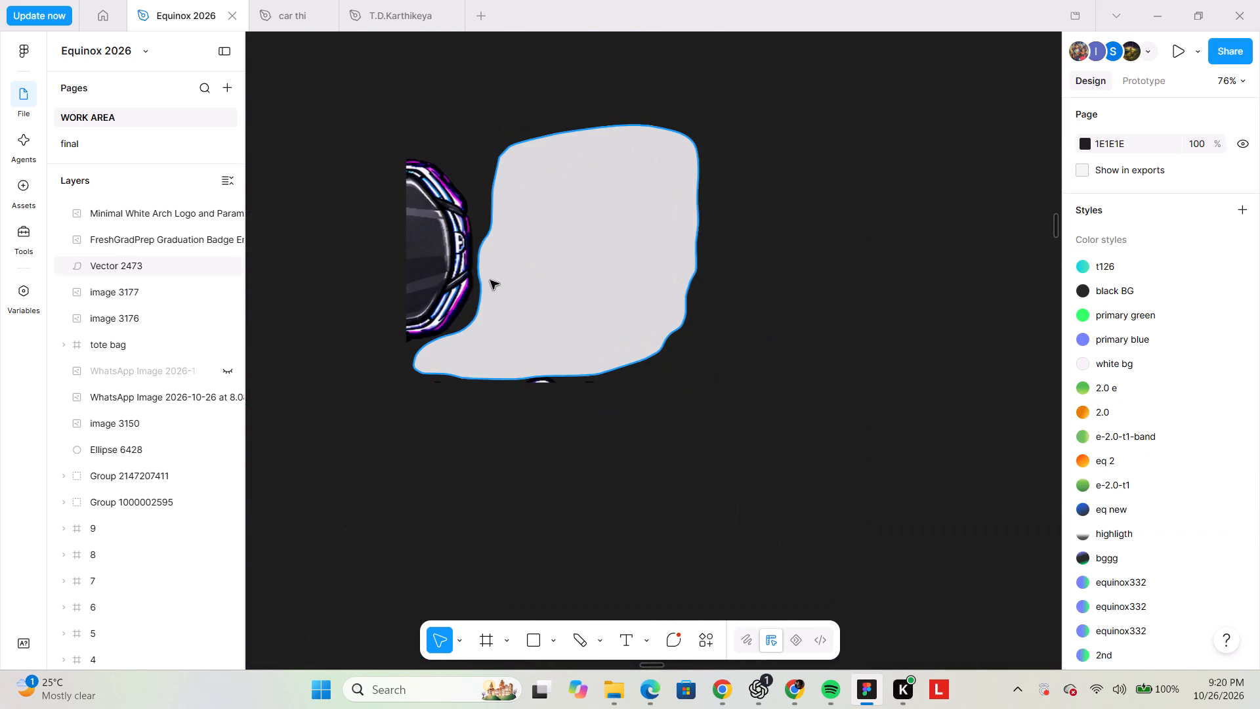
# Send the grey outline shape behind the cropped smoke cloud image.
pyautogui.click(490, 280)
pyautogui.click(860, 269)
pyautogui.moveTo(866, 236); pyautogui.dragTo(513, 295)
pyautogui.click(793, 277)
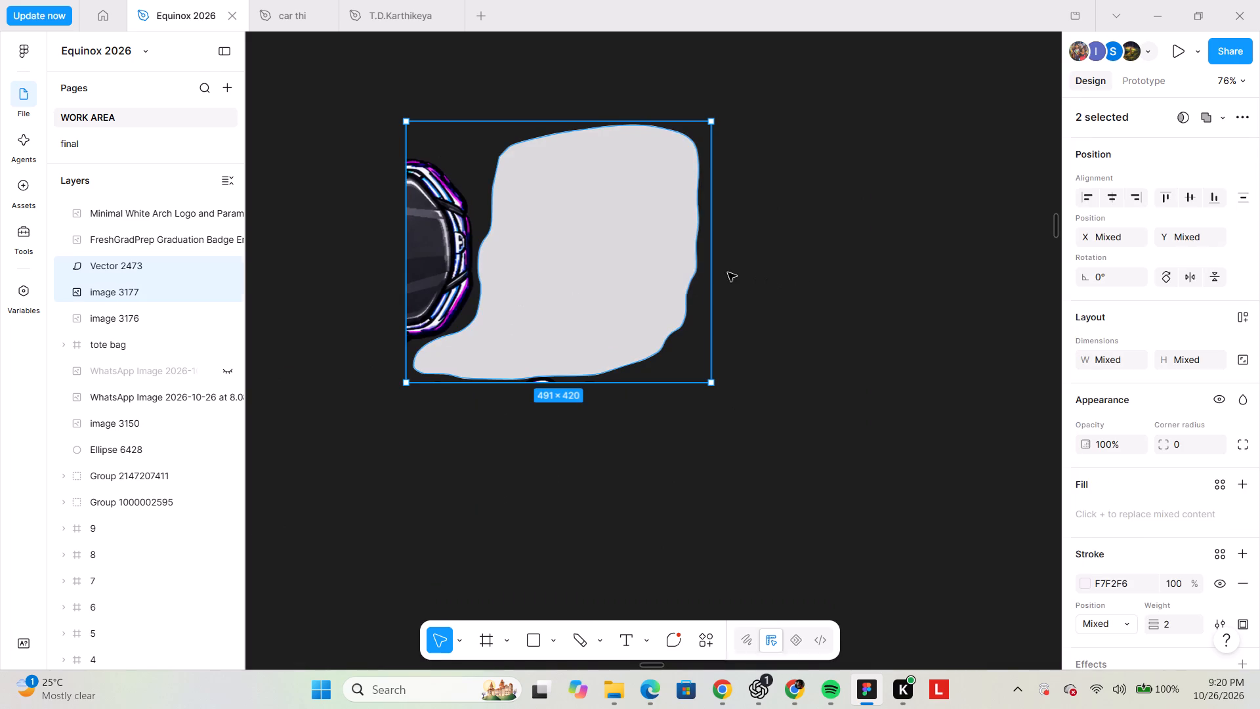
pyautogui.click(621, 259)
pyautogui.hotkey('ctrl', '[')
# Intersect the cropped image with the grey outline shape beneath it to cut out the smoke cloud.
pyautogui.click(828, 255)
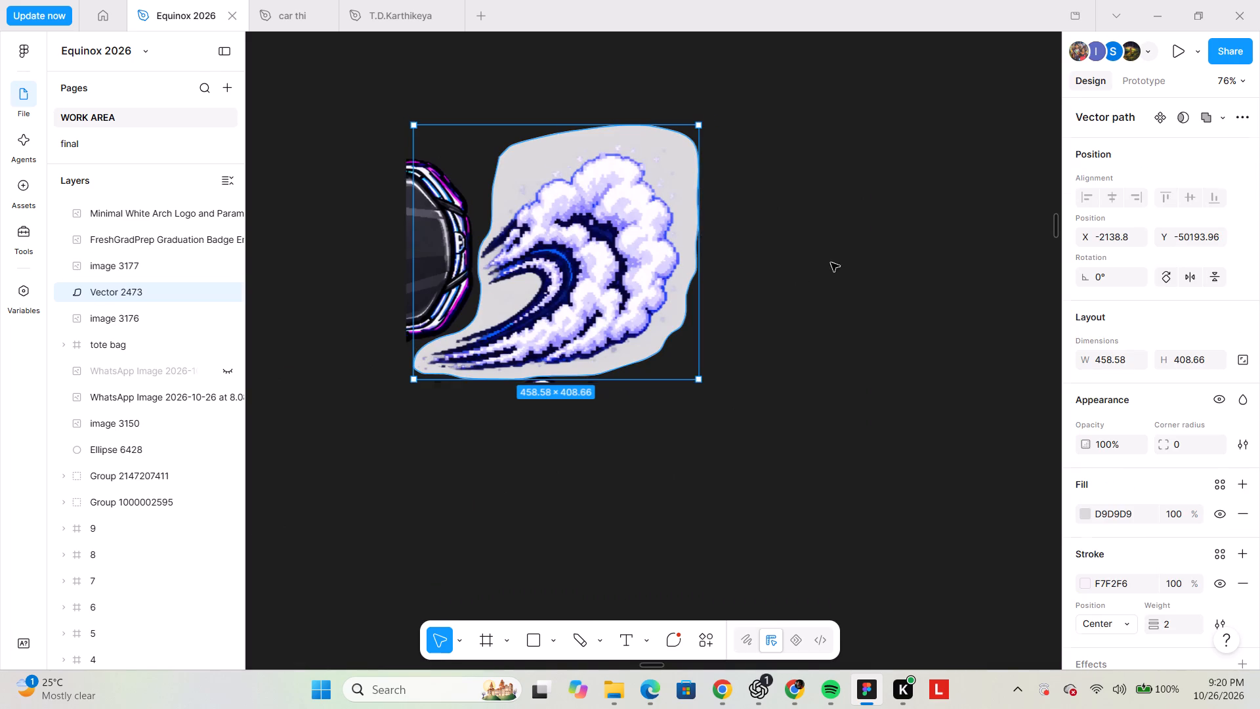
pyautogui.moveTo(860, 232); pyautogui.dragTo(553, 304)
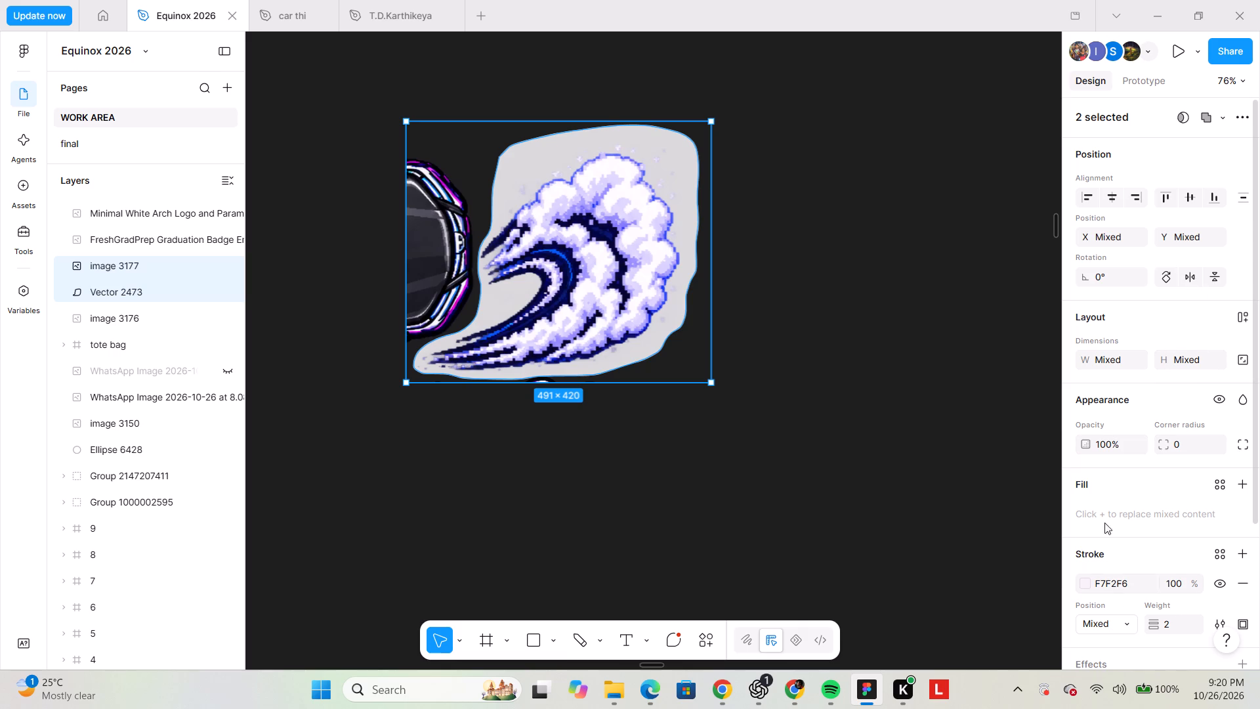
pyautogui.click(1224, 123)
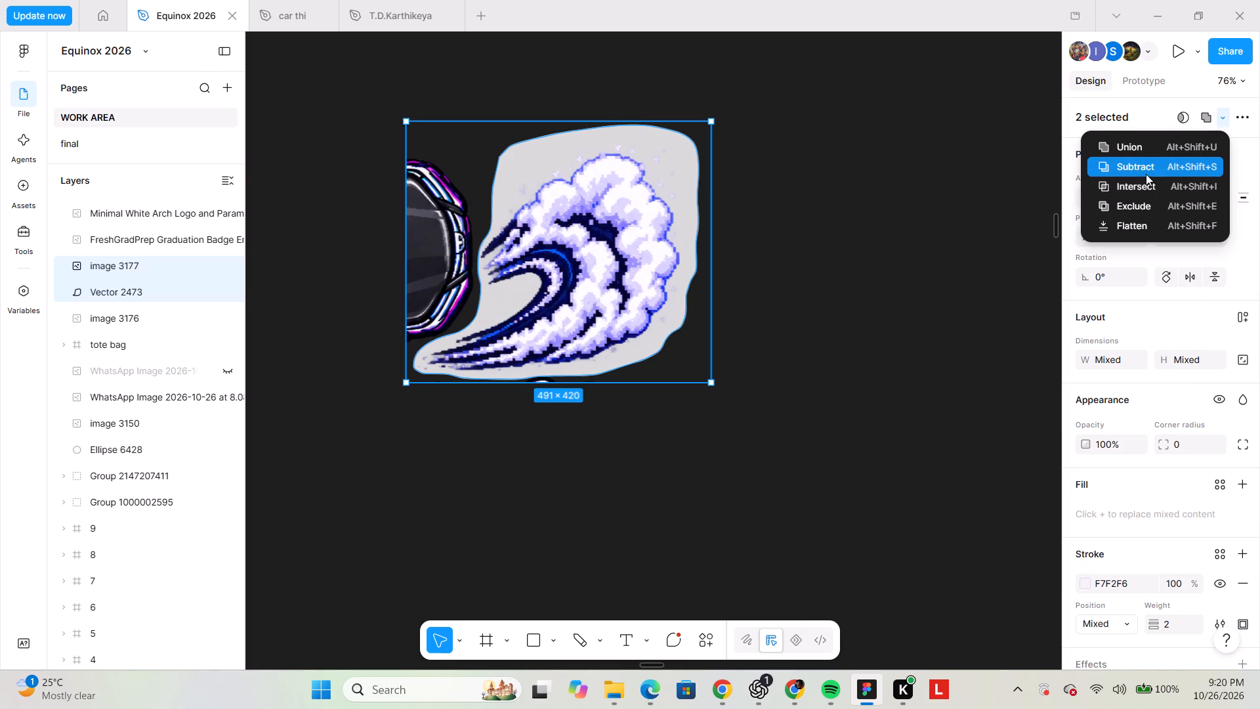
pyautogui.click(1148, 183)
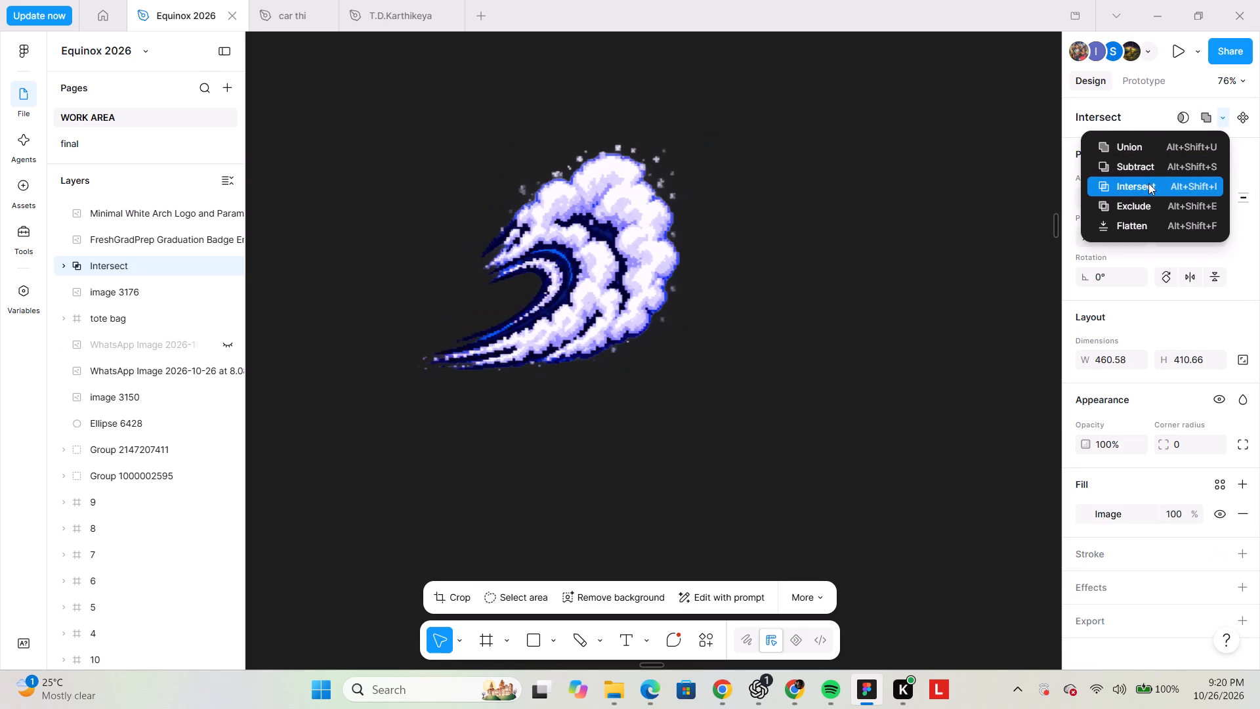
pyautogui.doubleClick(831, 289)
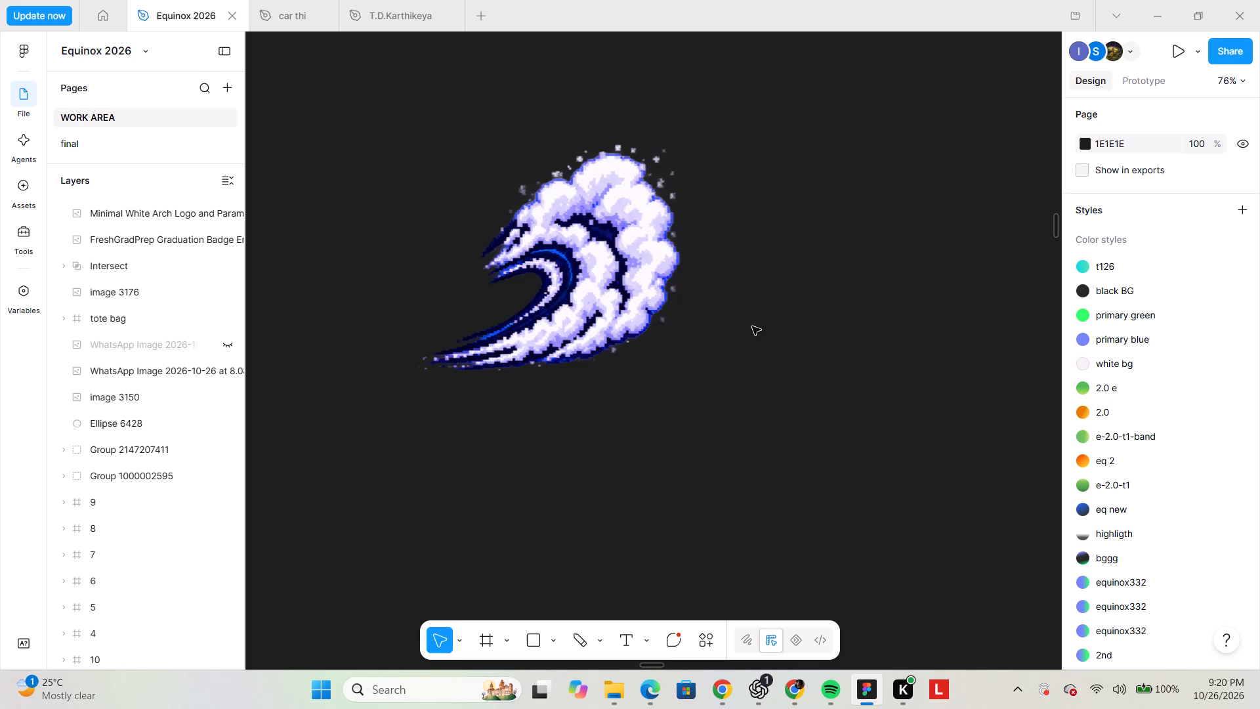
# Flip the smoke cloud cutout horizontally.
pyautogui.click(558, 181)
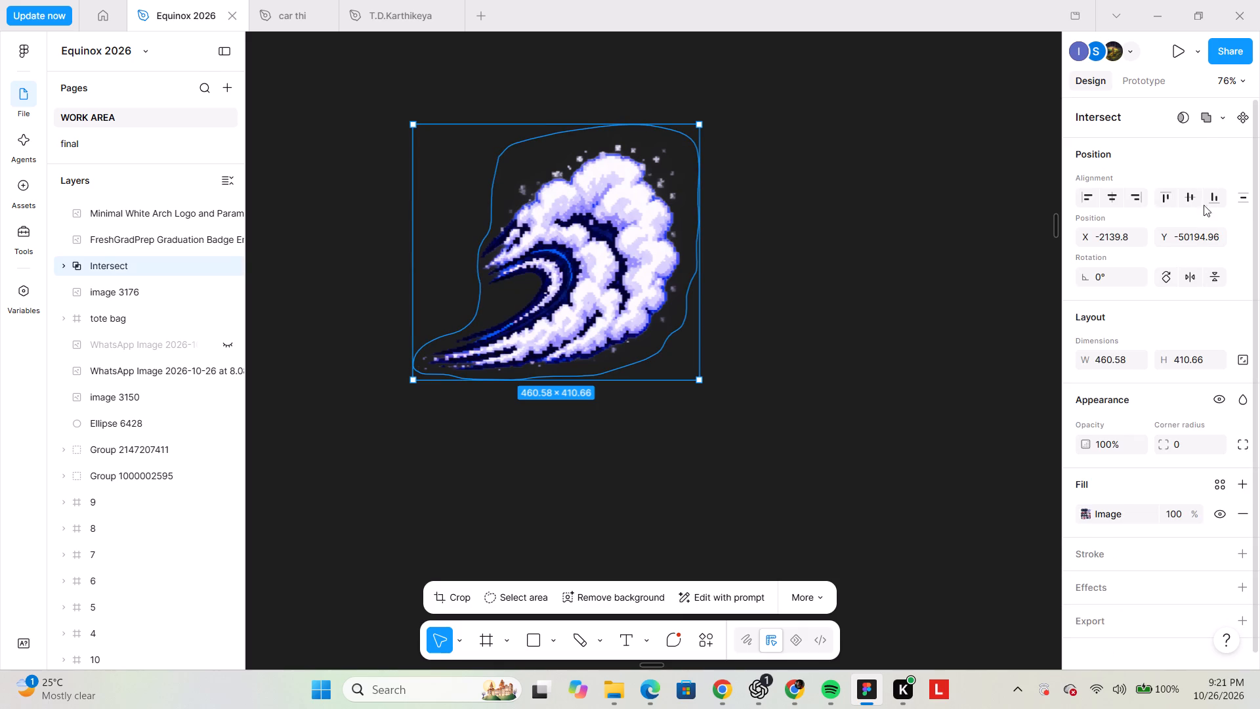
pyautogui.click(1196, 274)
# Move the smoke cloud cutout into the Fortune Toyota sponsor post, over the shop sign at X 319, Y 75.
pyautogui.keyDown('ctrl'); pyautogui.scroll(-8, 718, 337); pyautogui.keyUp('ctrl')
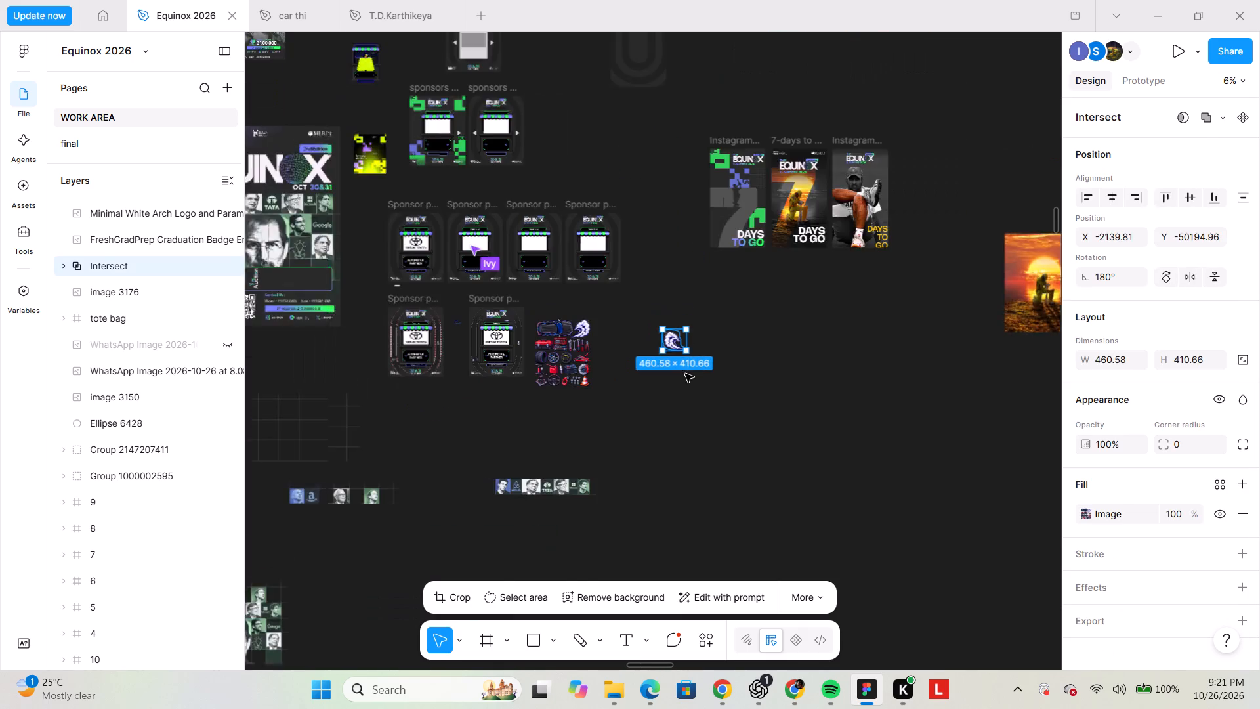
pyautogui.scroll(1, 682, 374)
pyautogui.keyDown('ctrl'); pyautogui.scroll(1, 647, 377); pyautogui.keyUp('ctrl')
pyautogui.moveTo(688, 463); pyautogui.dragTo(446, 437)
pyautogui.keyDown('ctrl'); pyautogui.scroll(7, 446, 437); pyautogui.keyUp('ctrl')
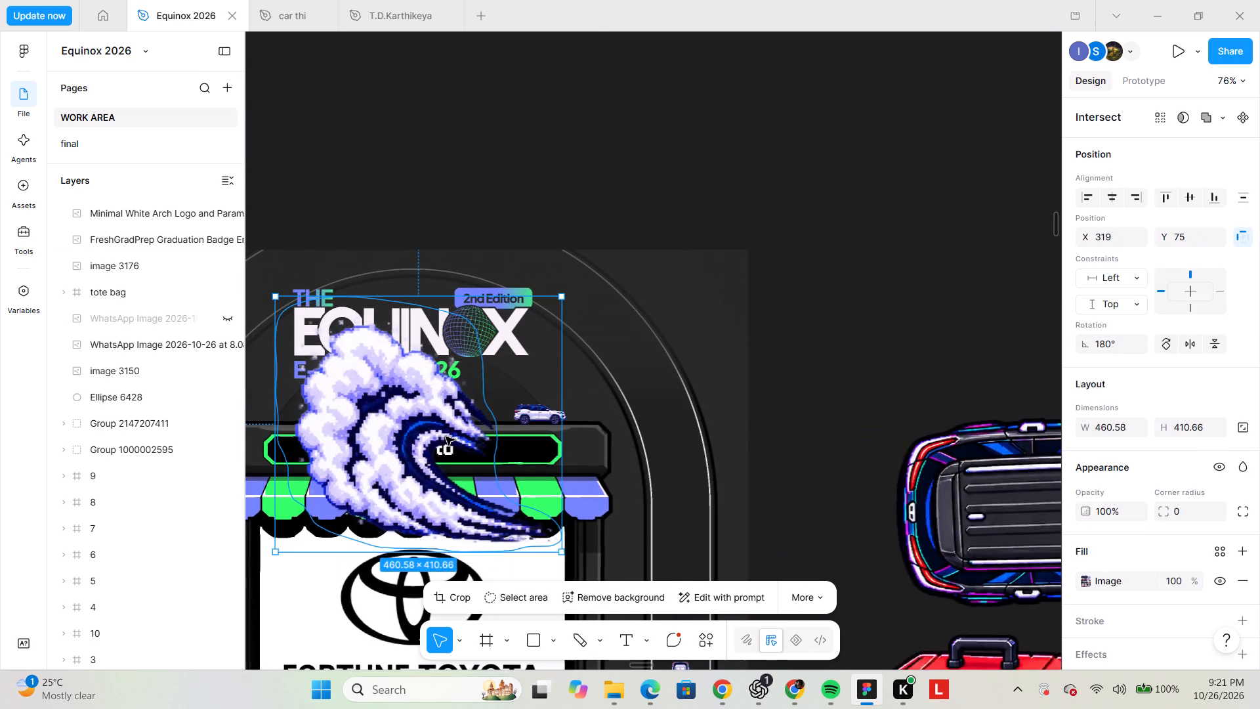
# Scale the smoke cloud cutout down proportionally to about 61 × 52.
pyautogui.scroll(-1, 464, 426)
pyautogui.press('k')
pyautogui.moveTo(276, 453); pyautogui.dragTo(323, 414)
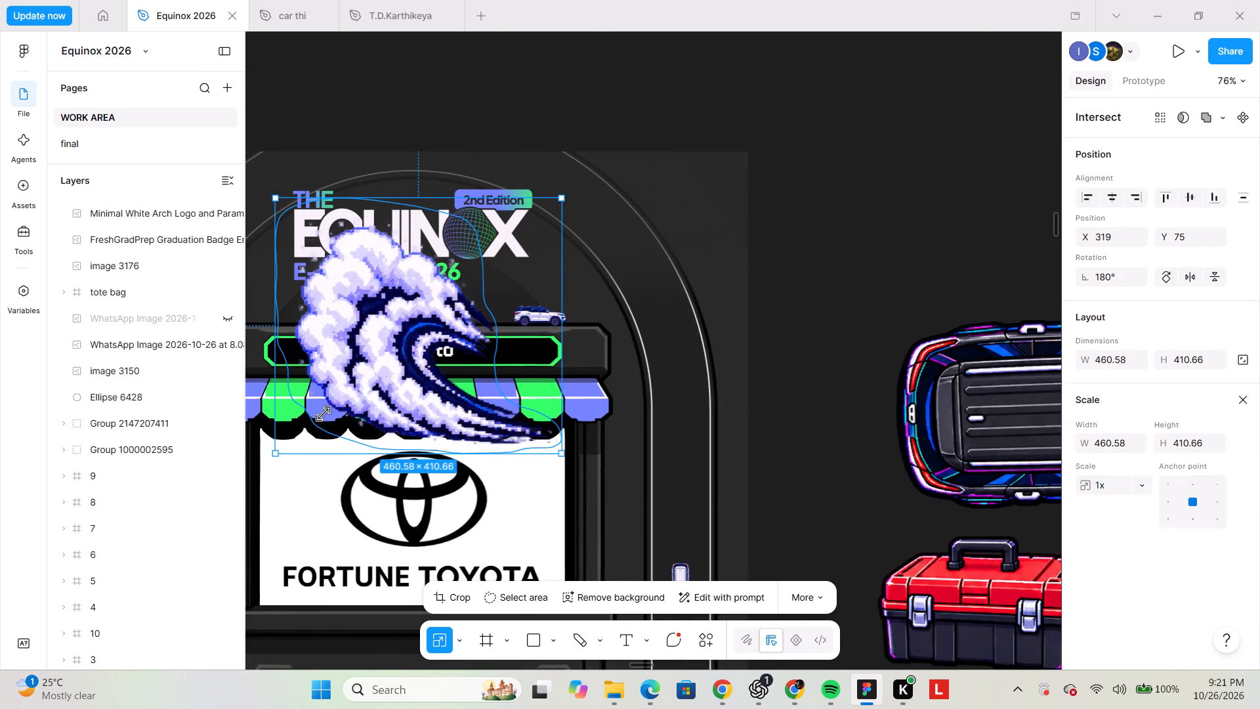
pyautogui.moveTo(323, 414); pyautogui.dragTo(453, 274)
pyautogui.keyDown('ctrl'); pyautogui.scroll(3, 467, 255); pyautogui.keyUp('ctrl')
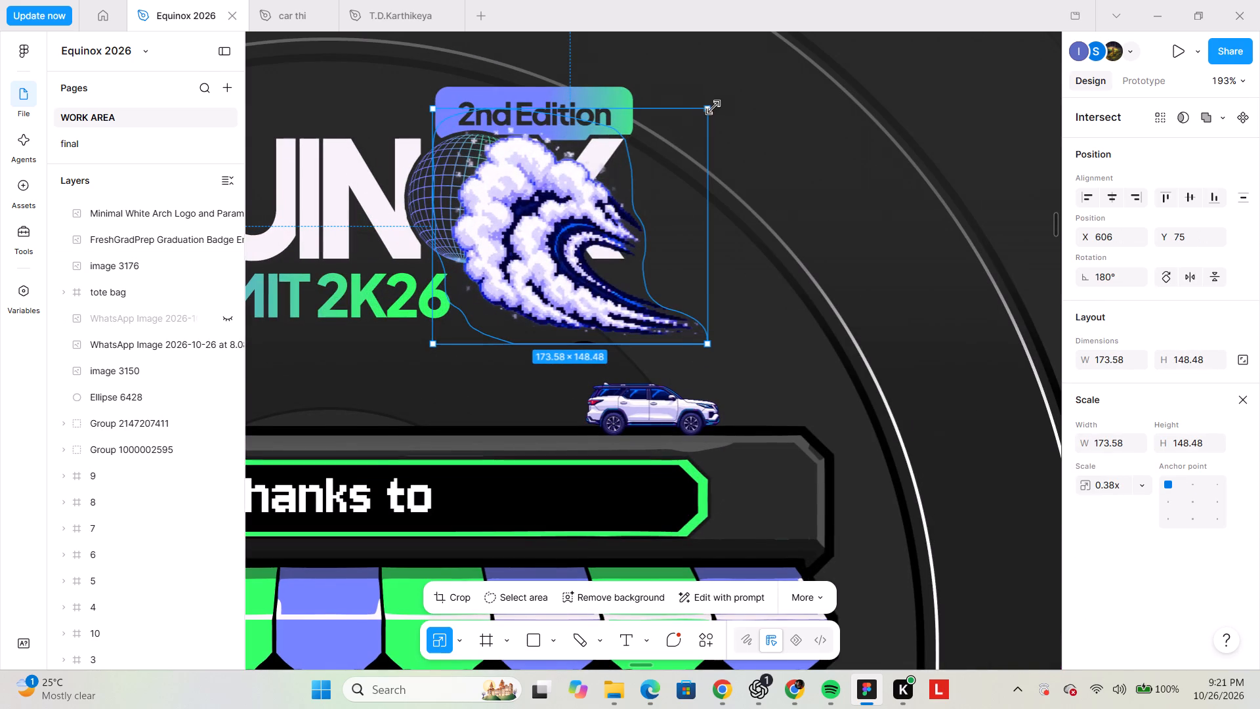
pyautogui.moveTo(713, 109); pyautogui.dragTo(529, 286)
# Move the smoke cloud behind the rear of the white car on the shop roof, at X 654, Y 229.
pyautogui.moveTo(490, 308); pyautogui.dragTo(535, 380)
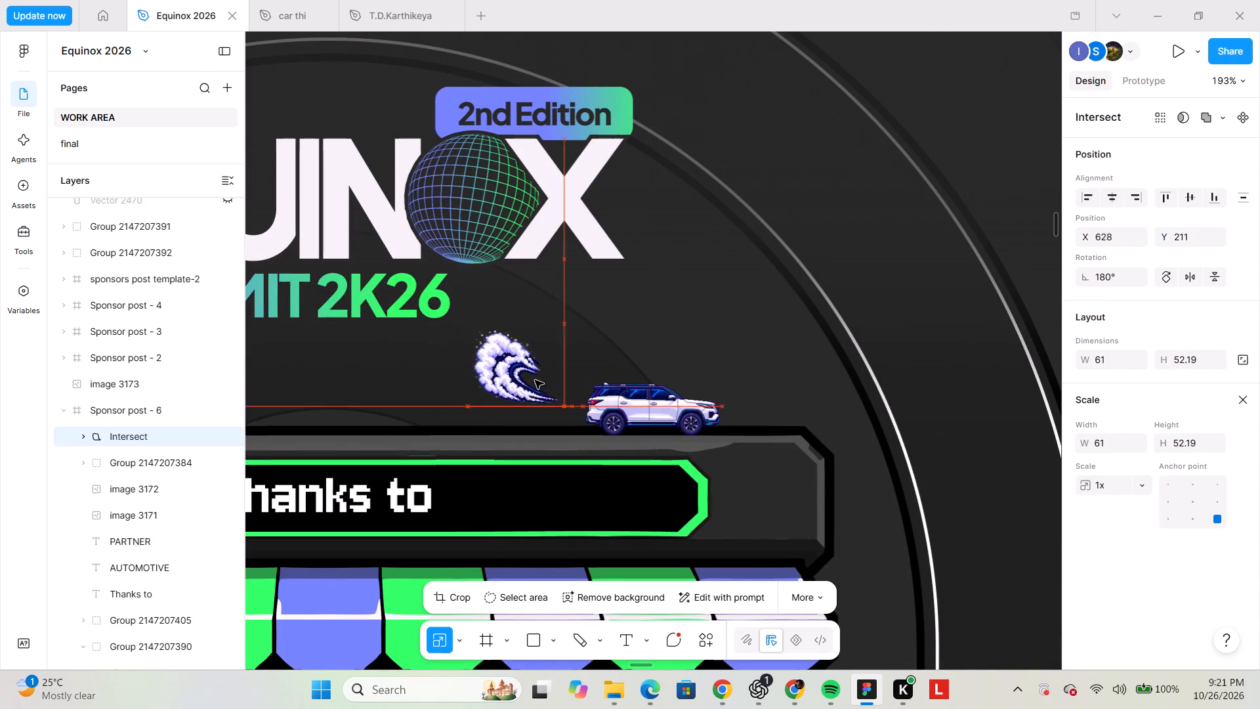
pyautogui.moveTo(535, 380); pyautogui.dragTo(560, 402)
pyautogui.keyDown('ctrl'); pyautogui.scroll(5, 560, 418); pyautogui.keyUp('ctrl')
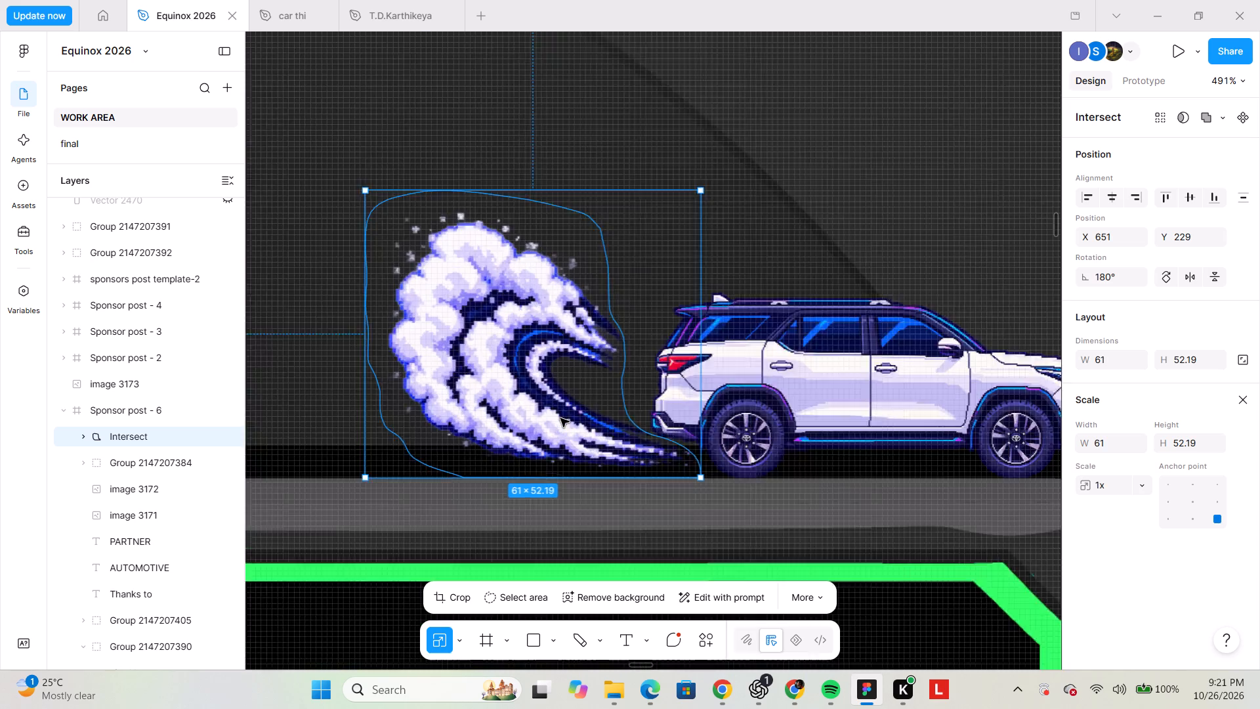
pyautogui.moveTo(589, 416); pyautogui.dragTo(613, 418)
# Scale the smoke cloud to about 52 × 44 and set it by the car's rear wheel at X 663, Y 237.
pyautogui.keyDown('ctrl'); pyautogui.scroll(-2, 451, 311); pyautogui.keyUp('ctrl')
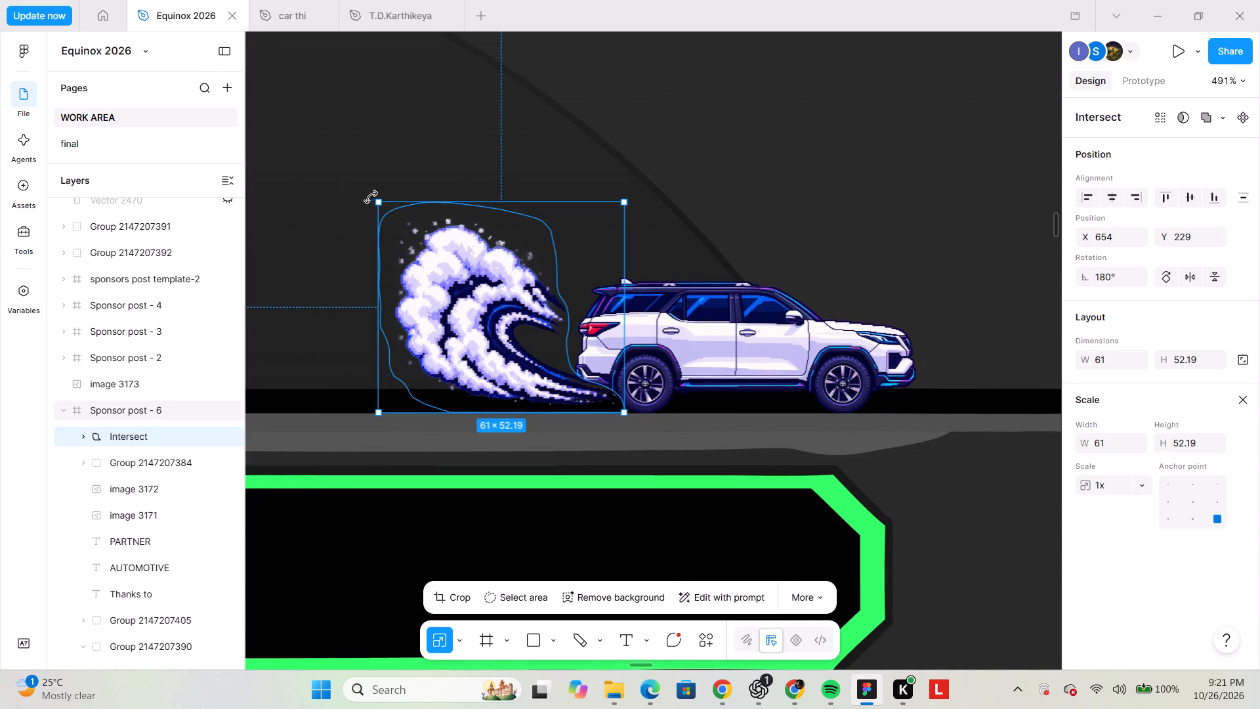
pyautogui.moveTo(378, 198); pyautogui.dragTo(396, 230)
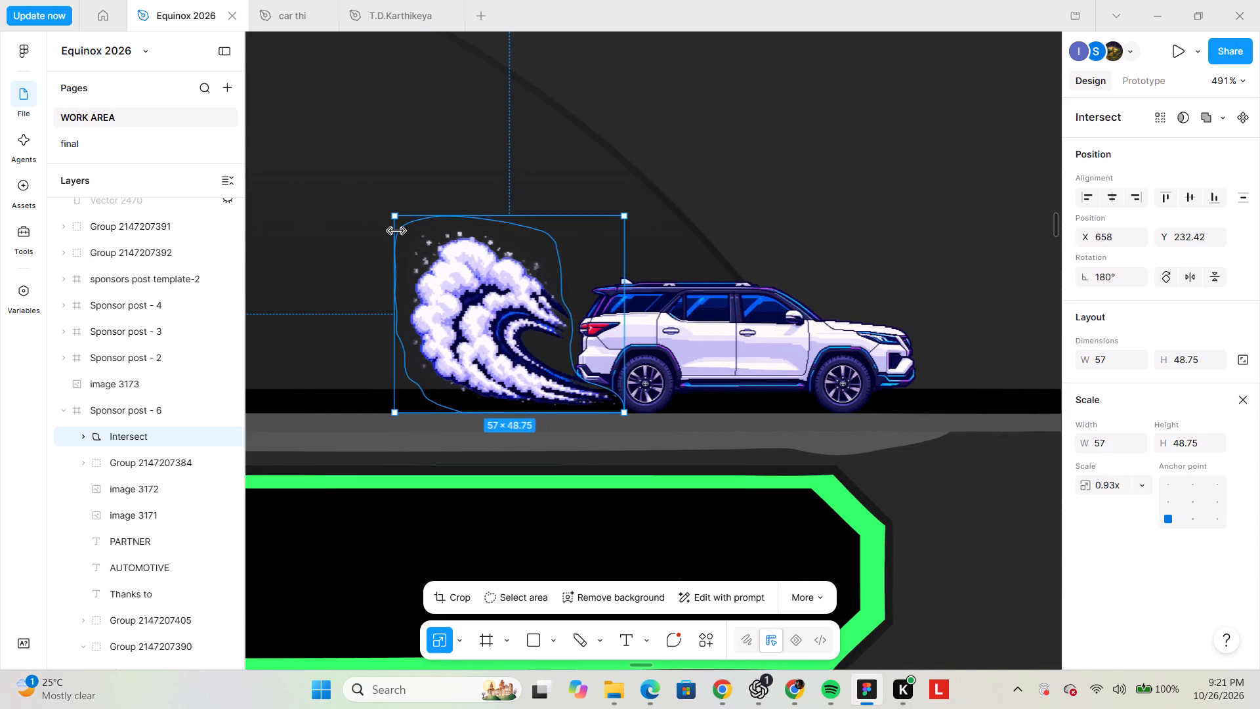
pyautogui.keyDown('ctrl'); pyautogui.moveTo(396, 231); pyautogui.dragTo(413, 238); pyautogui.keyUp('ctrl')
pyautogui.moveTo(472, 295); pyautogui.dragTo(472, 309)
pyautogui.keyDown('ctrl'); pyautogui.scroll(-4, 472, 309); pyautogui.keyUp('ctrl')
pyautogui.click(971, 420)
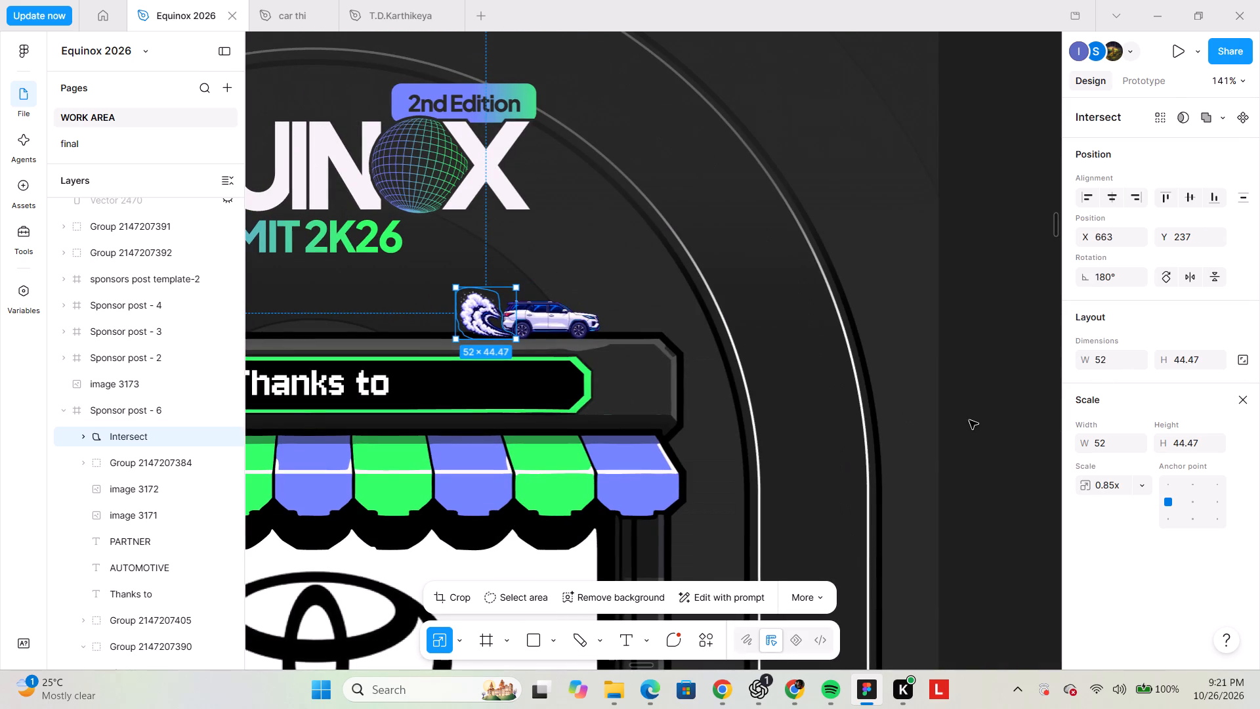
pyautogui.keyDown('ctrl'); pyautogui.scroll(-2, 969, 420); pyautogui.keyUp('ctrl')
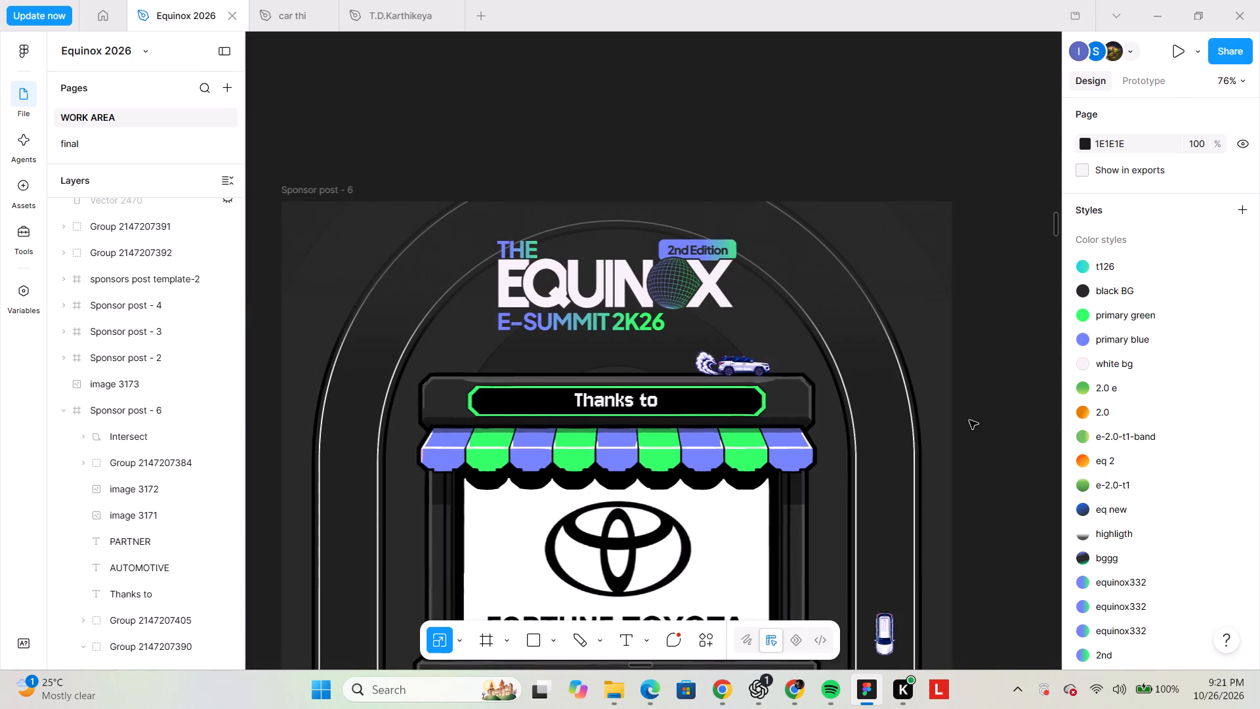
pyautogui.scroll(-1, 969, 420)
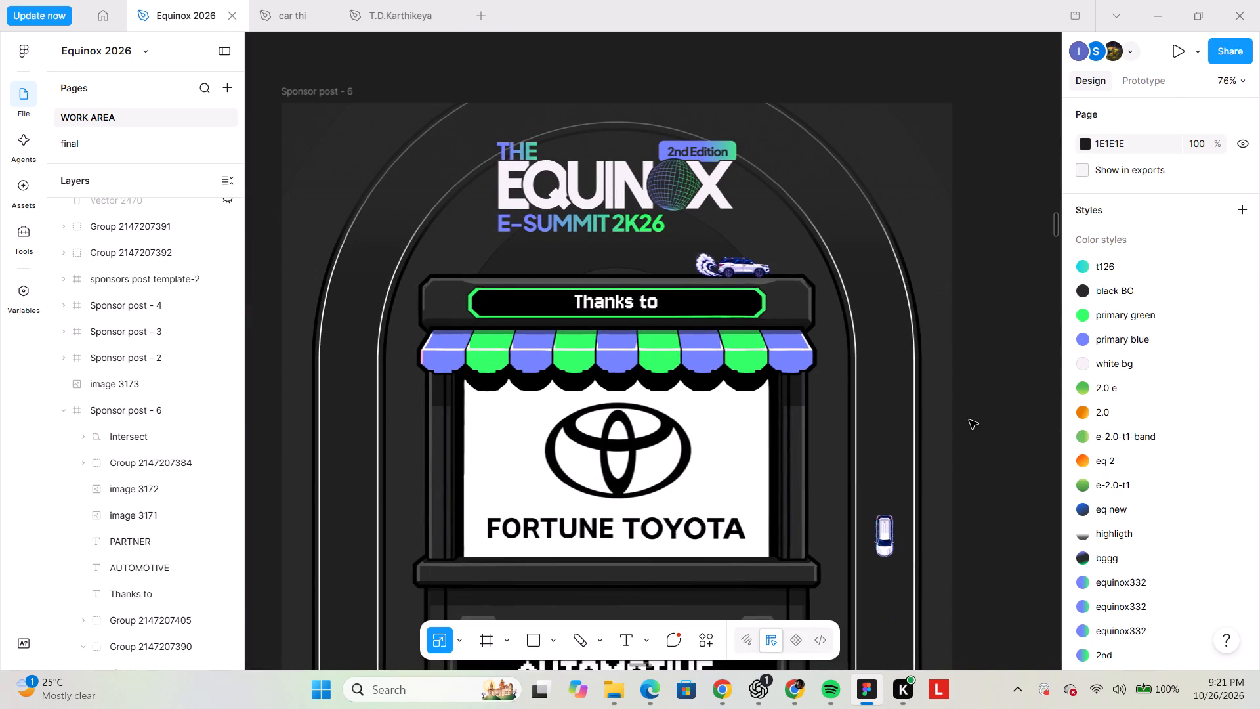
pyautogui.keyDown('ctrl'); pyautogui.scroll(5, 752, 225); pyautogui.keyUp('ctrl')
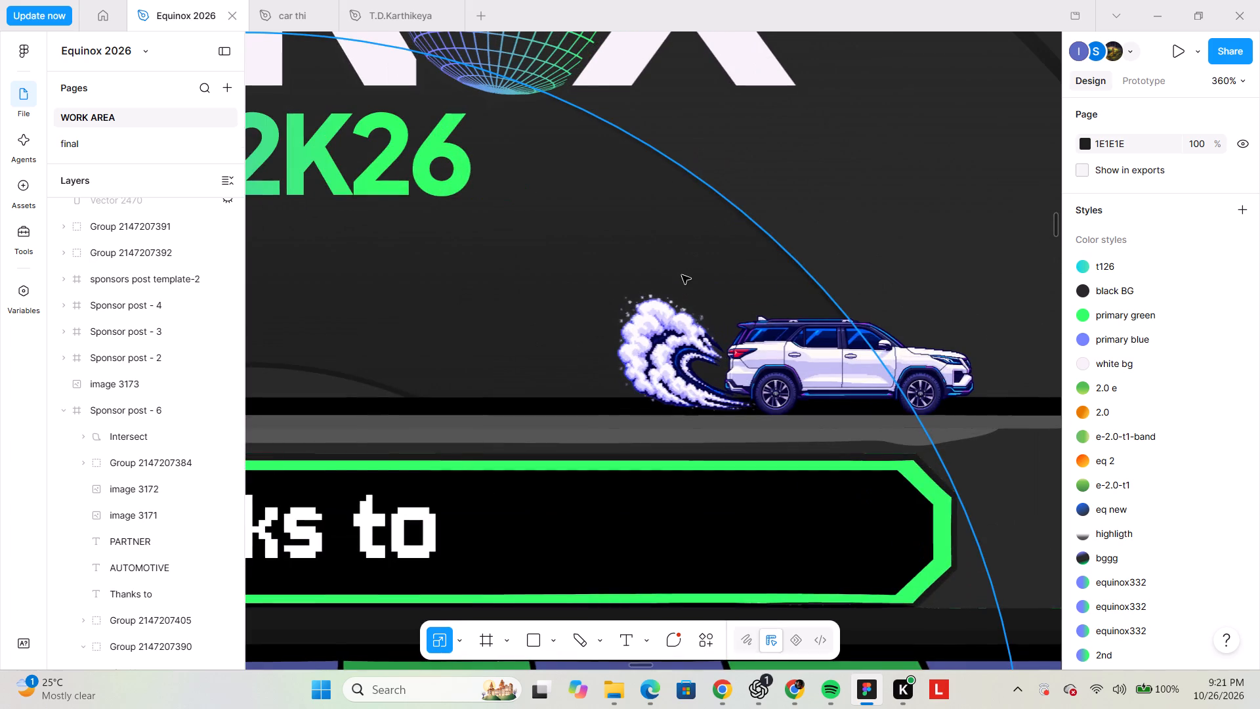
pyautogui.keyDown('ctrl'); pyautogui.scroll(-8, 682, 275); pyautogui.keyUp('ctrl')
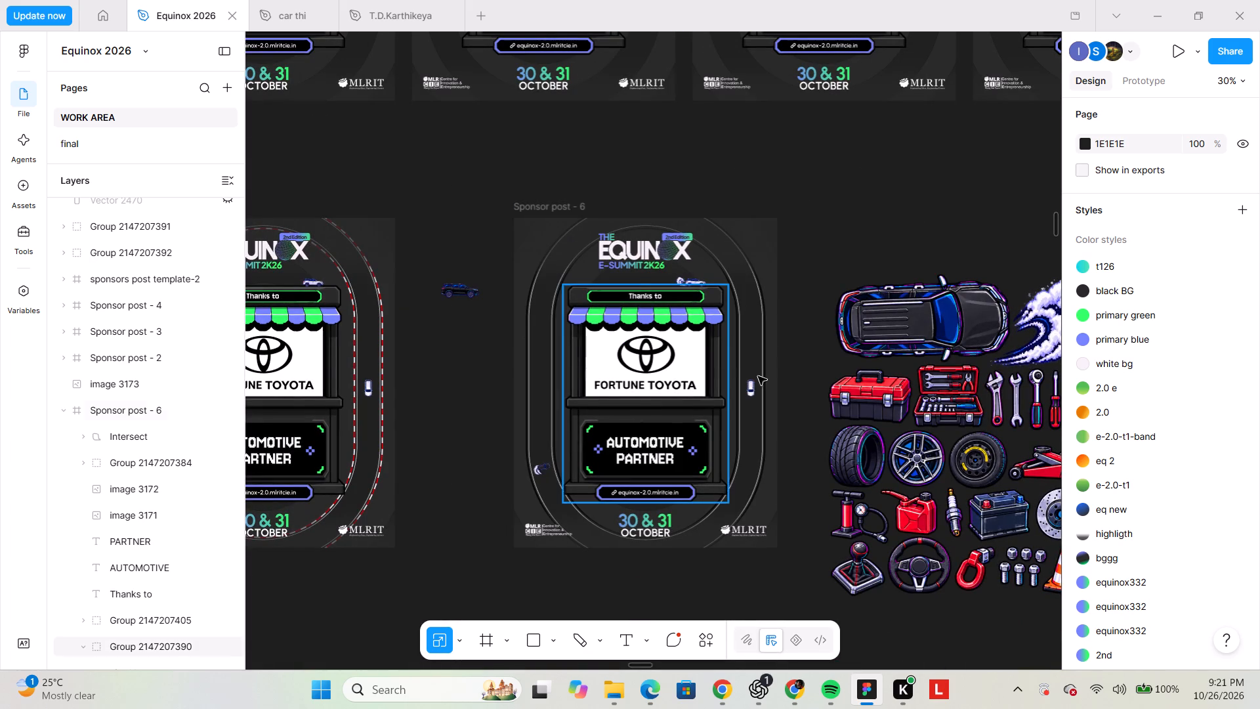
pyautogui.scroll(-3, 791, 408)
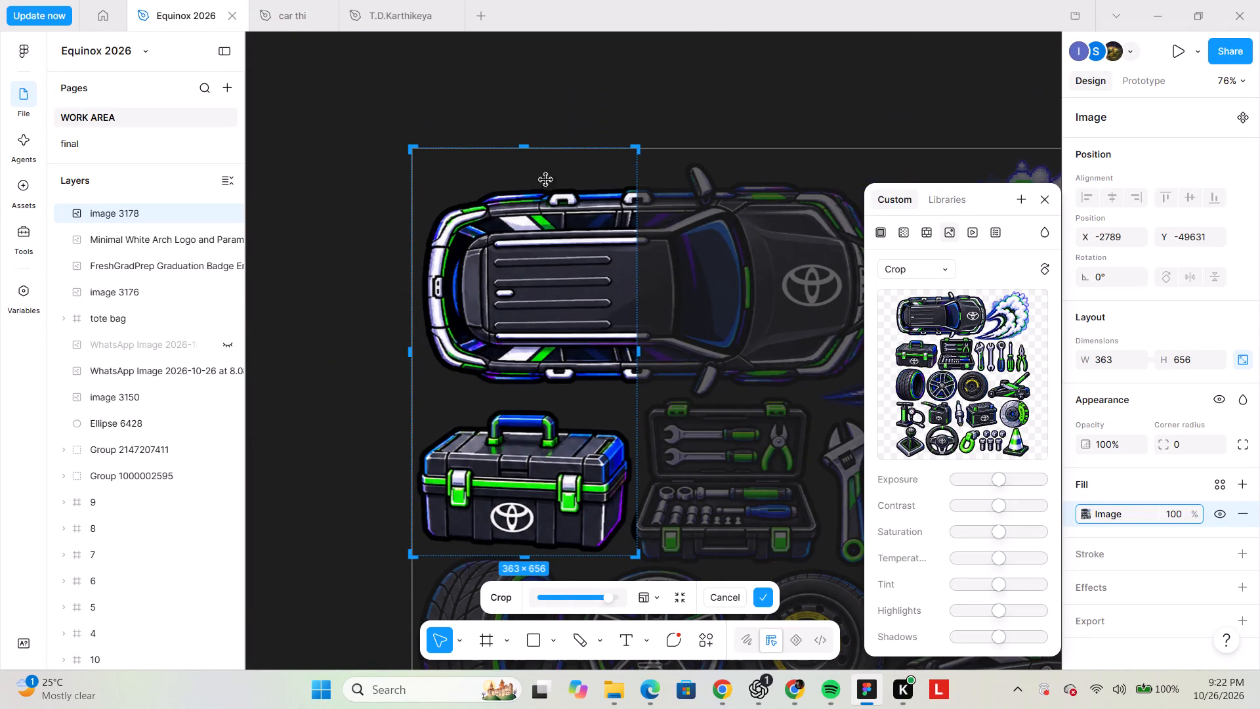
pyautogui.moveTo(524, 148); pyautogui.dragTo(523, 406)
pyautogui.doubleClick(327, 391)
# Move the cropped toolbox image into Sponsor post - 6, over the shop's lower corner at X 732, Y 943.
pyautogui.keyDown('ctrl'); pyautogui.scroll(-4, 448, 402); pyautogui.keyUp('ctrl')
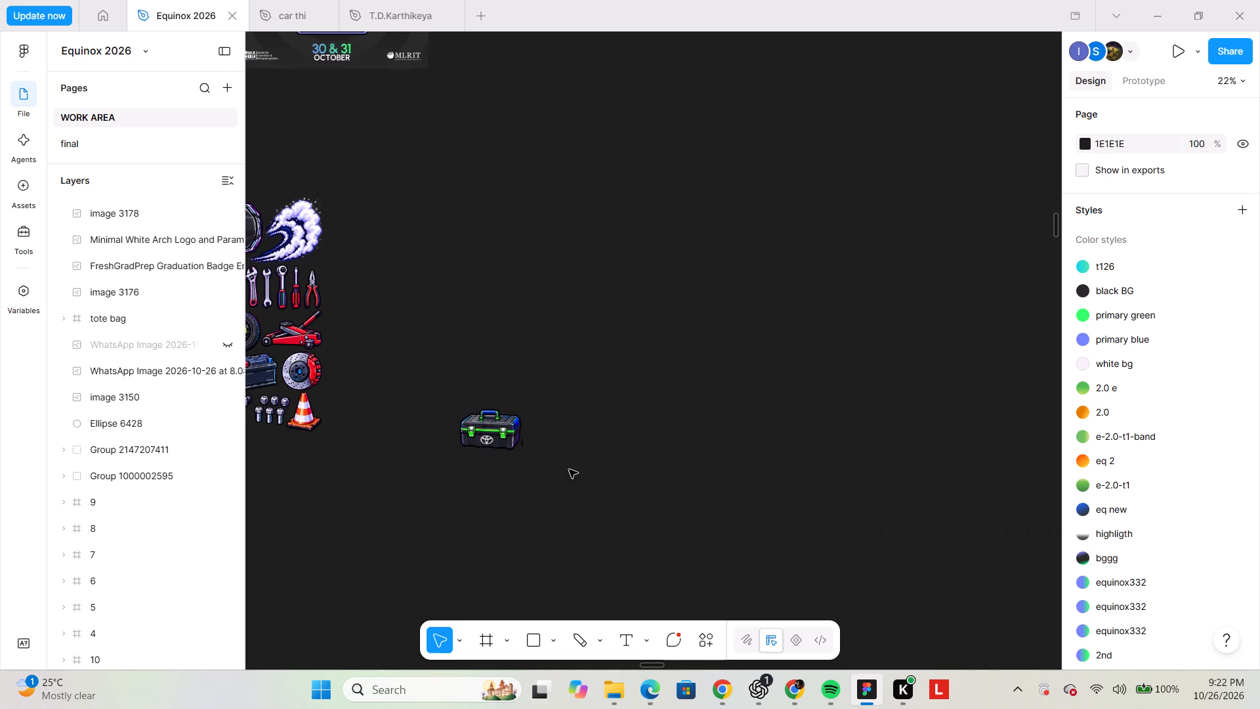
pyautogui.keyDown('shift'); pyautogui.scroll(2, 577, 484); pyautogui.keyUp('shift')
pyautogui.moveTo(678, 433); pyautogui.dragTo(409, 305)
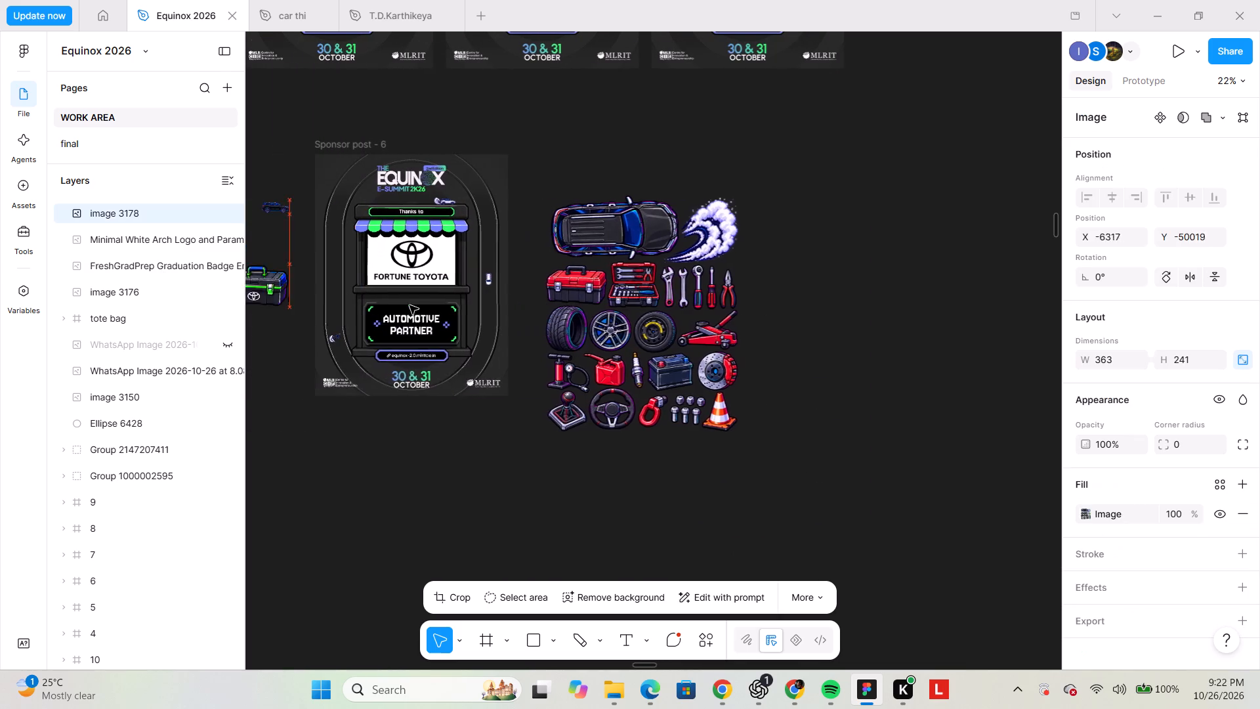
pyautogui.moveTo(409, 305); pyautogui.dragTo(472, 348)
# Shrink the toolbox to 144 × 95 and place it beside the base of the shop at X 782, Y 1063.
pyautogui.keyDown('ctrl'); pyautogui.scroll(7, 472, 348); pyautogui.keyUp('ctrl')
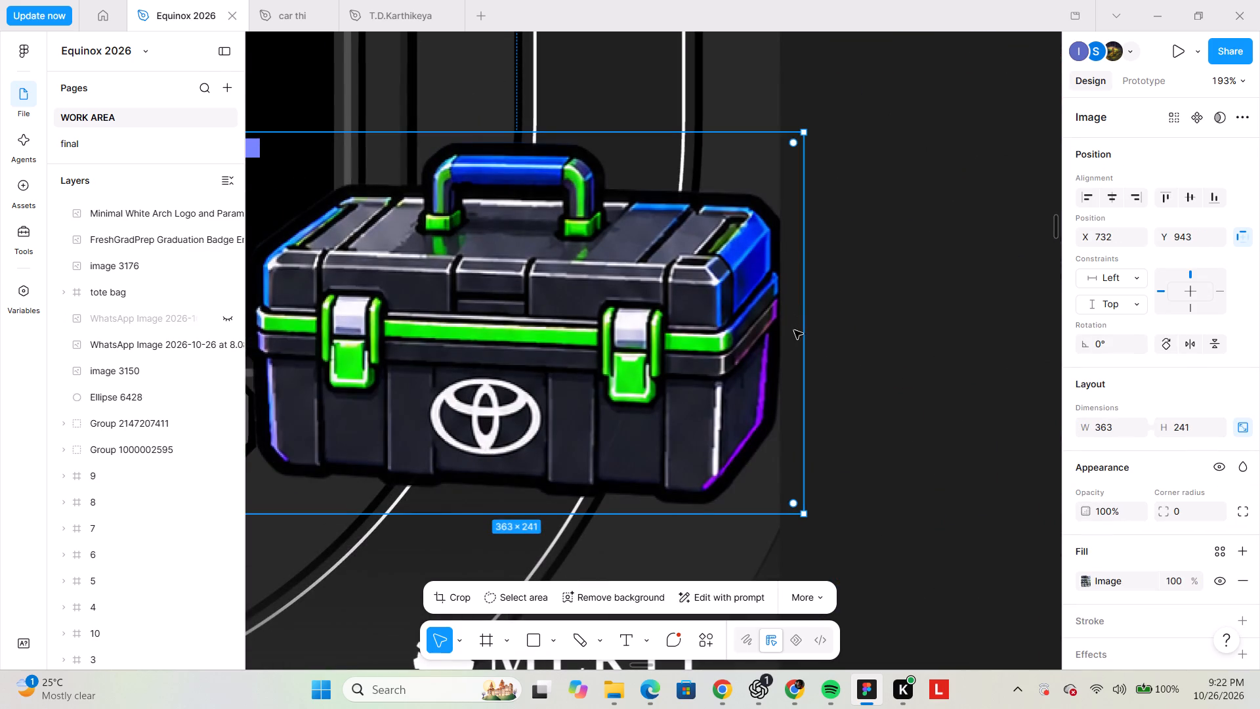
pyautogui.moveTo(805, 332); pyautogui.dragTo(459, 319)
pyautogui.moveTo(436, 328); pyautogui.dragTo(478, 368)
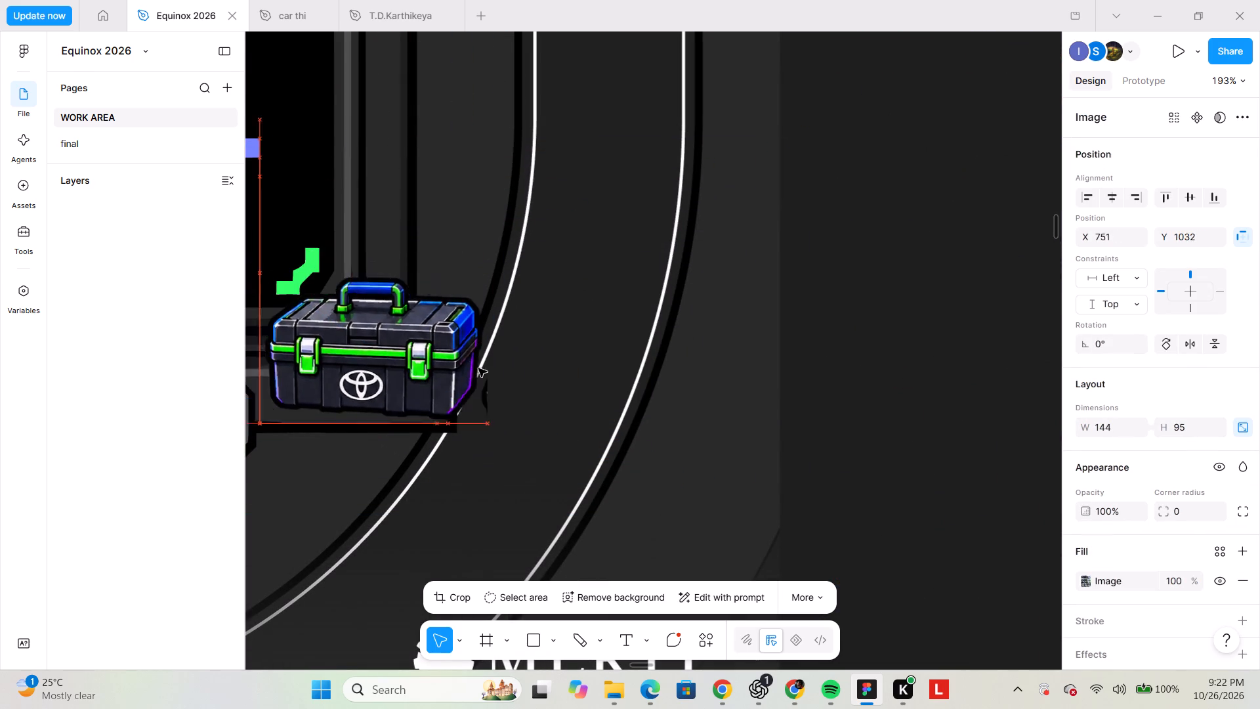
pyautogui.moveTo(478, 368); pyautogui.dragTo(512, 402)
# Trim the toolbox crop to 140 wide to remove the sliver of the neighbouring open tool case.
pyautogui.doubleClick(514, 407)
pyautogui.keyDown('ctrl'); pyautogui.scroll(3, 527, 430); pyautogui.keyUp('ctrl')
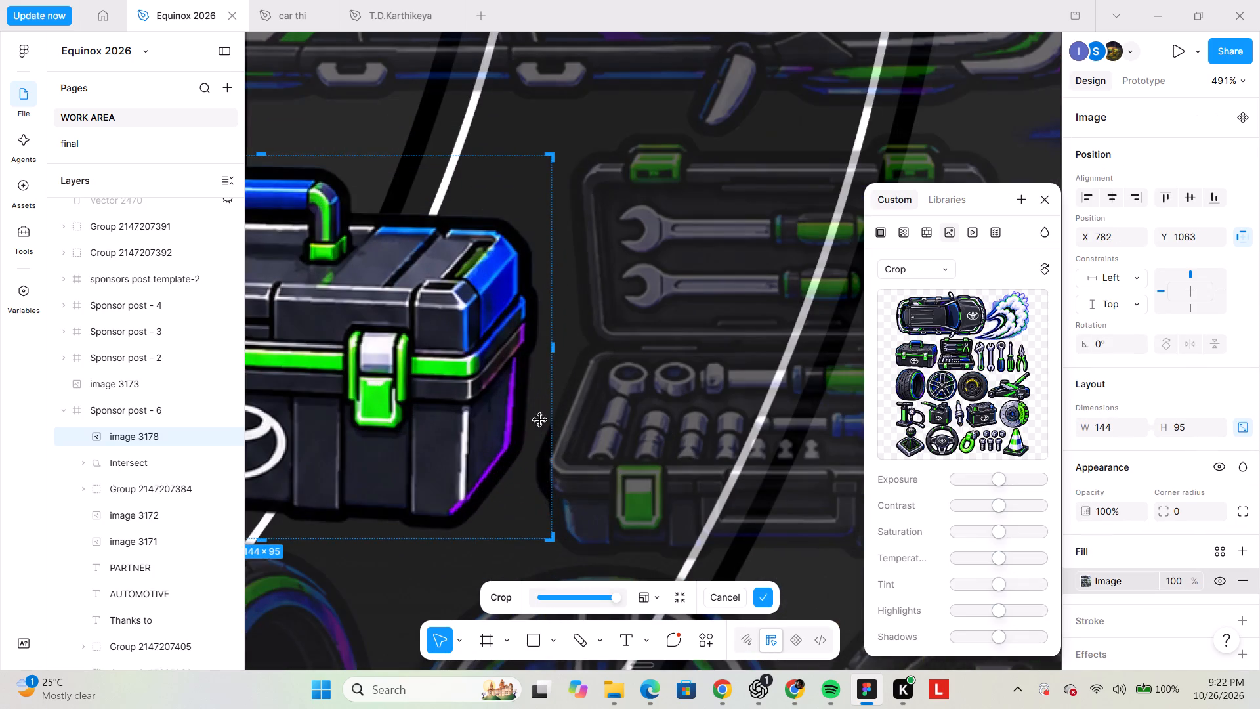
pyautogui.moveTo(555, 347); pyautogui.dragTo(537, 343)
pyautogui.keyDown('ctrl'); pyautogui.scroll(-5, 543, 360); pyautogui.keyUp('ctrl')
pyautogui.doubleClick(804, 303)
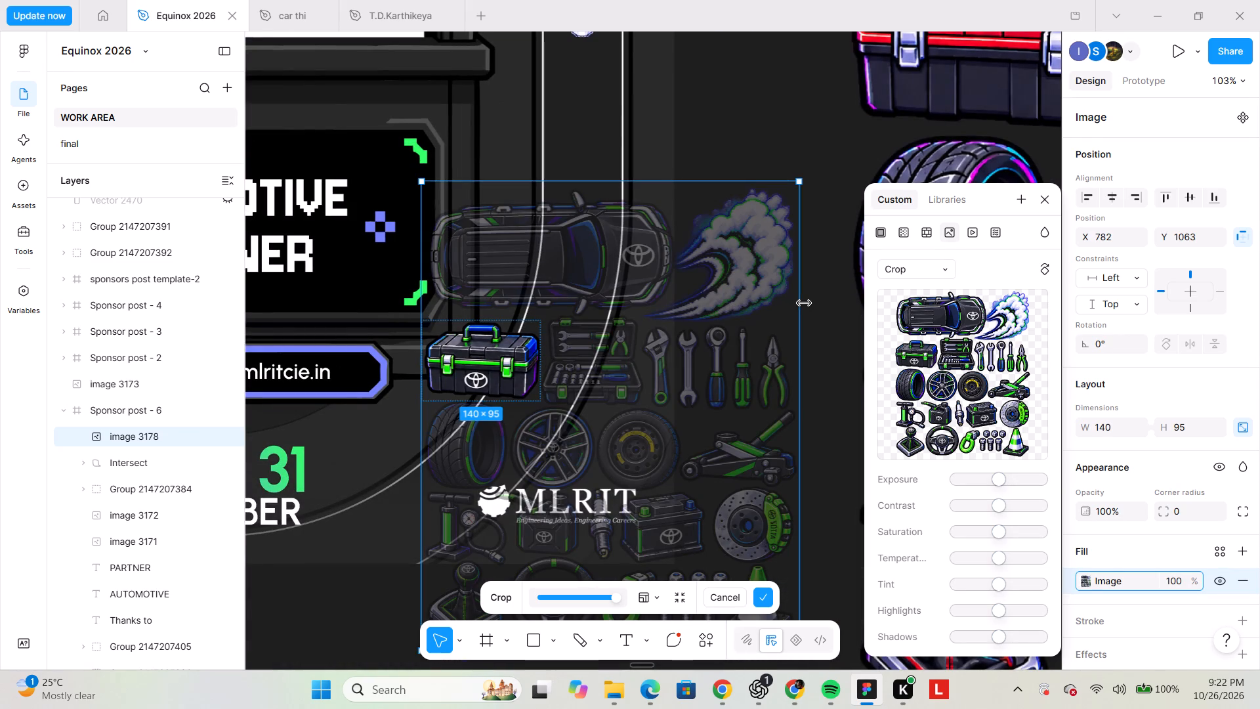
pyautogui.doubleClick(818, 314)
# Enlarge the toolbox to 175 × 119 and reposition it beside the shop base at X 783, Y 1045.
pyautogui.click(497, 356)
pyautogui.moveTo(544, 400); pyautogui.dragTo(548, 402)
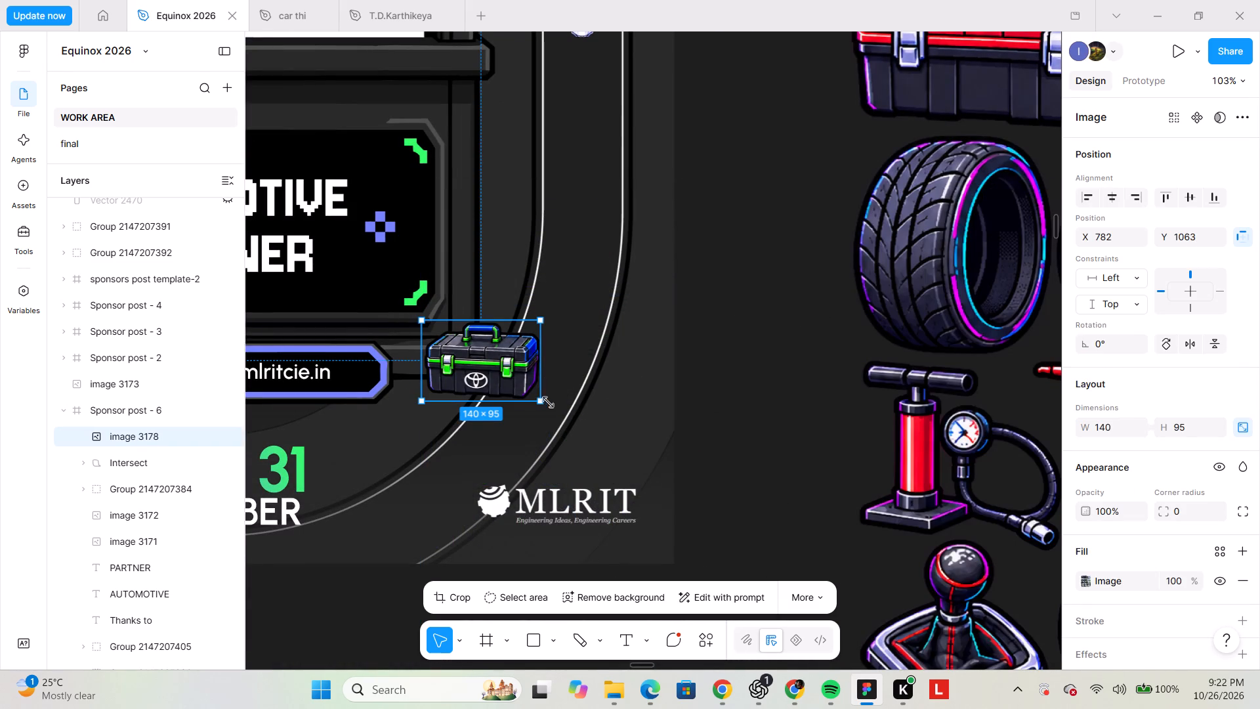
pyautogui.moveTo(548, 402); pyautogui.dragTo(570, 417)
pyautogui.moveTo(529, 393); pyautogui.dragTo(530, 377)
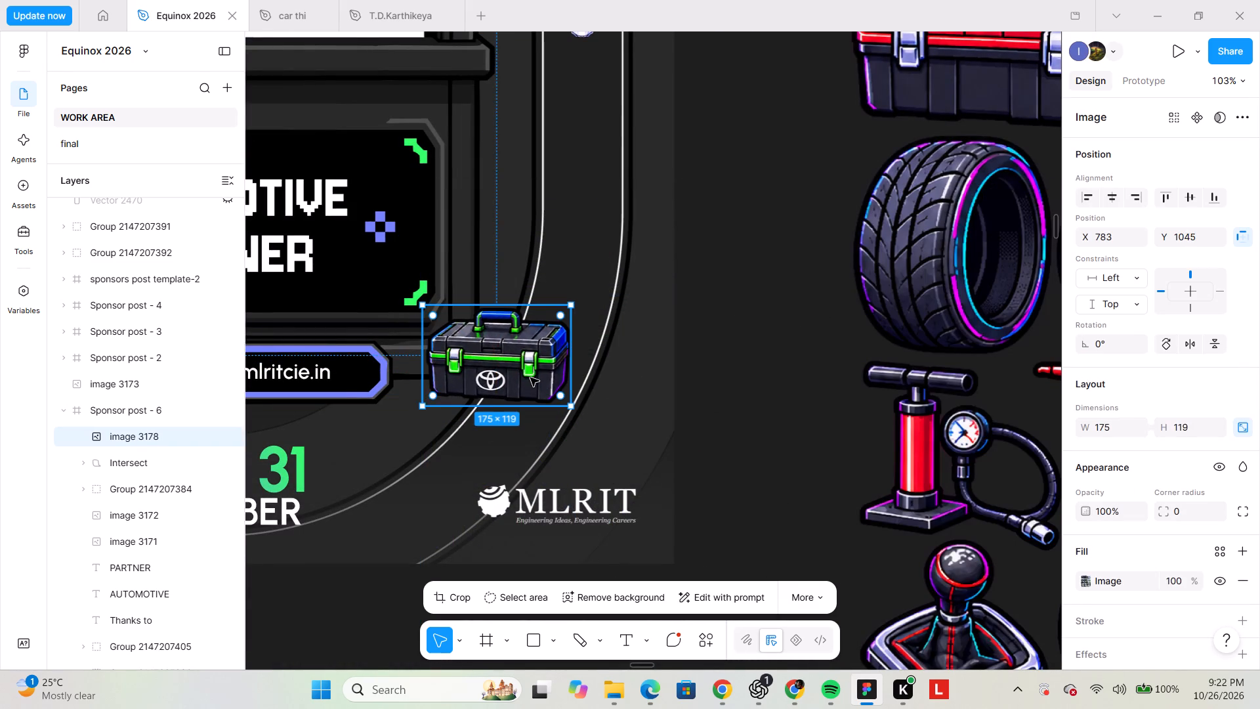
pyautogui.keyDown('ctrl'); pyautogui.scroll(-1, 530, 377); pyautogui.keyUp('ctrl')
pyautogui.click(642, 401)
# Duplicate the toolbox image and place the copy beside the original at X 947, Y 1043.
pyautogui.click(535, 362)
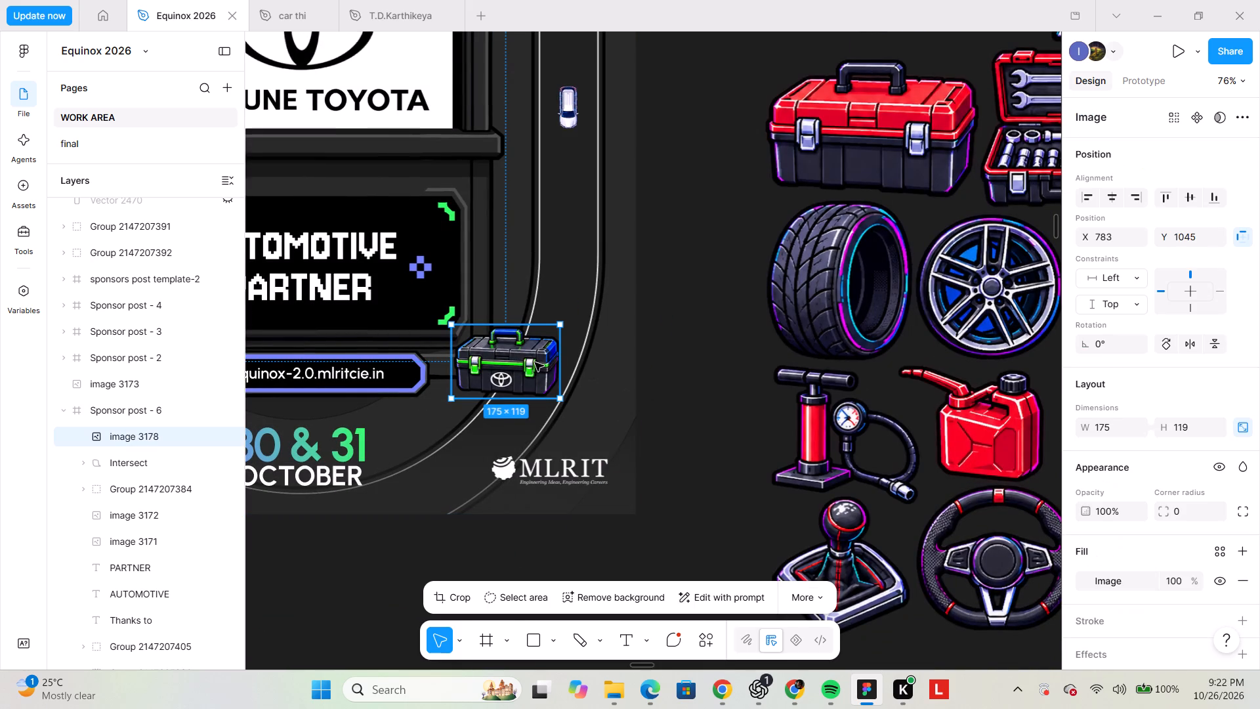
pyautogui.keyDown('alt'); pyautogui.moveTo(535, 362); pyautogui.dragTo(636, 362); pyautogui.keyUp('alt')
# Recrop the duplicated toolbox image to show only the open tool case, with a crop size of 153 × 137.
pyautogui.doubleClick(627, 363)
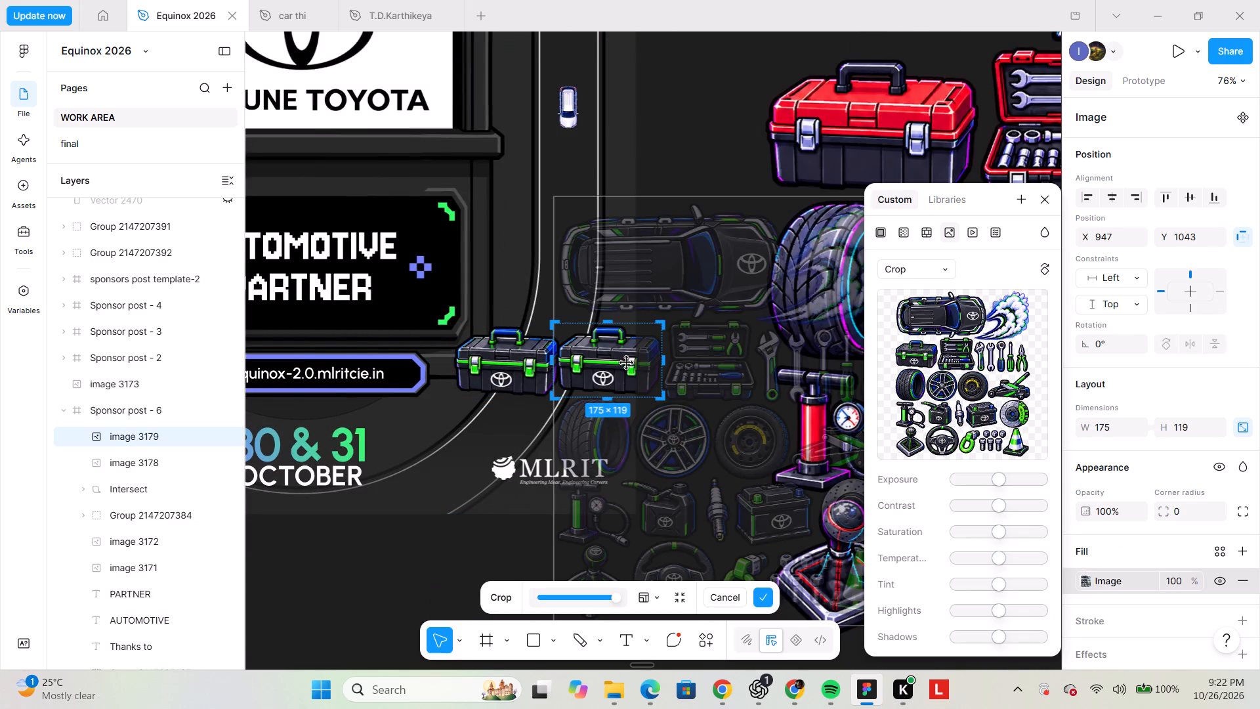
pyautogui.keyDown('ctrl'); pyautogui.scroll(-2, 553, 343); pyautogui.keyUp('ctrl')
pyautogui.keyDown('ctrl'); pyautogui.scroll(3, 580, 349); pyautogui.keyUp('ctrl')
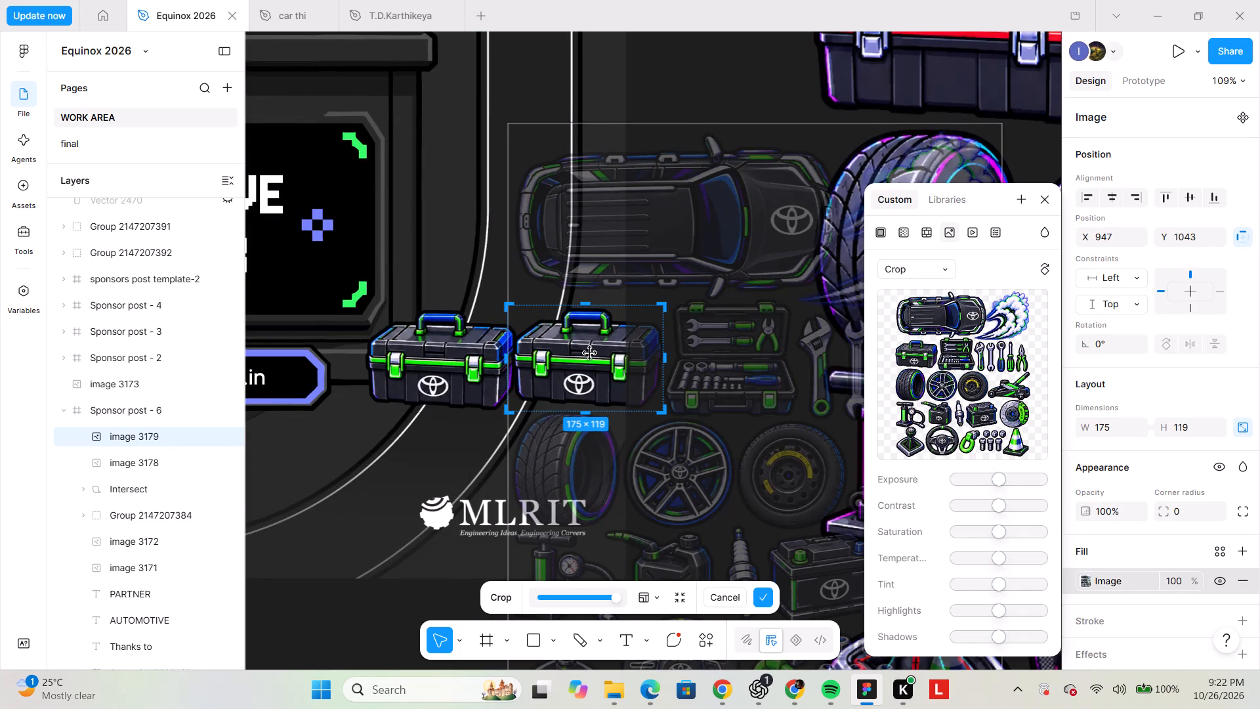
pyautogui.moveTo(583, 353); pyautogui.dragTo(474, 347)
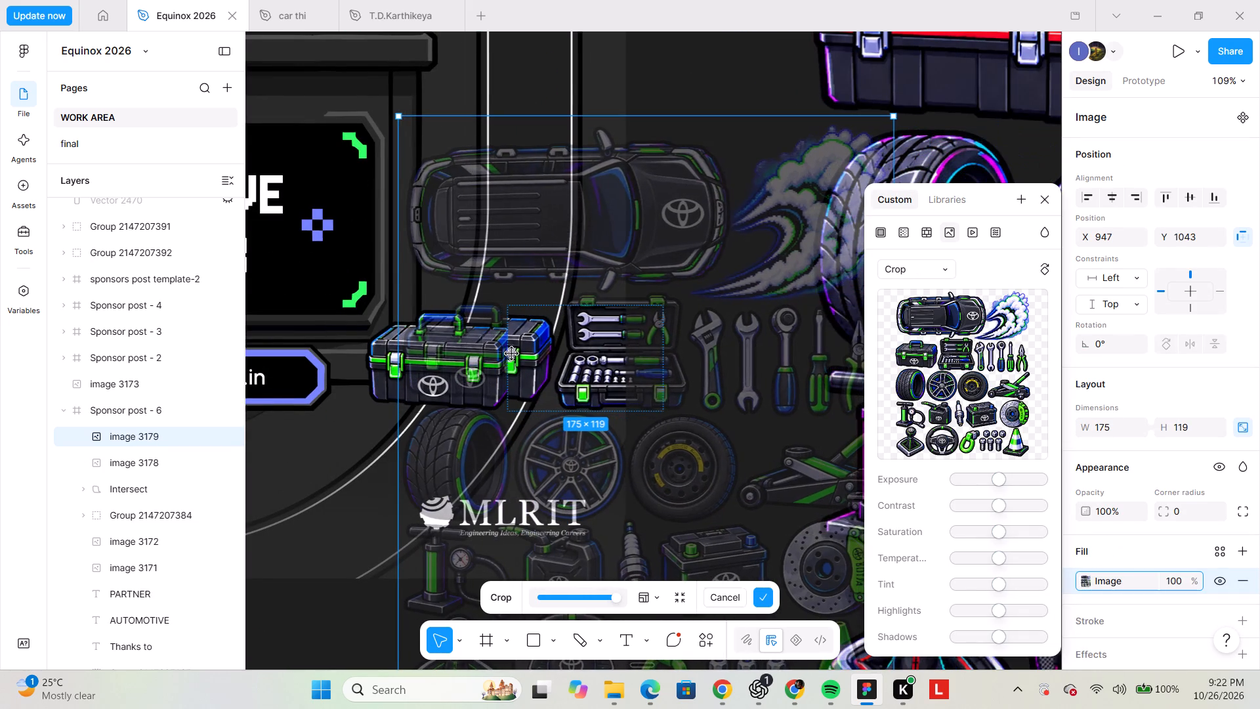
pyautogui.moveTo(589, 364); pyautogui.dragTo(549, 366)
pyautogui.keyDown('ctrl'); pyautogui.scroll(3, 571, 355); pyautogui.keyUp('ctrl')
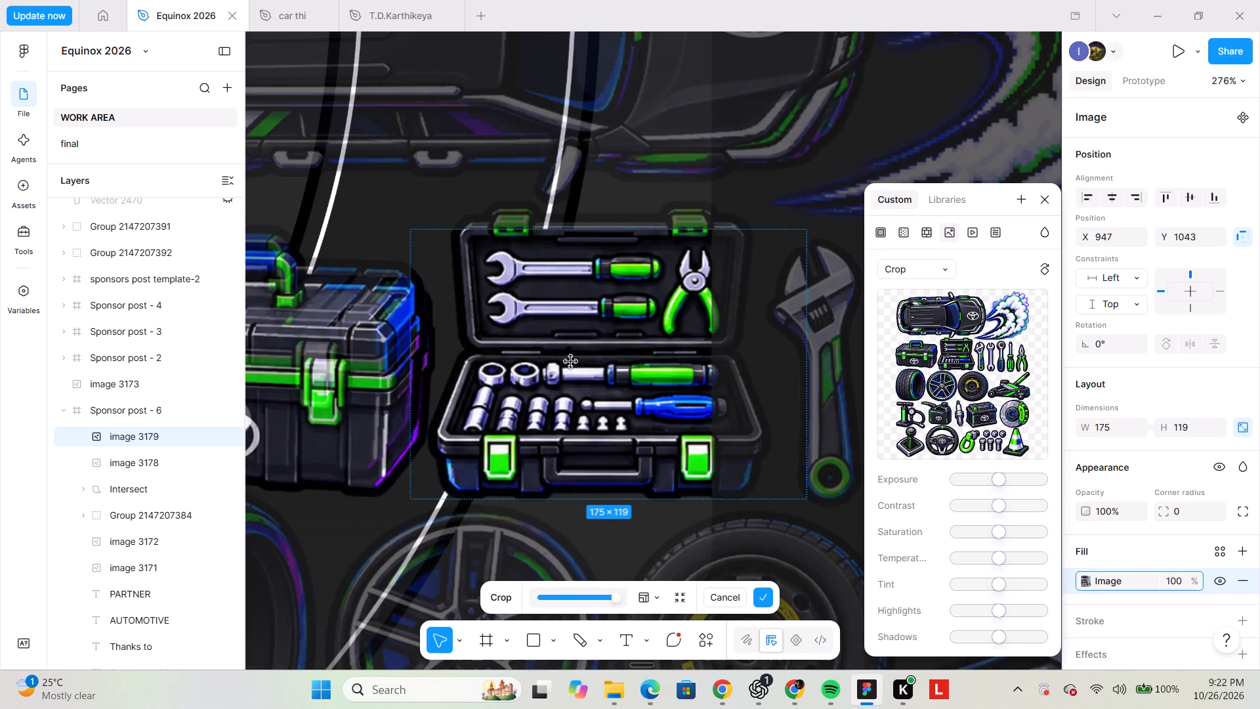
pyautogui.moveTo(558, 395); pyautogui.dragTo(552, 386)
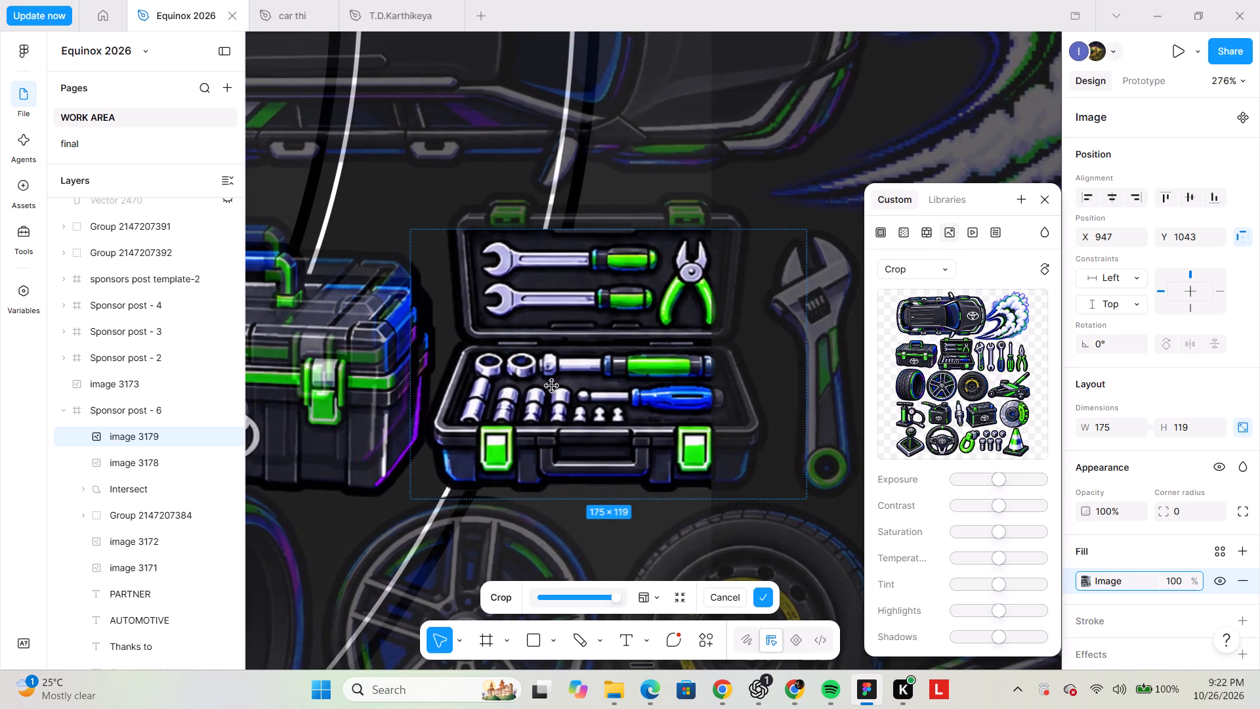
pyautogui.moveTo(552, 386); pyautogui.dragTo(551, 386)
pyautogui.moveTo(598, 232); pyautogui.dragTo(601, 190)
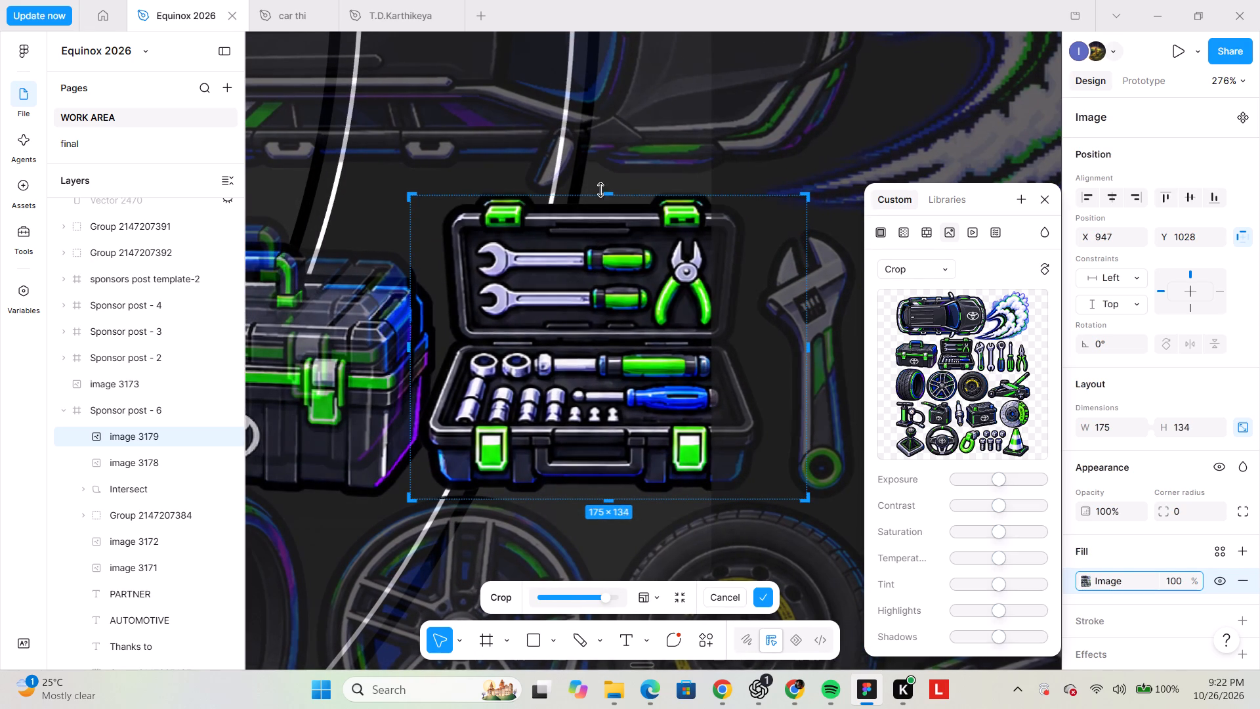
pyautogui.moveTo(601, 190); pyautogui.dragTo(601, 188)
pyautogui.moveTo(804, 340); pyautogui.dragTo(765, 340)
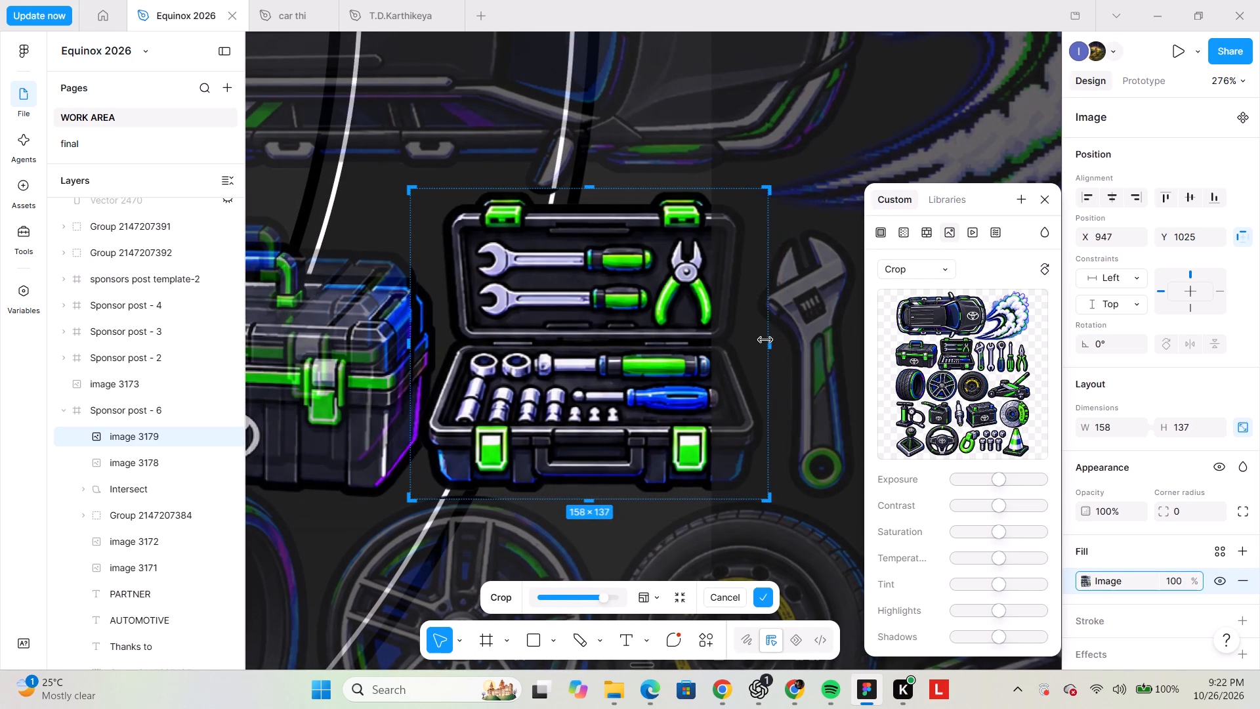
pyautogui.moveTo(765, 340); pyautogui.dragTo(757, 338)
pyautogui.keyDown('ctrl'); pyautogui.scroll(-3, 757, 338); pyautogui.keyUp('ctrl')
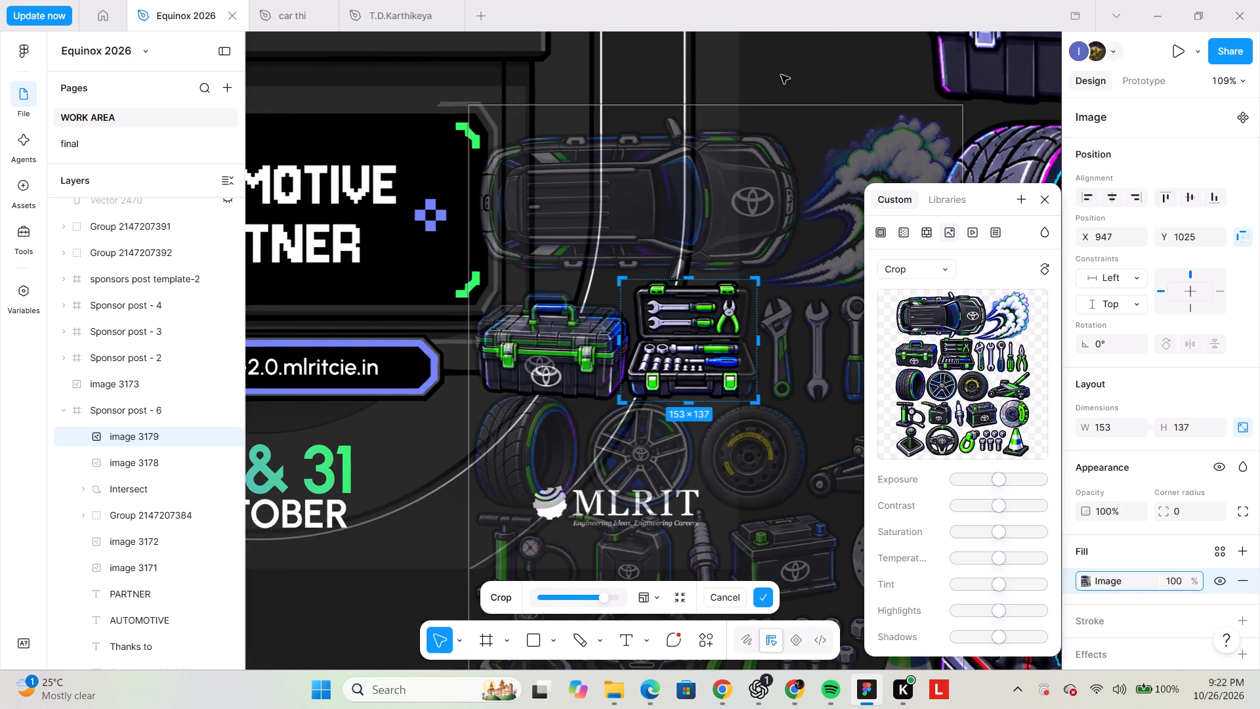
pyautogui.doubleClick(789, 72)
# Move the open tool case over the closed toolbox at X 870, Y 1013 and flip it horizontally.
pyautogui.moveTo(661, 364); pyautogui.dragTo(564, 293)
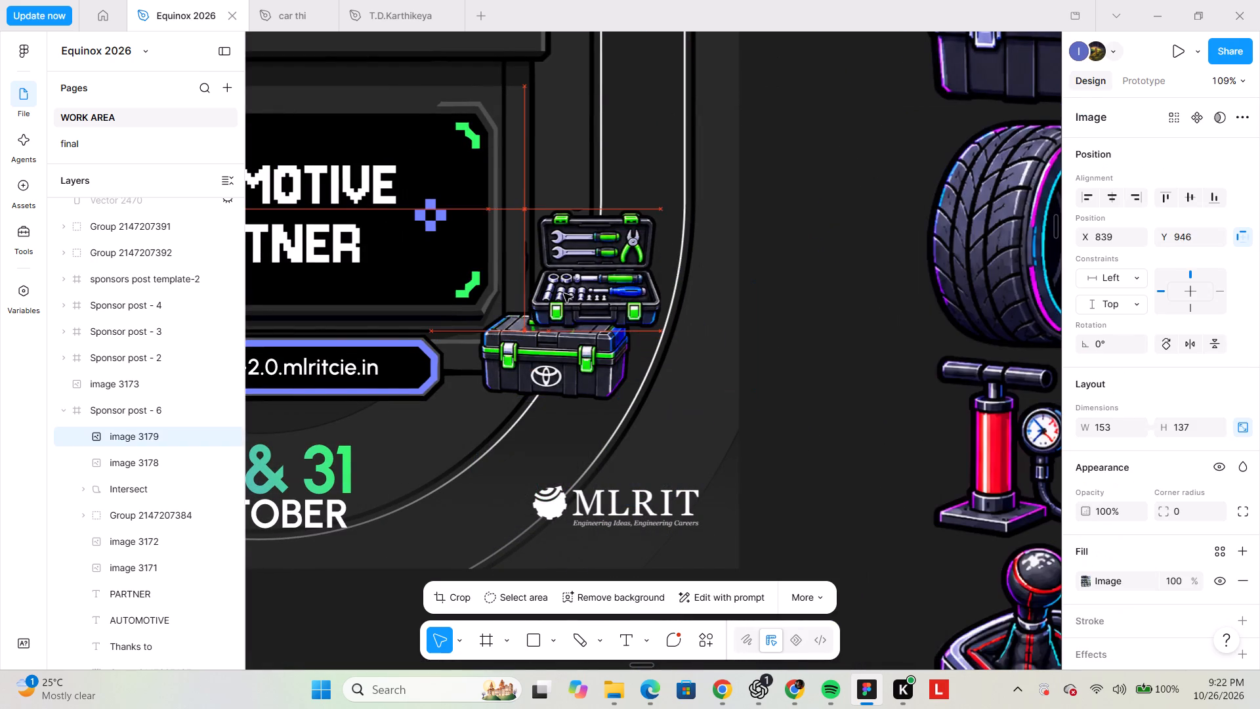
pyautogui.moveTo(564, 293); pyautogui.dragTo(596, 354)
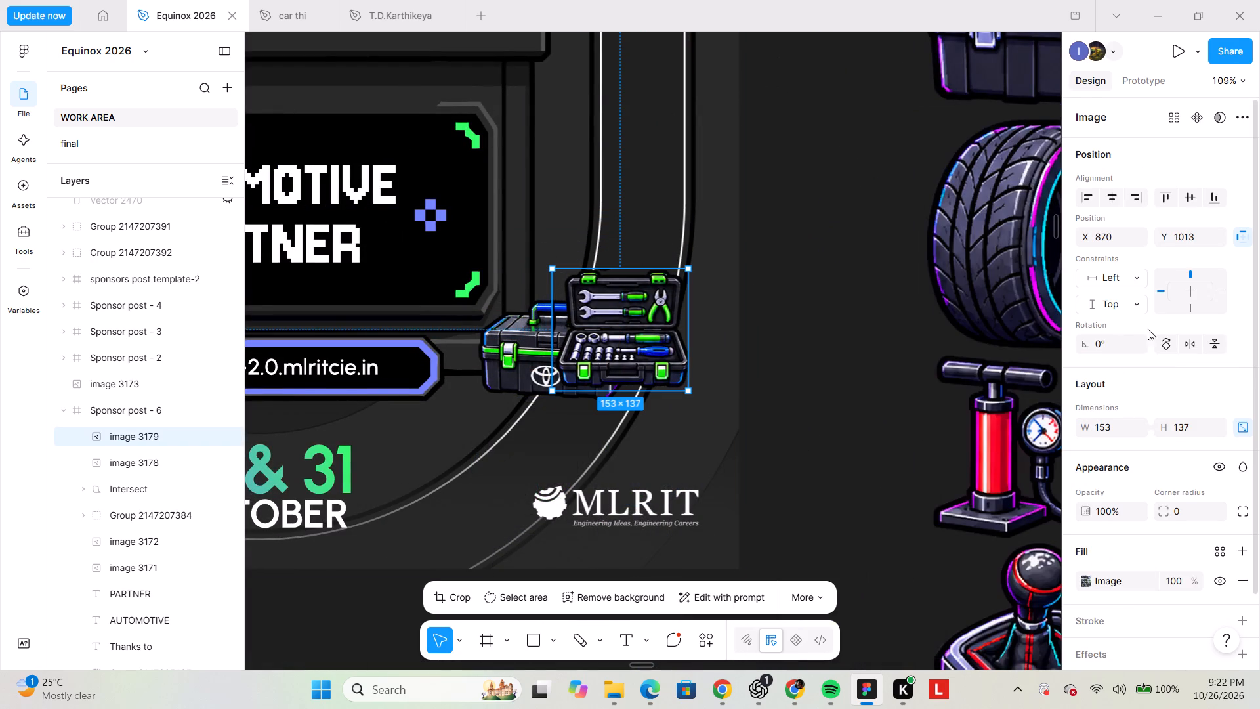
pyautogui.click(1182, 341)
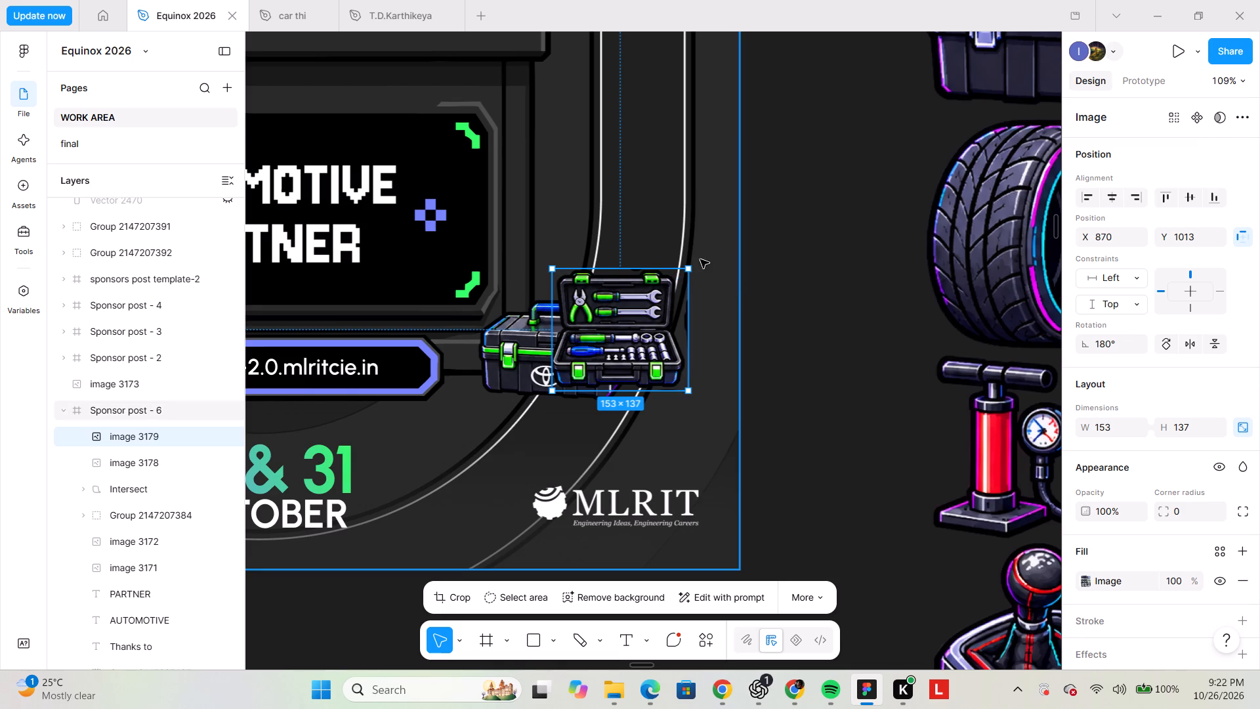
# Resize the open tool case to 150 × 134 and place it partly overlapping the closed toolbox at X 879, Y 1015.
pyautogui.moveTo(689, 269); pyautogui.dragTo(591, 318)
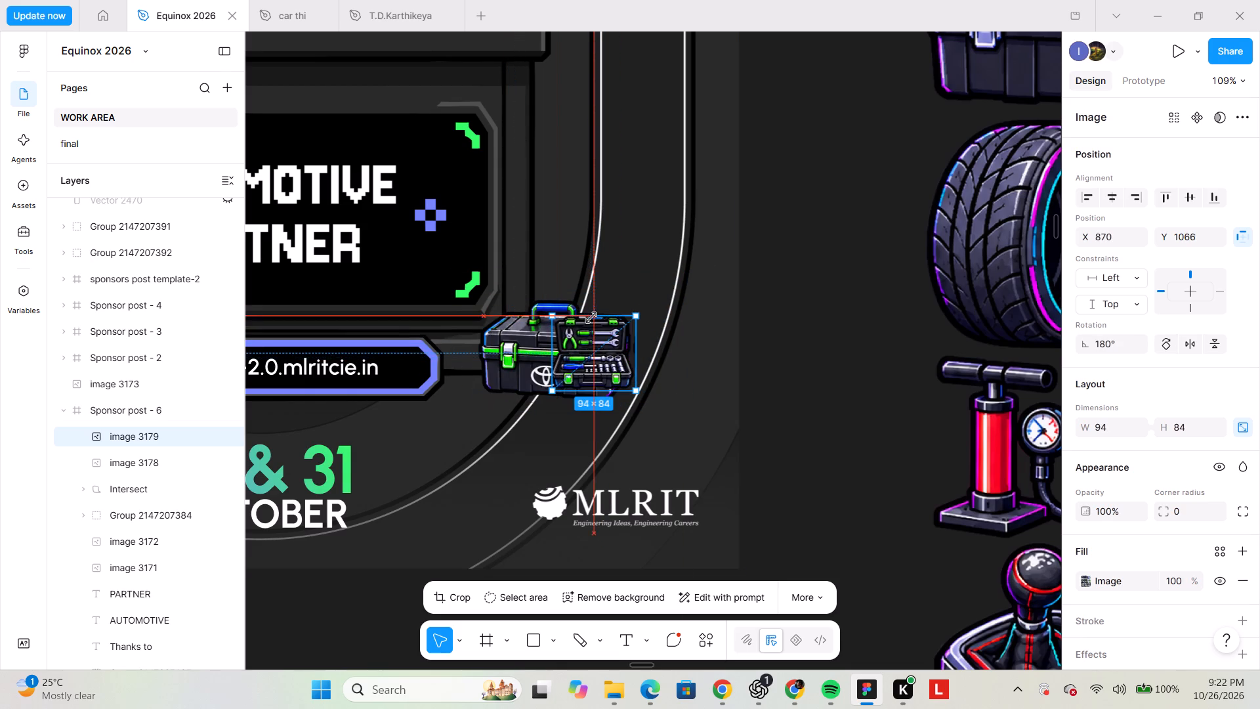
pyautogui.moveTo(583, 358); pyautogui.dragTo(591, 314)
pyautogui.moveTo(644, 347); pyautogui.dragTo(691, 385)
# Trim the open tool case's crop to 145 wide to remove the sliver of the neighbouring element.
pyautogui.keyDown('ctrl'); pyautogui.scroll(3, 685, 334); pyautogui.keyUp('ctrl')
pyautogui.doubleClick(686, 326)
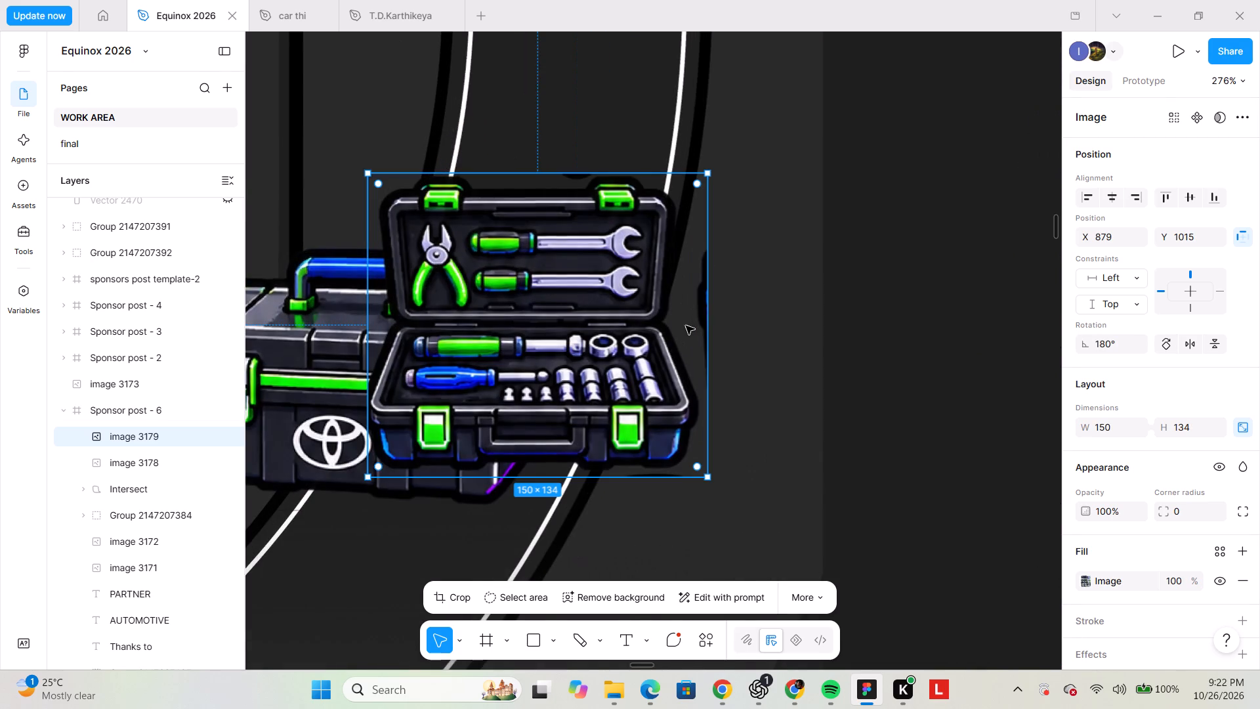
pyautogui.moveTo(706, 333); pyautogui.dragTo(698, 332)
pyautogui.doubleClick(762, 184)
pyautogui.keyDown('ctrl'); pyautogui.scroll(-2, 762, 184); pyautogui.keyUp('ctrl')
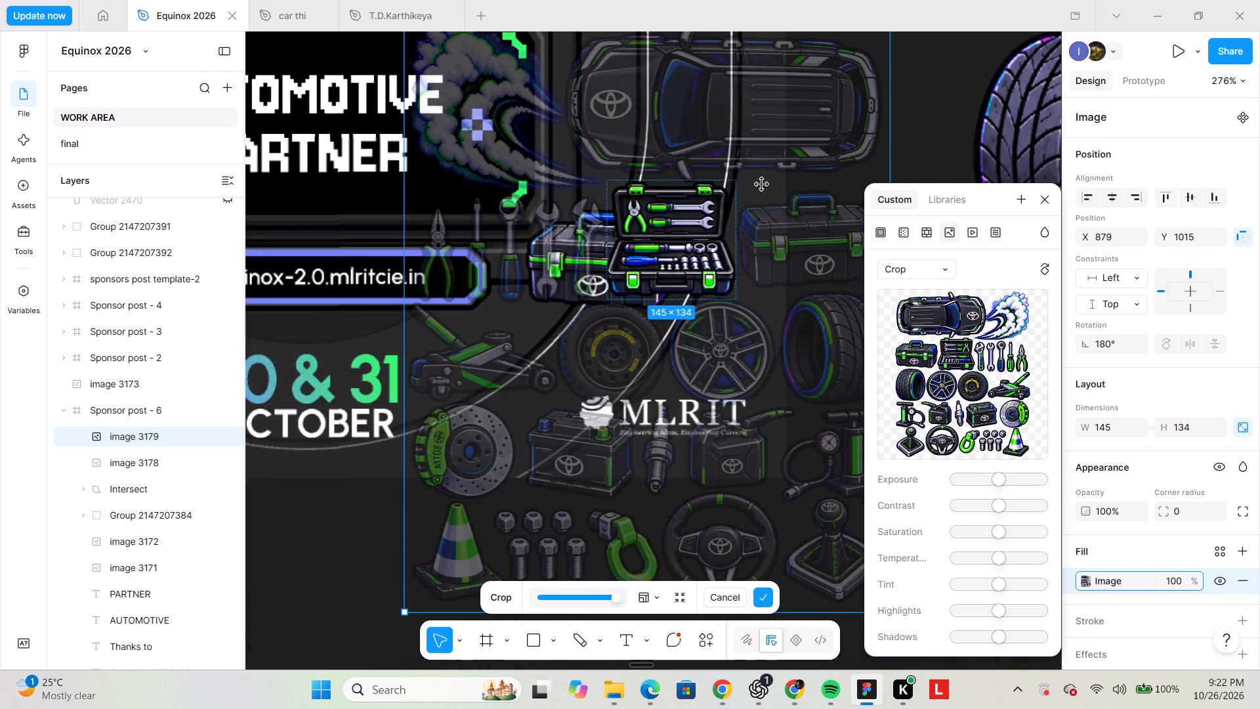
pyautogui.keyDown('ctrl'); pyautogui.scroll(-3, 762, 184); pyautogui.keyUp('ctrl')
pyautogui.doubleClick(484, 412)
# Send the open tool case behind the closed toolbox and move it to X 866, Y 1007.
pyautogui.keyDown('ctrl'); pyautogui.click(738, 207); pyautogui.keyUp('ctrl')
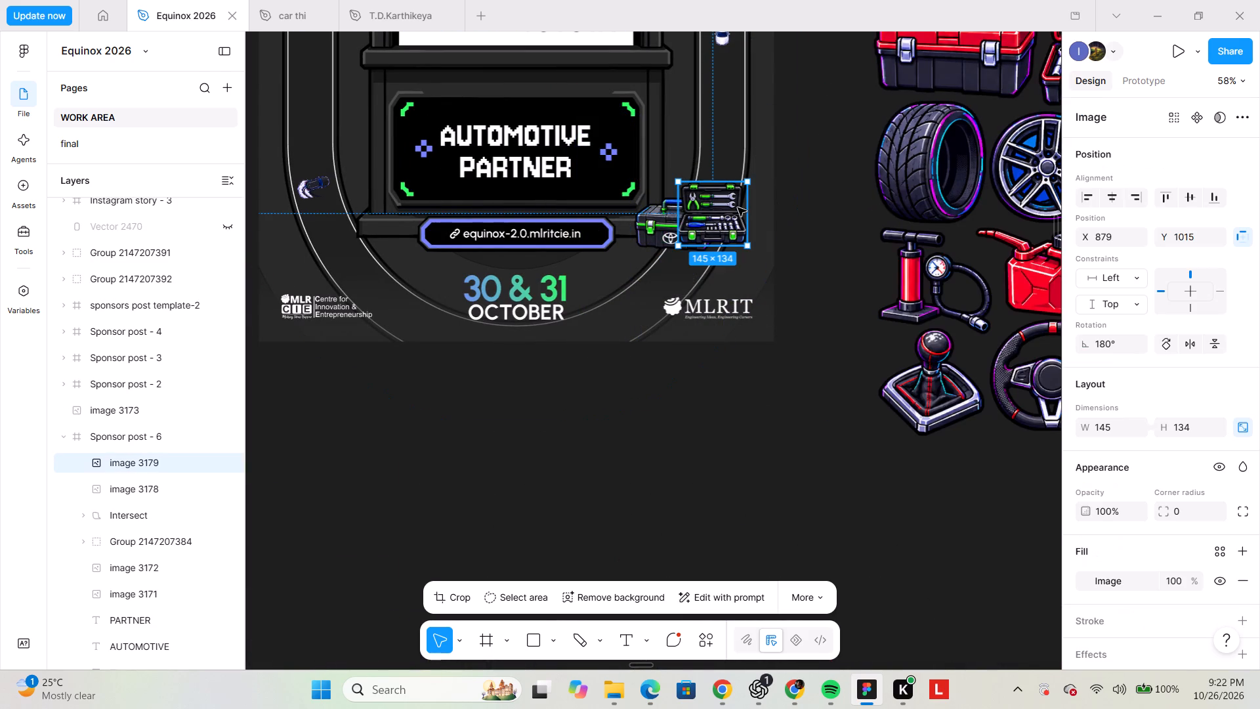
pyautogui.hotkey('ctrl', '[')
pyautogui.hotkey('ctrl', '[')
pyautogui.hotkey('ctrl', ']')
pyautogui.hotkey('ctrl', ']')
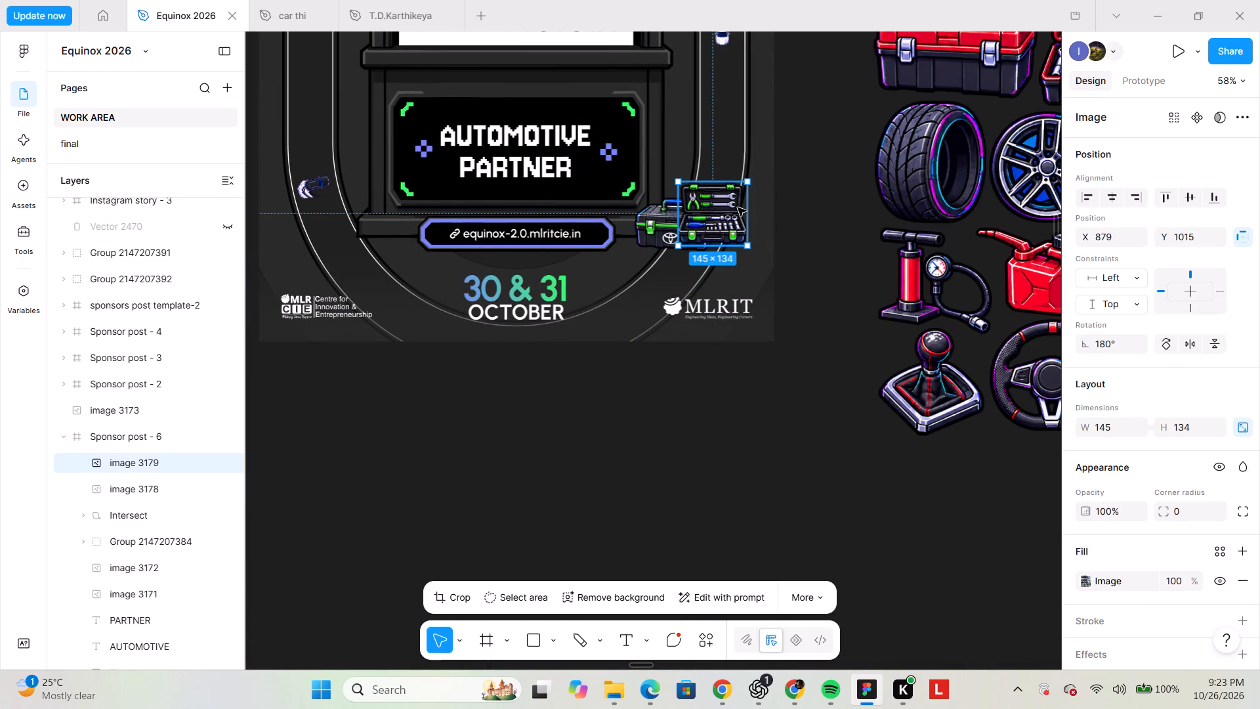
pyautogui.hotkey('ctrl', '[')
pyautogui.keyDown('ctrl'); pyautogui.scroll(5, 738, 207); pyautogui.keyUp('ctrl')
pyautogui.moveTo(712, 251); pyautogui.dragTo(711, 251)
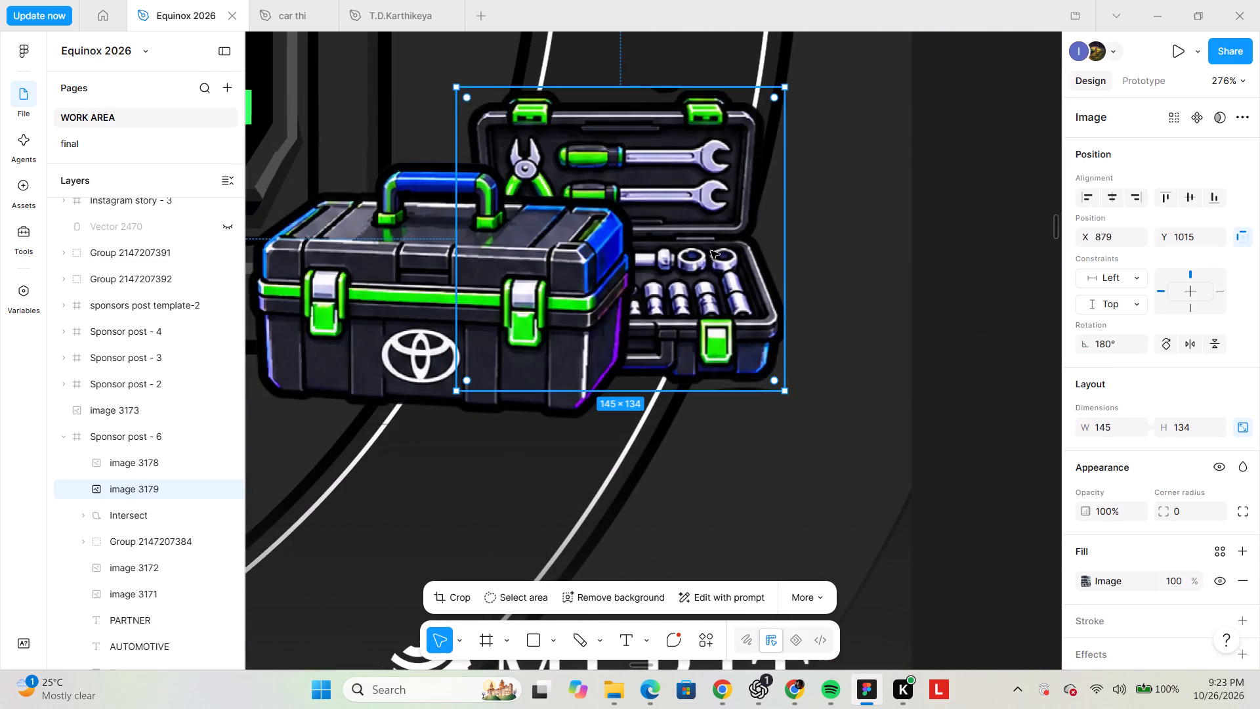
pyautogui.moveTo(711, 251); pyautogui.dragTo(684, 234)
# Trim the bottom of the open tool case's crop to a height of 131.
pyautogui.doubleClick(688, 271)
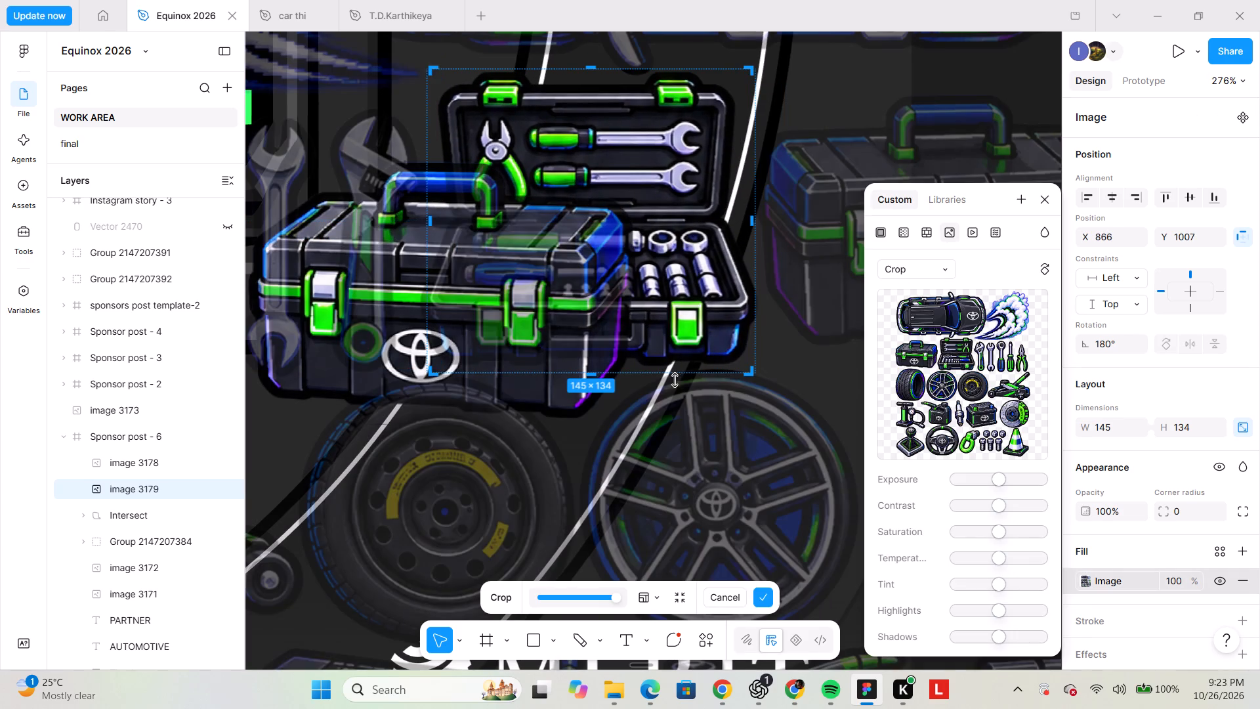
pyautogui.keyDown('ctrl'); pyautogui.scroll(2, 677, 380); pyautogui.keyUp('ctrl')
pyautogui.moveTo(531, 373); pyautogui.dragTo(530, 356)
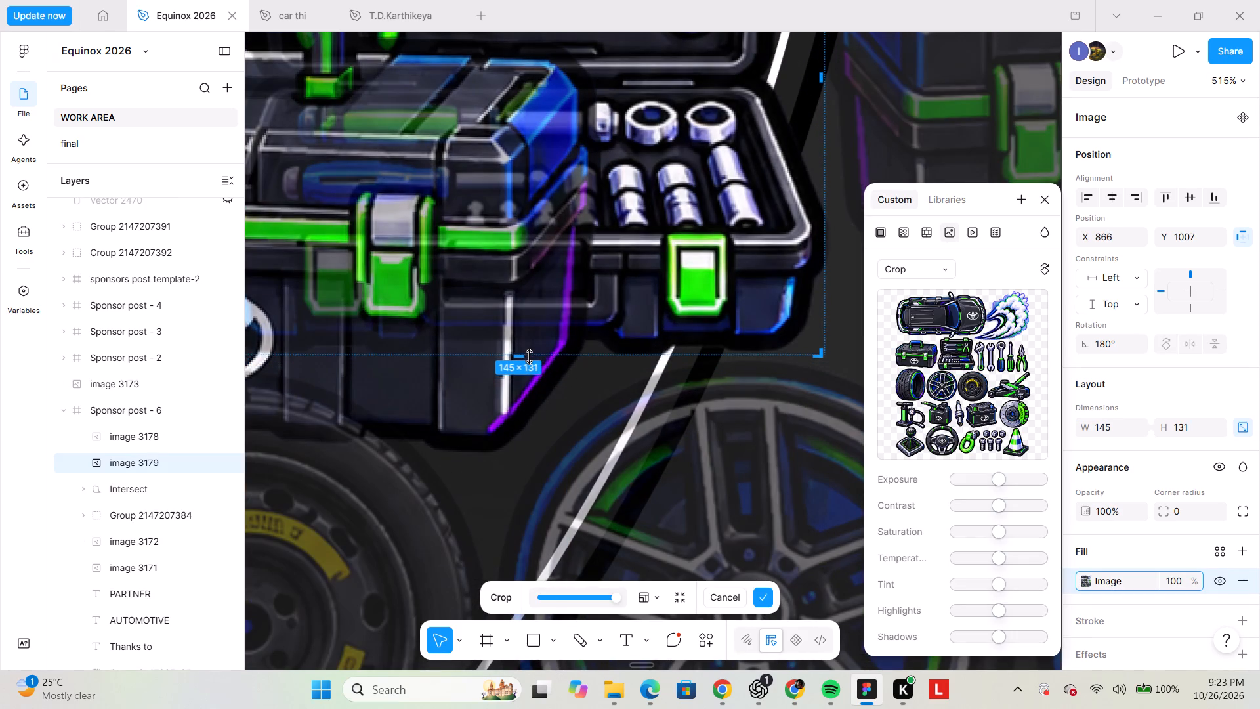
pyautogui.keyDown('ctrl'); pyautogui.scroll(-8, 530, 356); pyautogui.keyUp('ctrl')
pyautogui.doubleClick(628, 255)
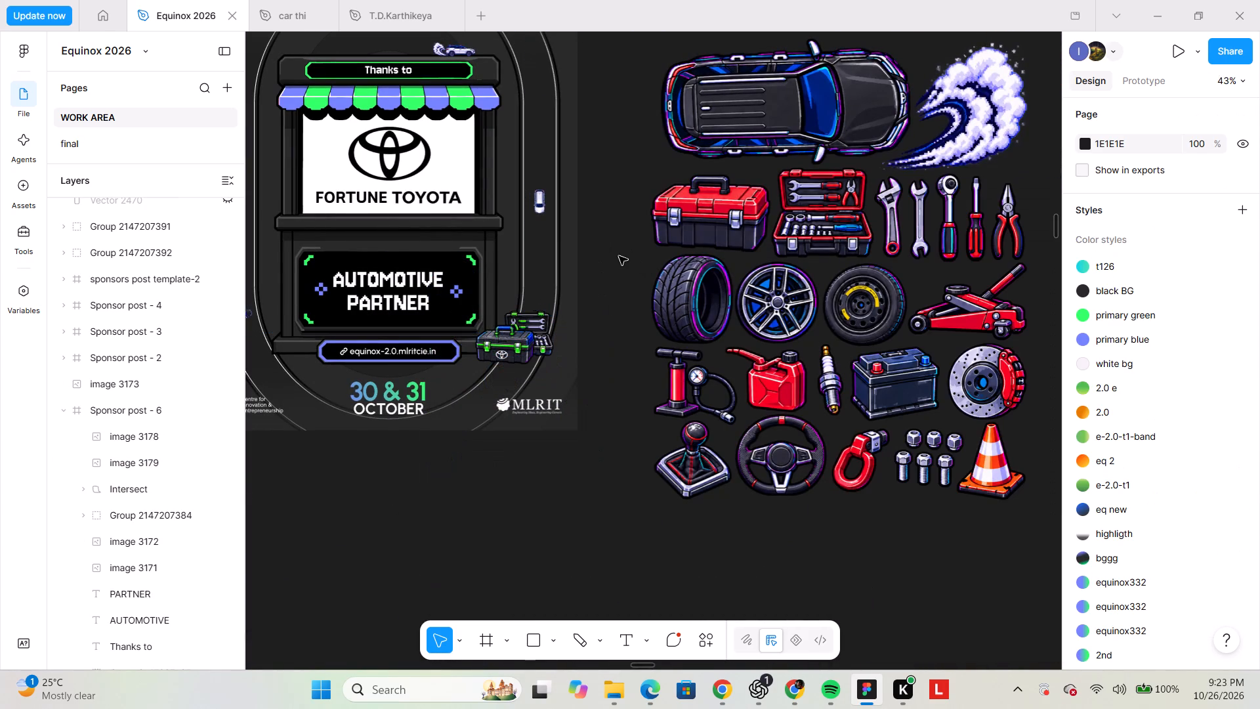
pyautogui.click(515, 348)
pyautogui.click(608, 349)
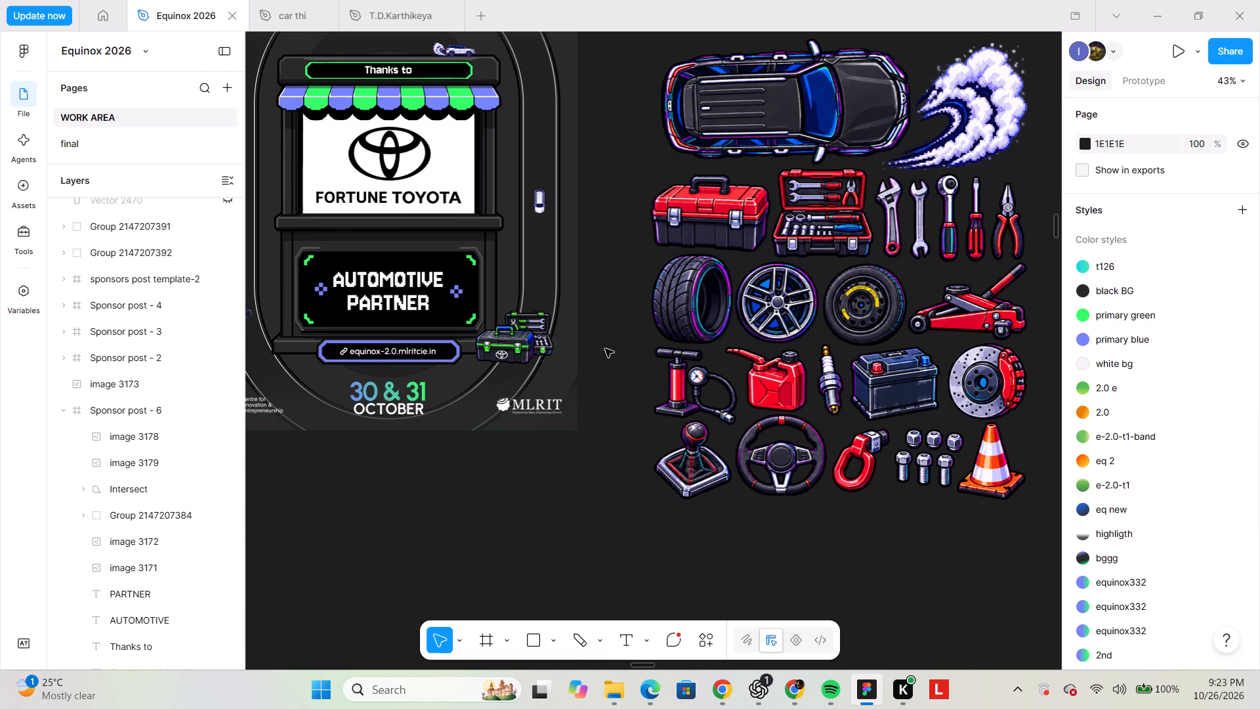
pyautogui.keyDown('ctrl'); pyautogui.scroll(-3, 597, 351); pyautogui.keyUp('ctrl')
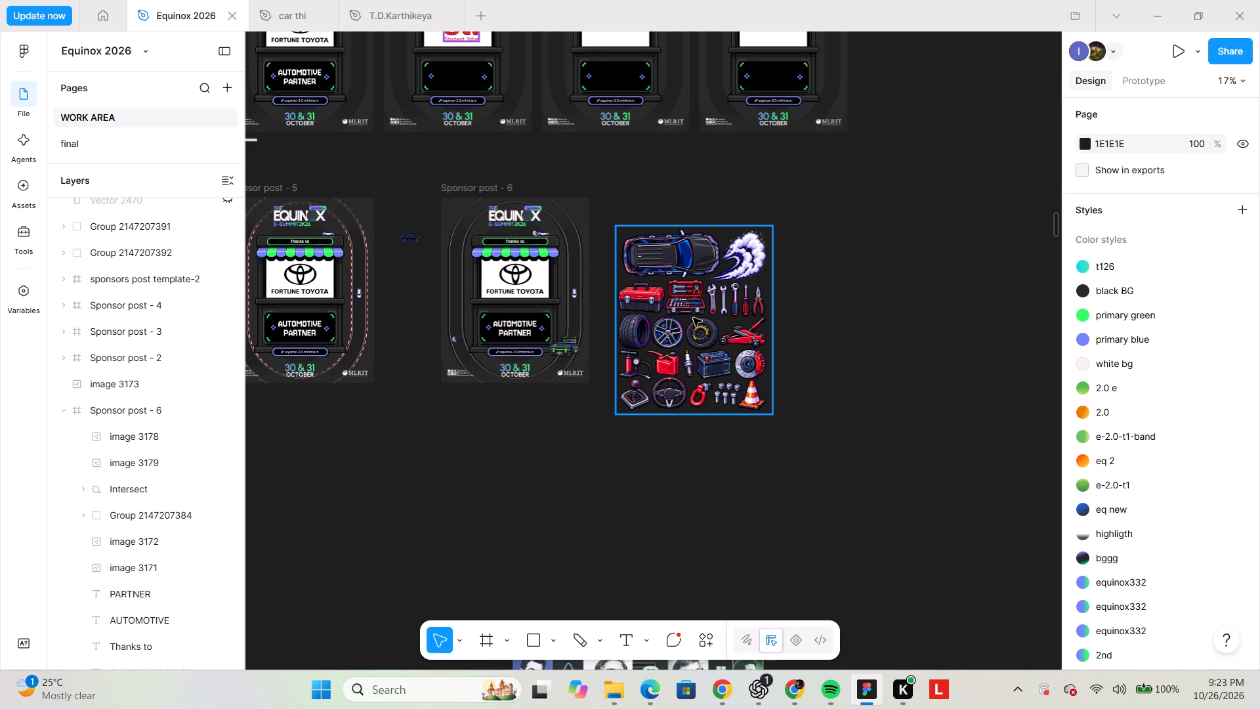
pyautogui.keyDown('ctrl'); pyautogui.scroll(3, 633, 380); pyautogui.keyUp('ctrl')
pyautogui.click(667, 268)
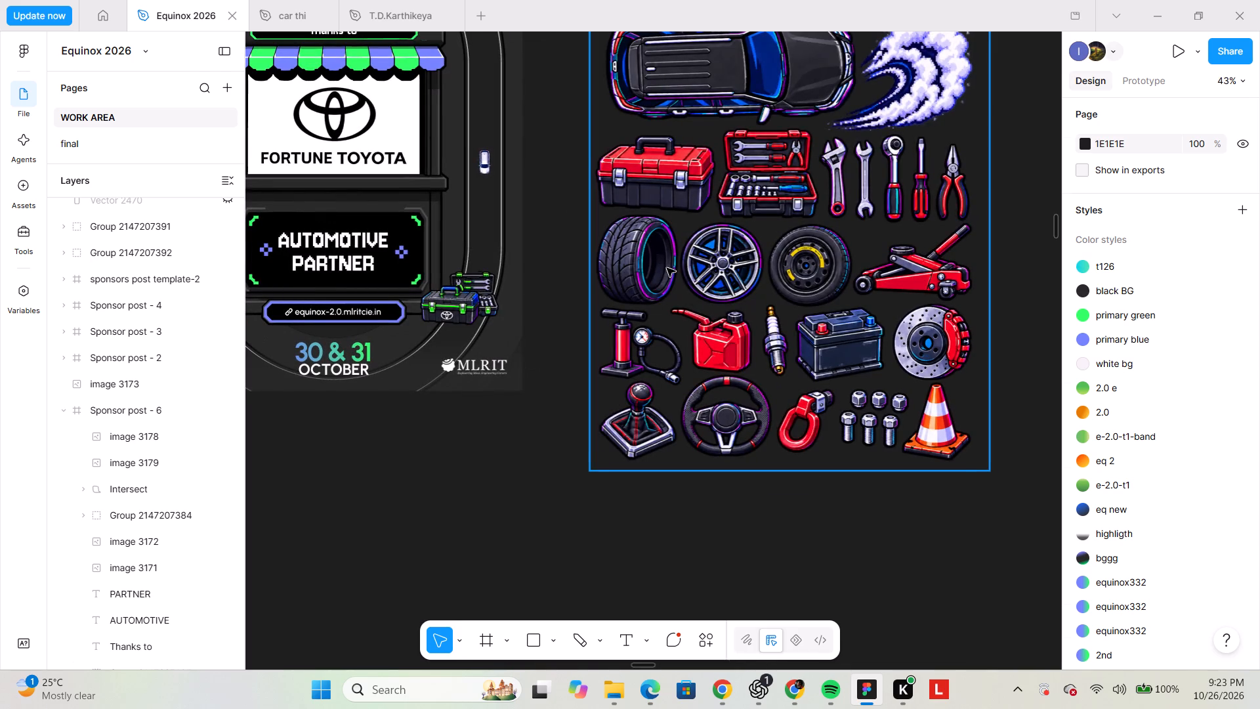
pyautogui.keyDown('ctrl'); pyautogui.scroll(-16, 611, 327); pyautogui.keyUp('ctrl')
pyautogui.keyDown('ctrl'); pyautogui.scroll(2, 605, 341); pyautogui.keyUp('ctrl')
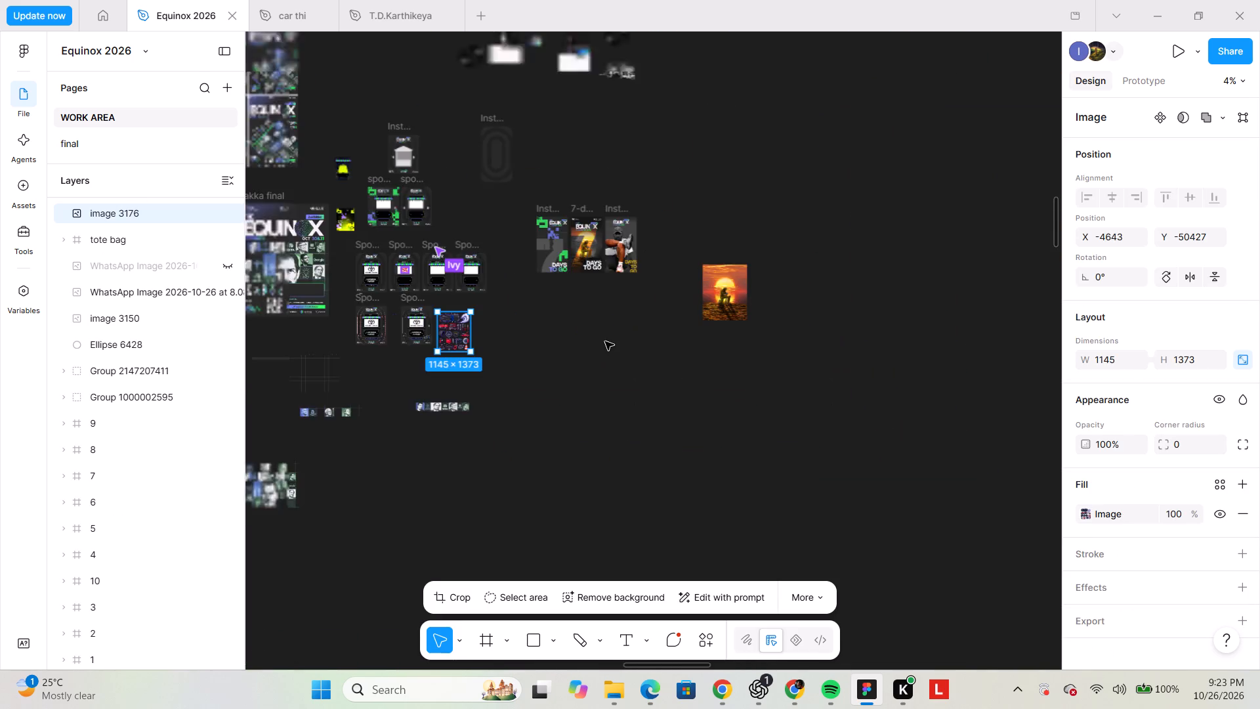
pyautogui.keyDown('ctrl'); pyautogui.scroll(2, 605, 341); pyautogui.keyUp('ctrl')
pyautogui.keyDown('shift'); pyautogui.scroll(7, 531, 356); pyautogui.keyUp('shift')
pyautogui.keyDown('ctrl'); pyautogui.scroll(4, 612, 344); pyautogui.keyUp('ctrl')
# Duplicate the closed toolbox image onto the empty canvas below the post at X -5250, Y -49071.
pyautogui.click(757, 299)
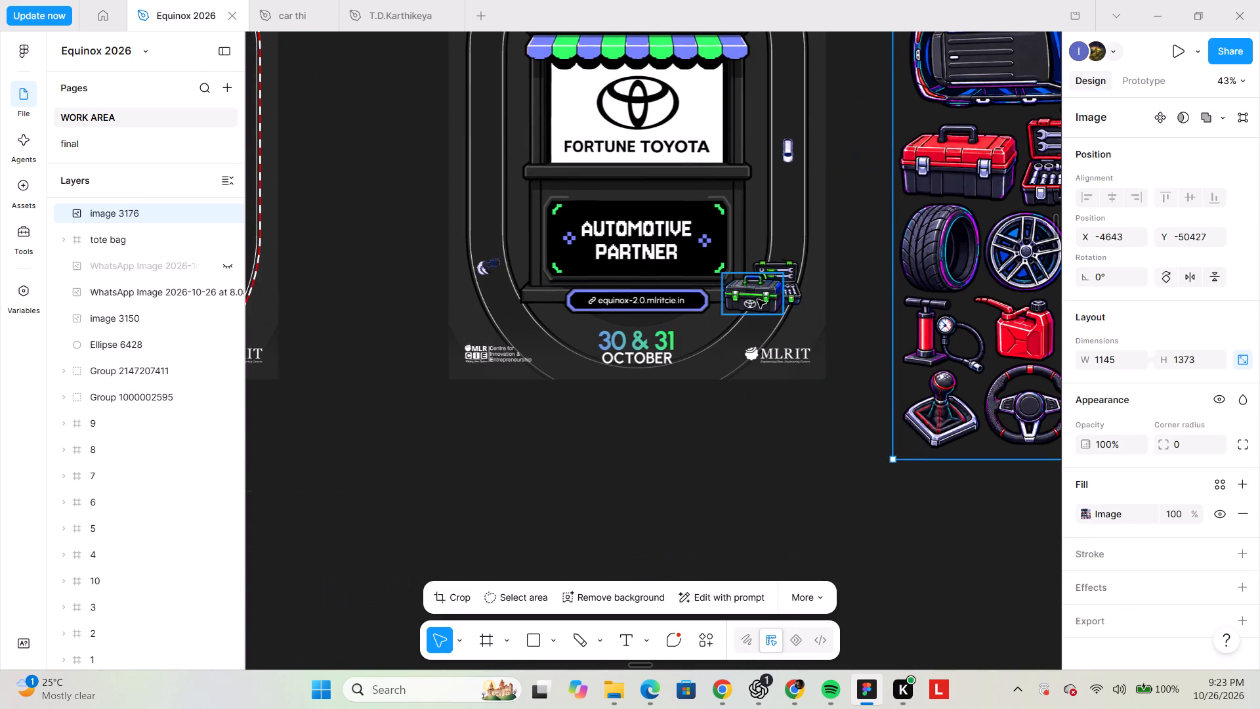
pyautogui.keyDown('alt'); pyautogui.moveTo(751, 291); pyautogui.dragTo(710, 471); pyautogui.keyUp('alt')
# Recrop the toolbox copy below the post to show only the tyre, with a crop size of 127 × 134.
pyautogui.doubleClick(710, 471)
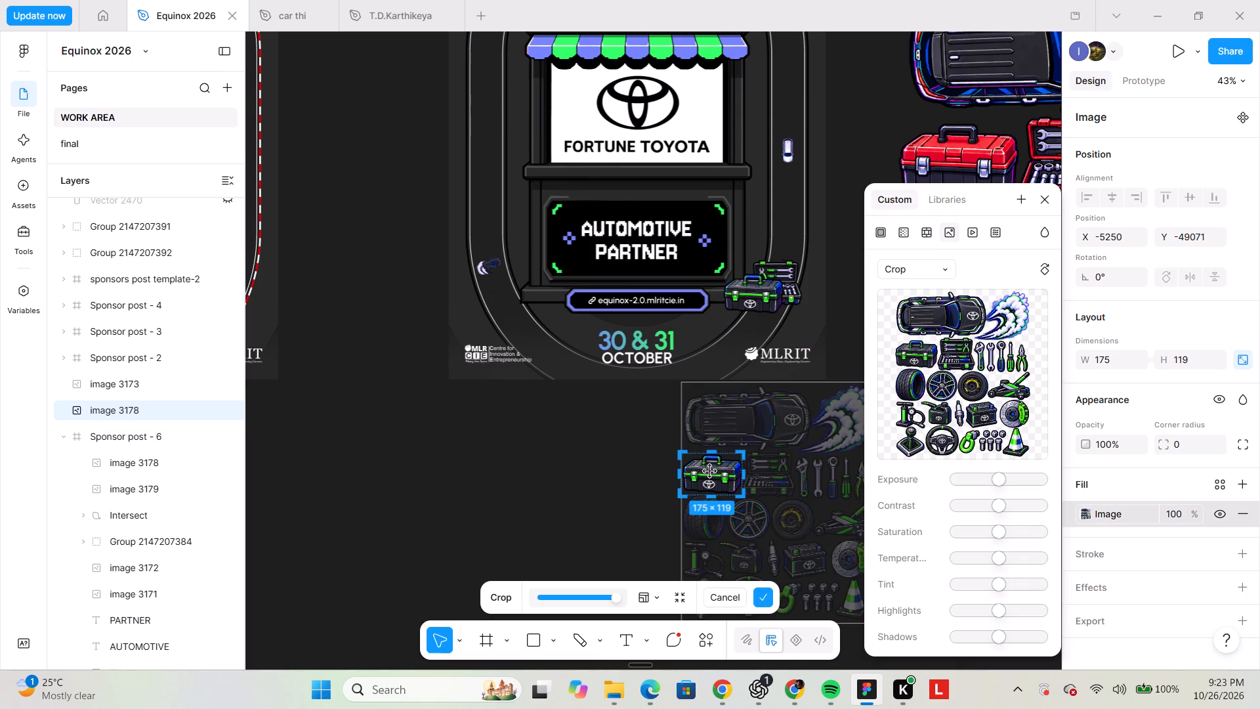
pyautogui.scroll(1, 710, 471)
pyautogui.keyDown('ctrl'); pyautogui.scroll(1, 705, 502); pyautogui.keyUp('ctrl')
pyautogui.scroll(-4, 709, 470)
pyautogui.keyDown('ctrl'); pyautogui.scroll(4, 713, 446); pyautogui.keyUp('ctrl')
pyautogui.scroll(3, 705, 394)
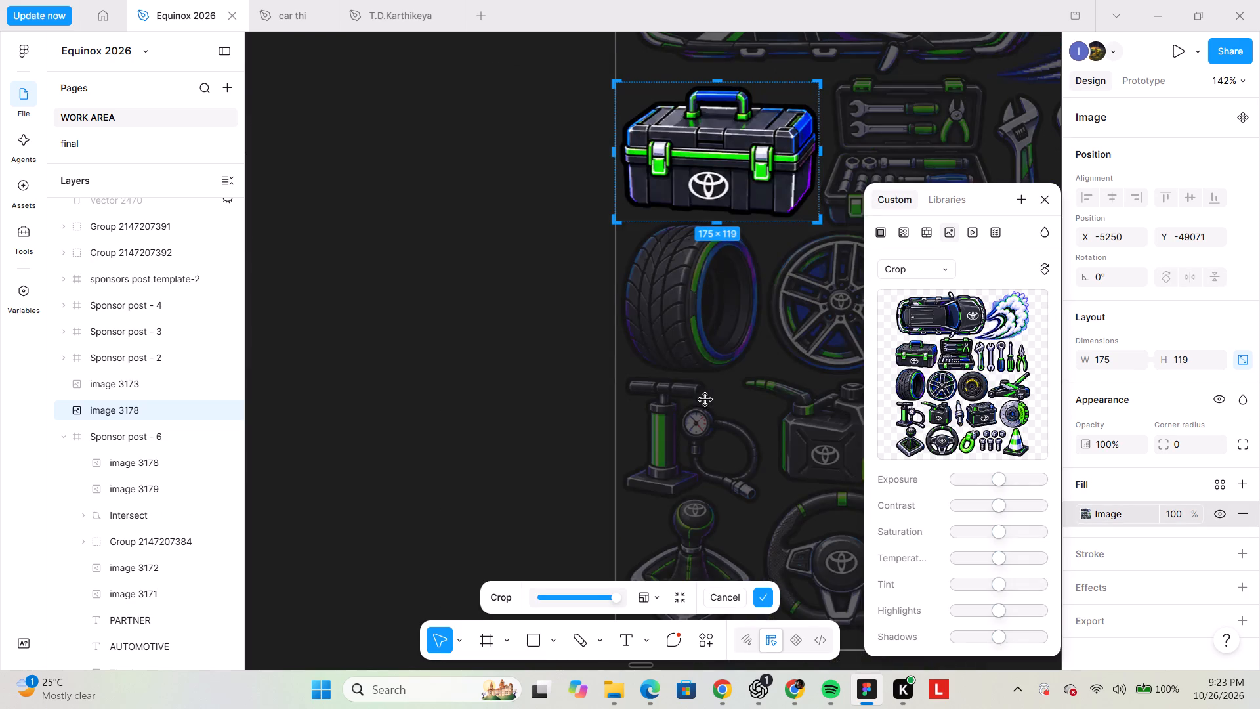
pyautogui.keyDown('shift'); pyautogui.moveTo(713, 519); pyautogui.dragTo(724, 364); pyautogui.keyUp('shift')
pyautogui.scroll(1, 727, 301)
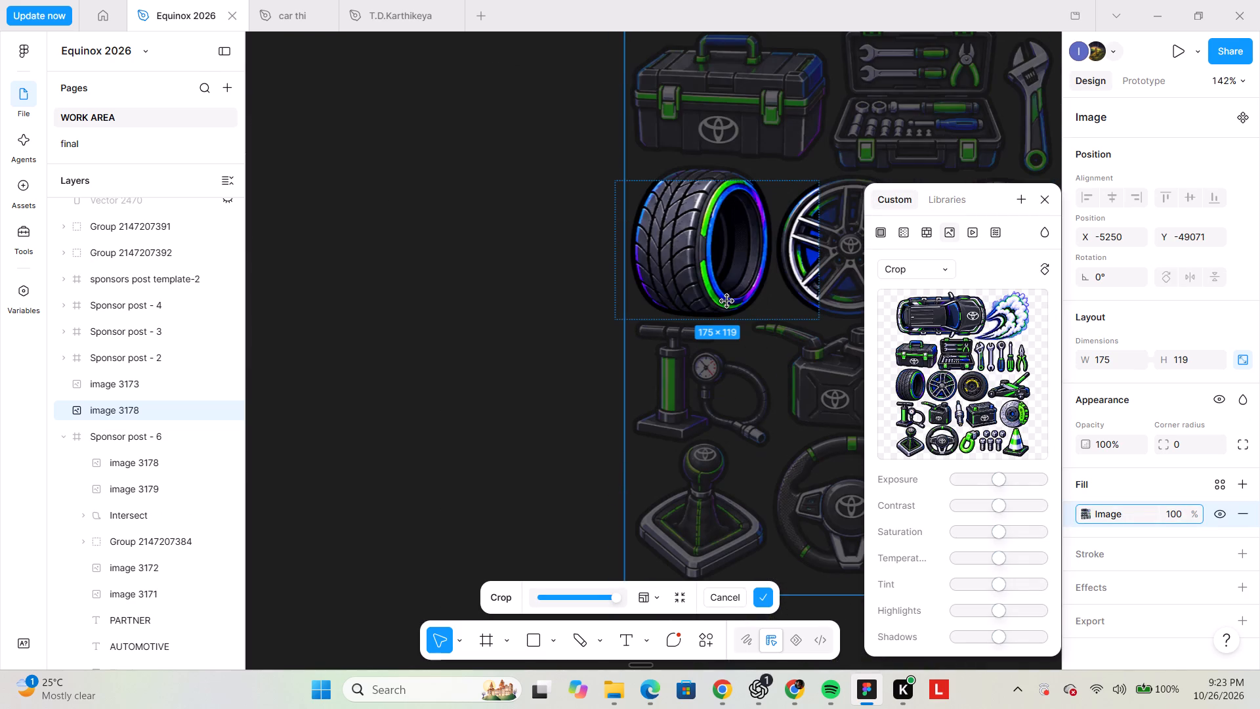
pyautogui.moveTo(820, 249); pyautogui.dragTo(778, 255)
pyautogui.moveTo(616, 257); pyautogui.dragTo(631, 258)
pyautogui.moveTo(707, 183); pyautogui.dragTo(709, 161)
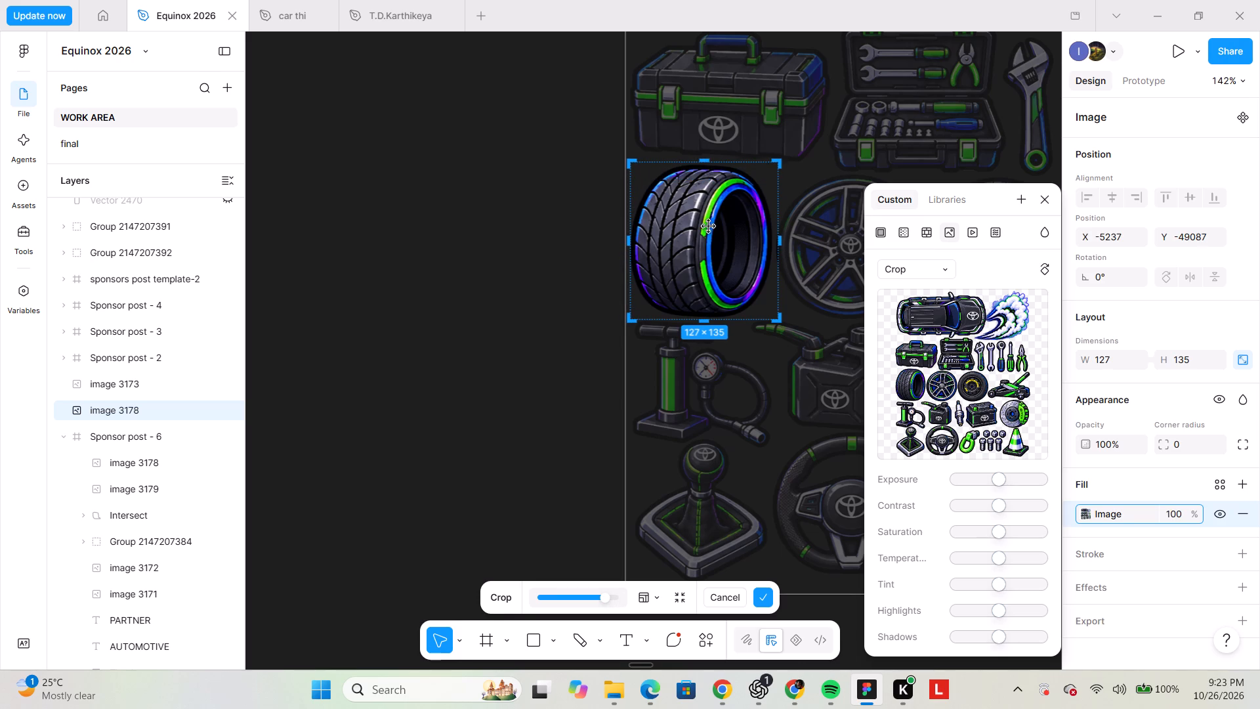
pyautogui.keyDown('ctrl'); pyautogui.scroll(3, 713, 292); pyautogui.keyUp('ctrl')
pyautogui.click(707, 341)
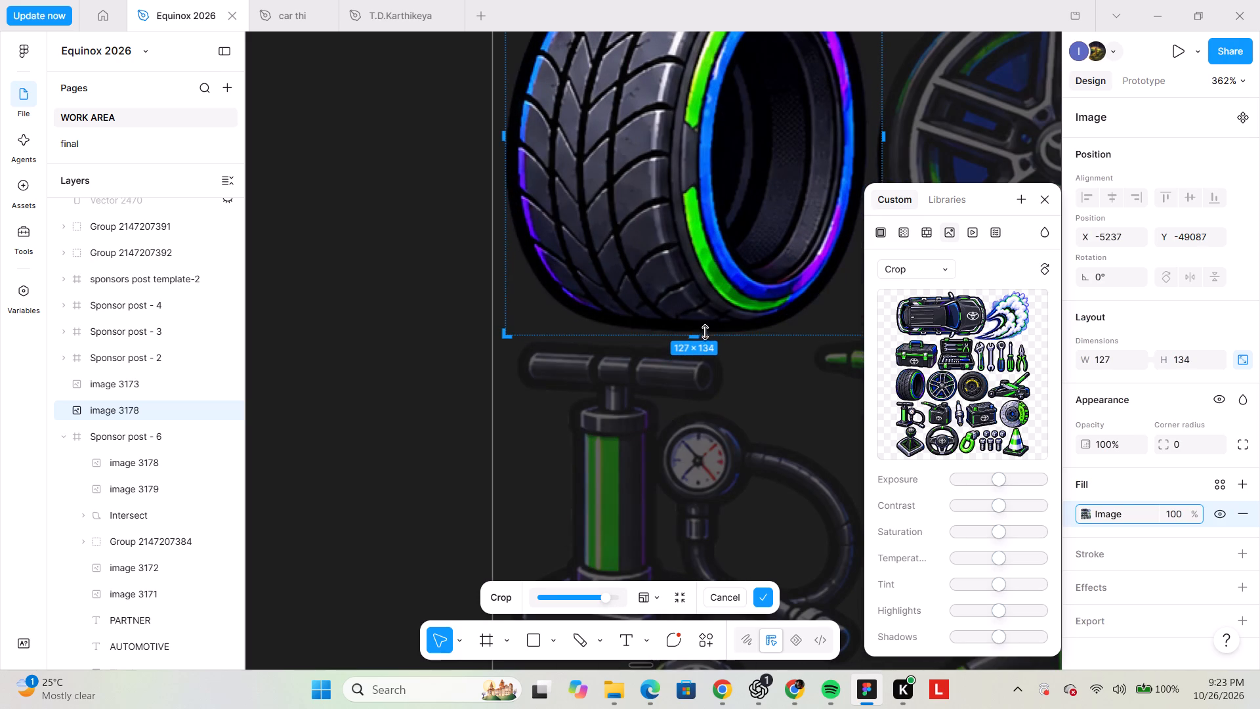
pyautogui.keyDown('ctrl'); pyautogui.scroll(-4, 705, 339); pyautogui.keyUp('ctrl')
pyautogui.doubleClick(591, 310)
# Move the tyre into the post beside the shop base and enlarge it to 183 × 194 at X 818, Y 918.
pyautogui.keyDown('ctrl'); pyautogui.scroll(-3, 591, 309); pyautogui.keyUp('ctrl')
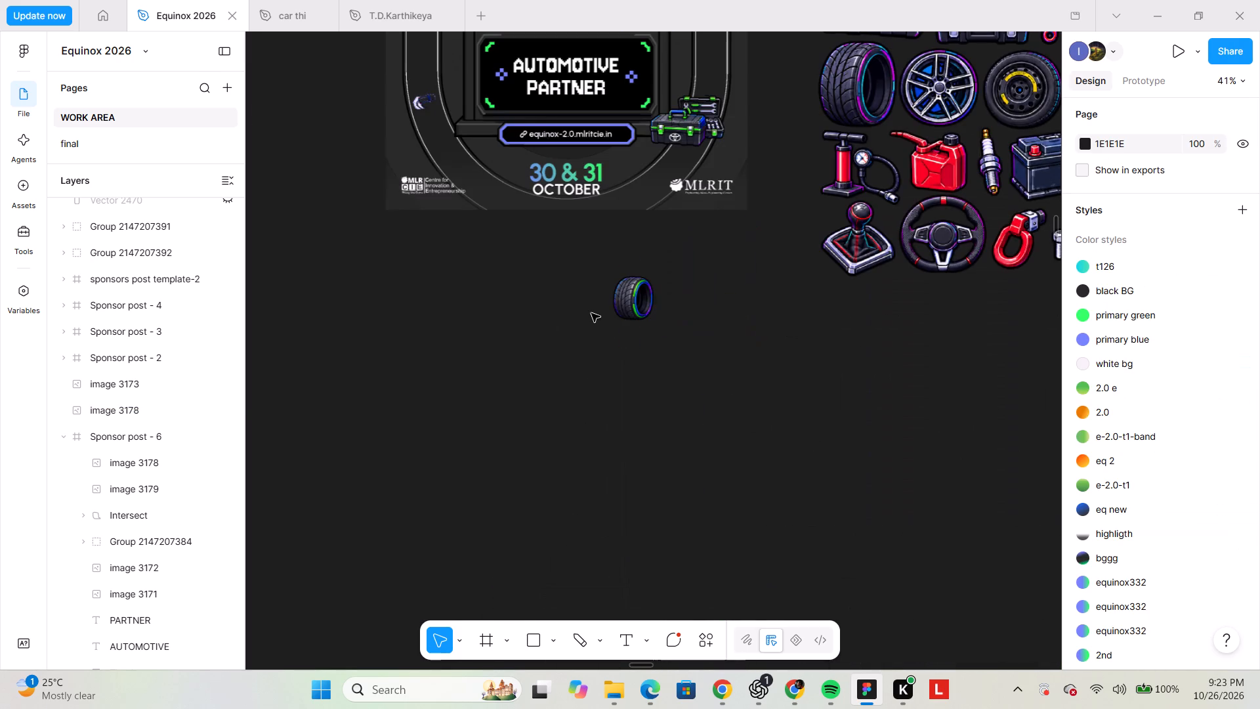
pyautogui.moveTo(640, 307); pyautogui.dragTo(686, 116)
pyautogui.scroll(2, 694, 143)
pyautogui.moveTo(700, 280); pyautogui.dragTo(719, 265)
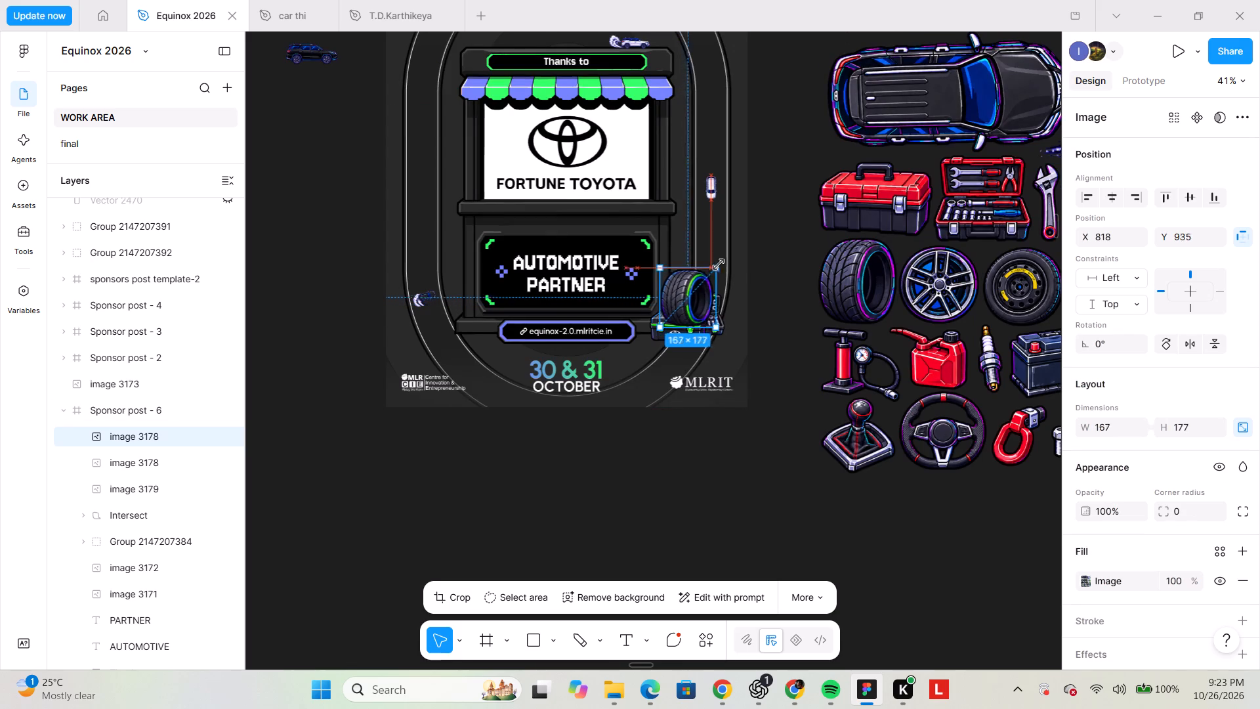
pyautogui.moveTo(719, 265); pyautogui.dragTo(720, 263)
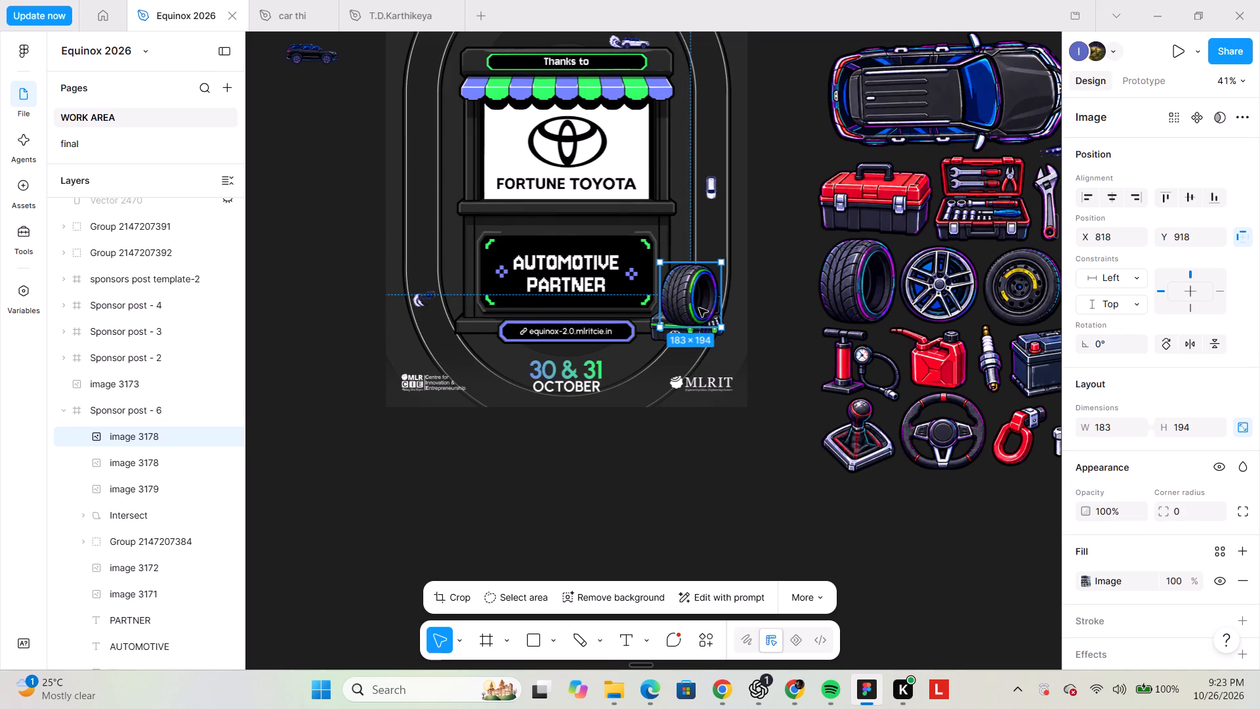
# Send the tyre behind both the closed toolbox and the open tool case.
pyautogui.hotkey('ctrl', '[')
pyautogui.hotkey('ctrl', '[')
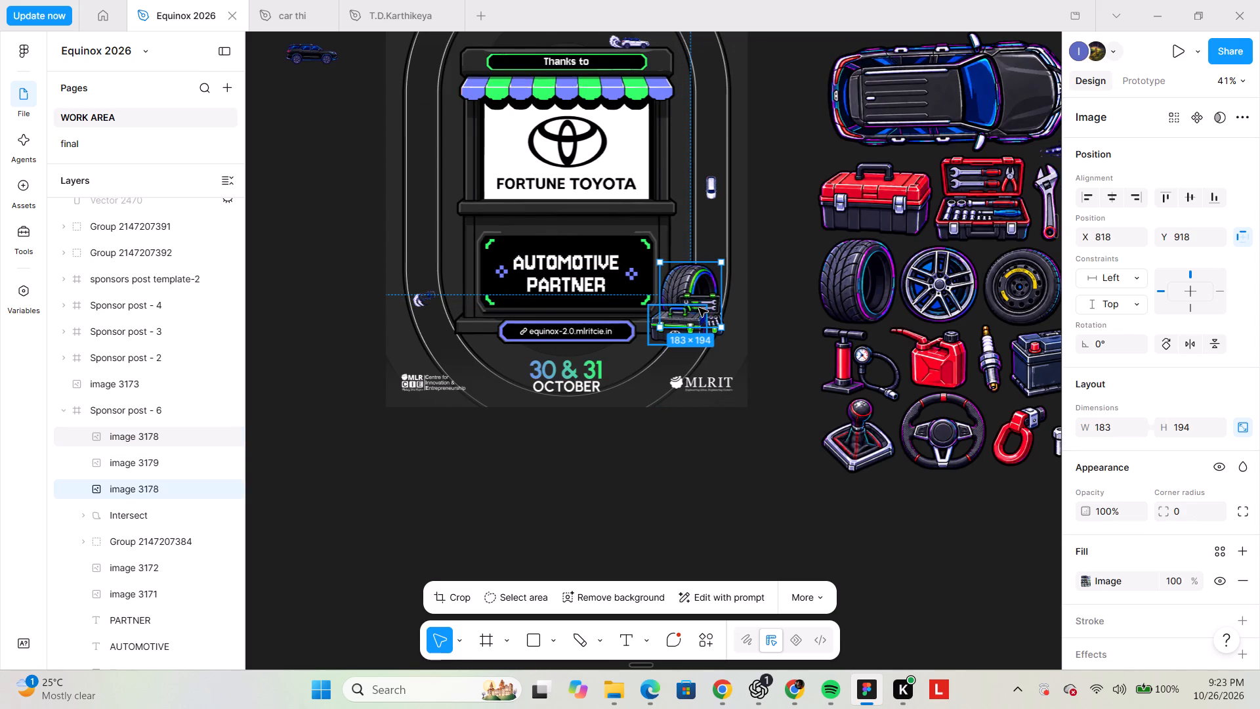
pyautogui.click(764, 433)
pyautogui.keyDown('ctrl'); pyautogui.scroll(2, 657, 241); pyautogui.keyUp('ctrl')
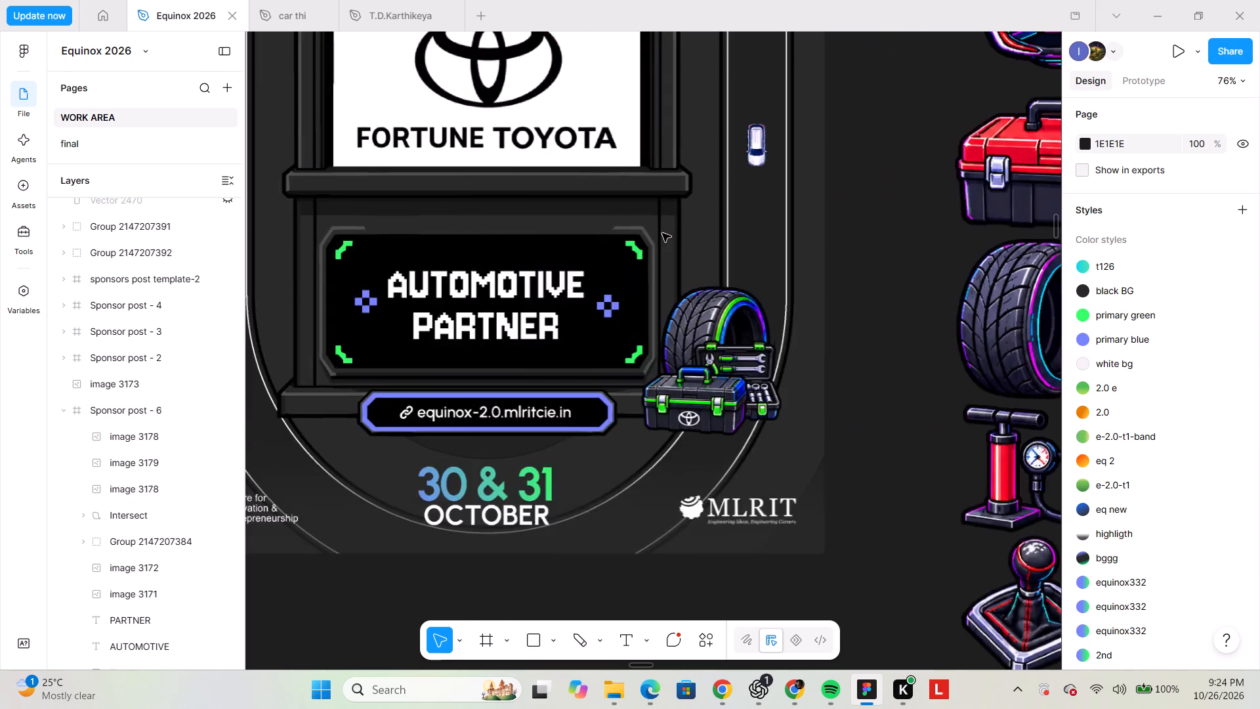
# Shift the tyre slightly closer to the shop base, to X 809, Y 920.
pyautogui.keyDown('ctrl'); pyautogui.scroll(1, 662, 233); pyautogui.keyUp('ctrl')
pyautogui.moveTo(747, 337); pyautogui.dragTo(738, 338)
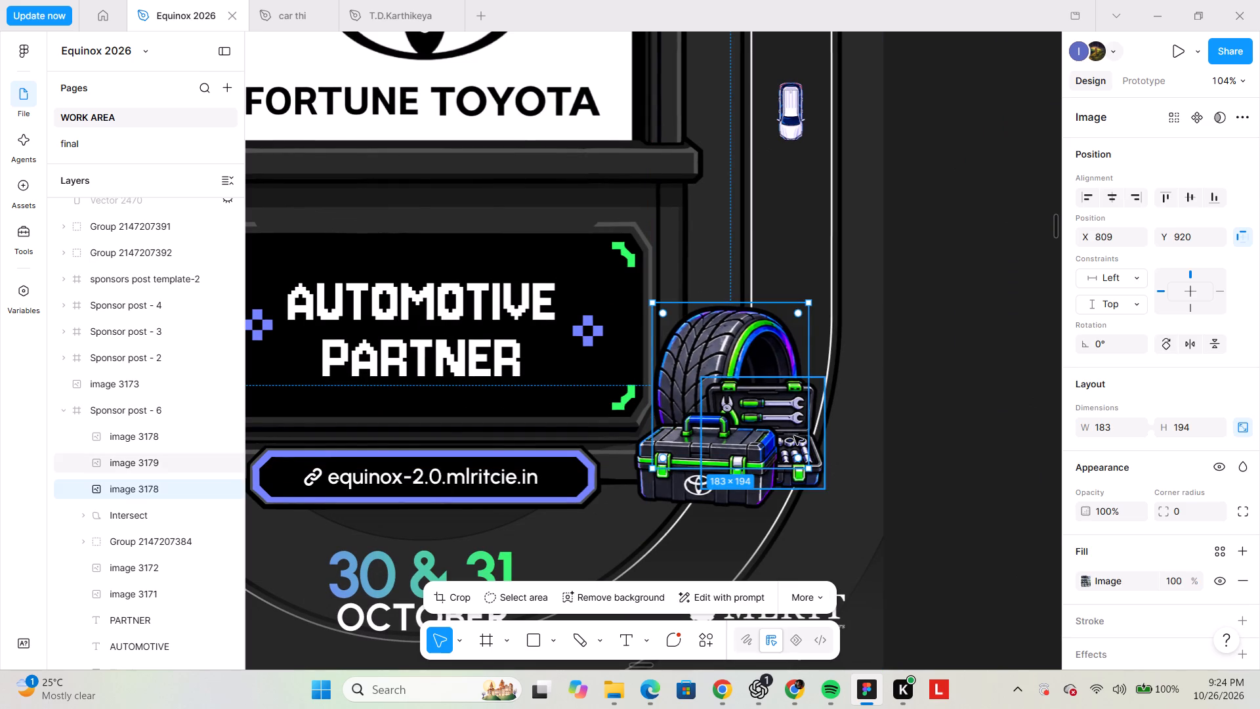
# Stack the open tool case above the closed toolbox at X 809, Y 958 and bring it forward in front of that toolbox.
pyautogui.click(814, 454)
pyautogui.click(817, 469)
pyautogui.click(818, 479)
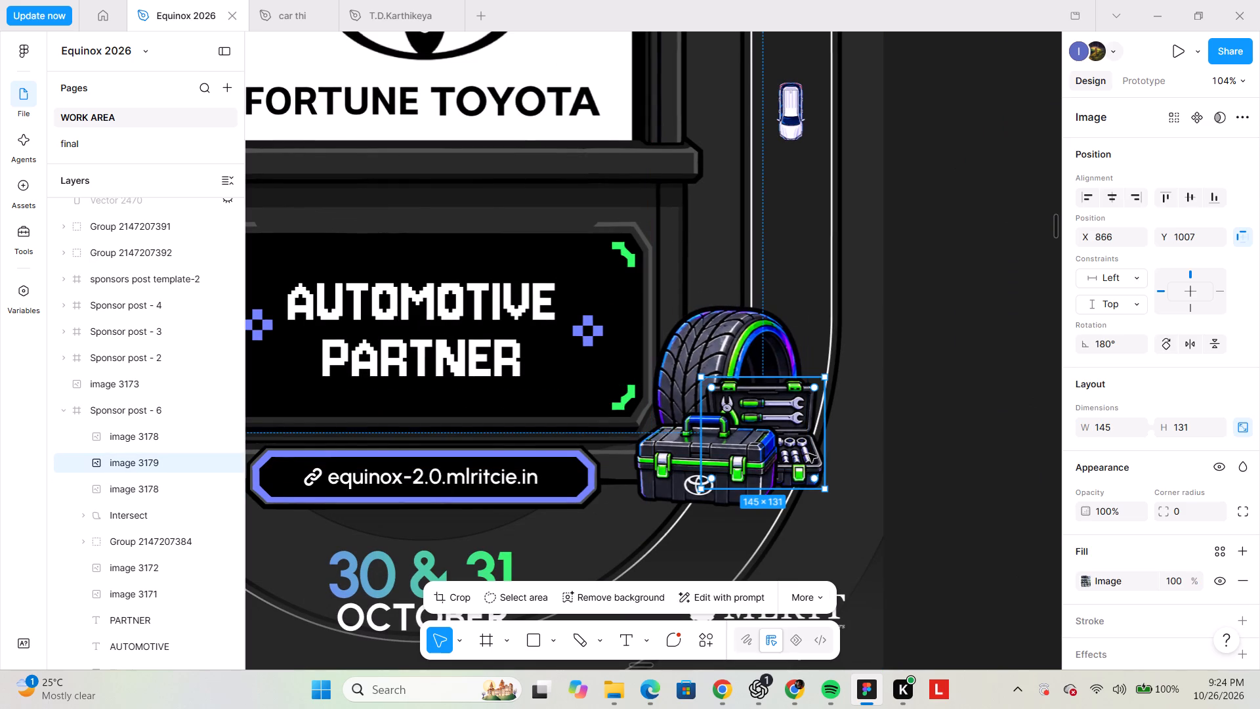
pyautogui.moveTo(809, 442); pyautogui.dragTo(740, 387)
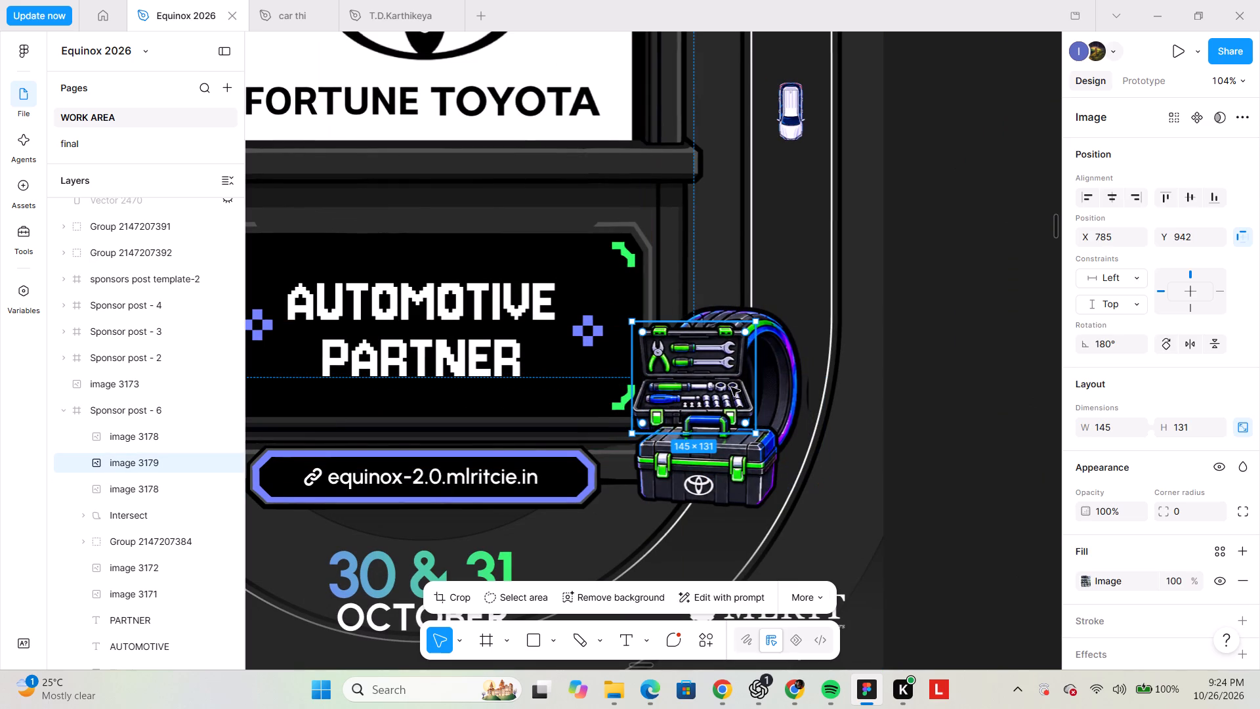
pyautogui.hotkey('ctrl', ']')
pyautogui.scroll(-1, 730, 408)
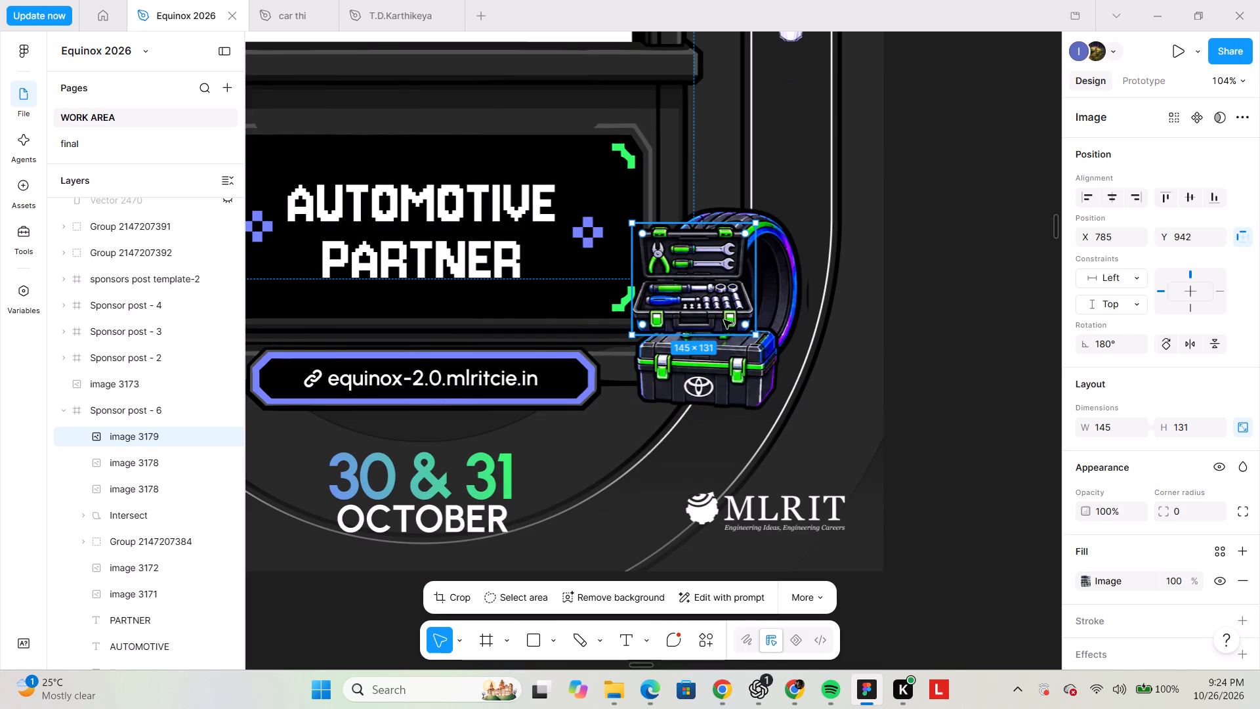
pyautogui.moveTo(694, 291); pyautogui.dragTo(713, 303)
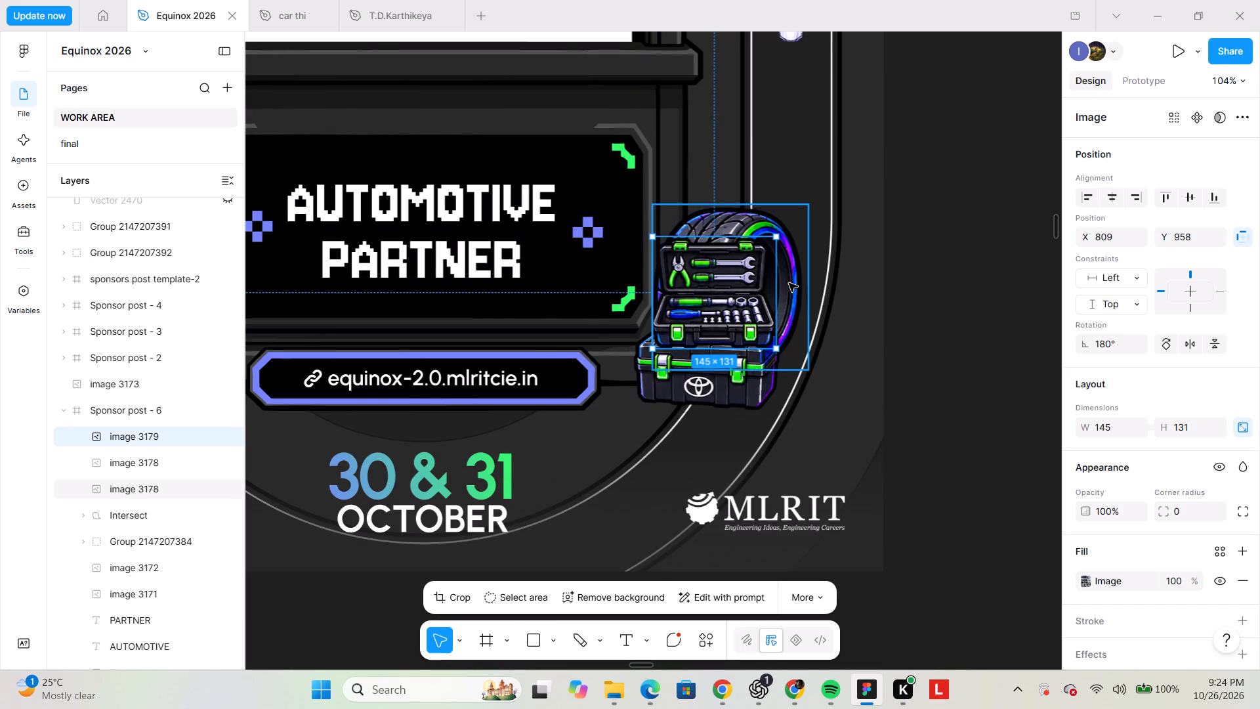
# Trim the tyre image's outer crop edge and enlarge it to 216 × 236 at X 809, Y 878, behind the toolboxes.
pyautogui.click(790, 282)
pyautogui.moveTo(807, 201); pyautogui.dragTo(808, 190)
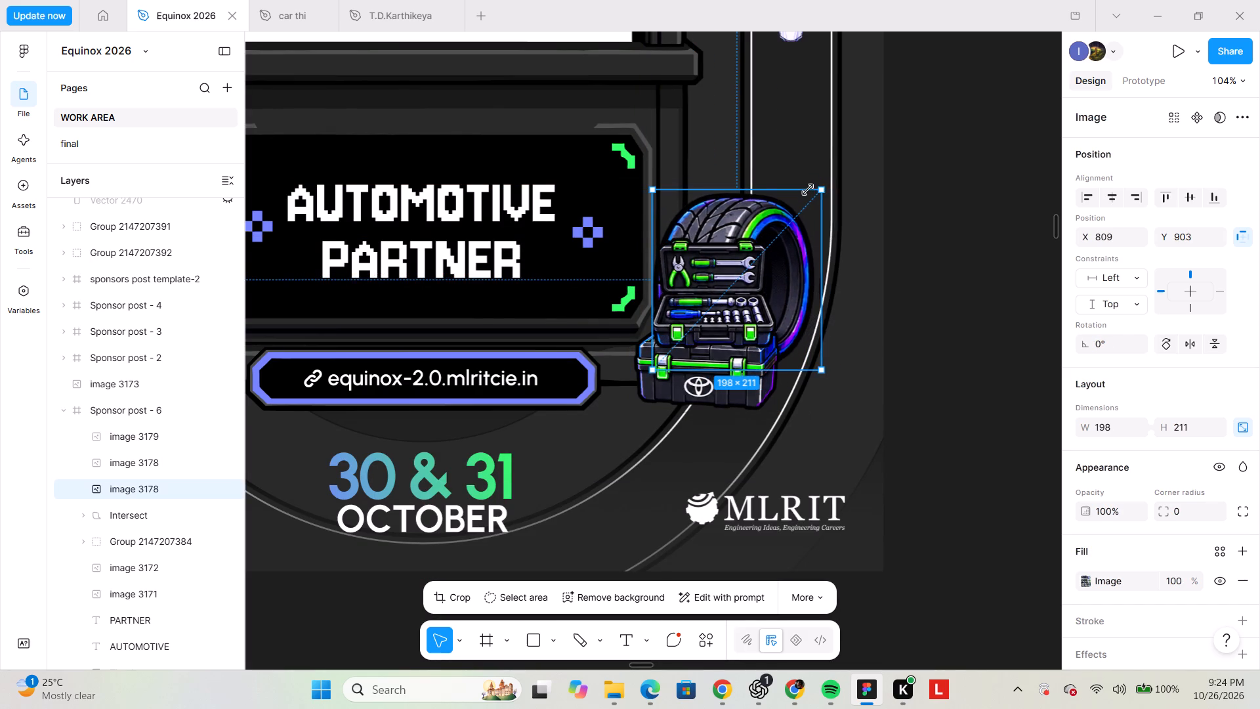
pyautogui.moveTo(808, 190); pyautogui.dragTo(803, 195)
pyautogui.click(910, 314)
pyautogui.doubleClick(796, 284)
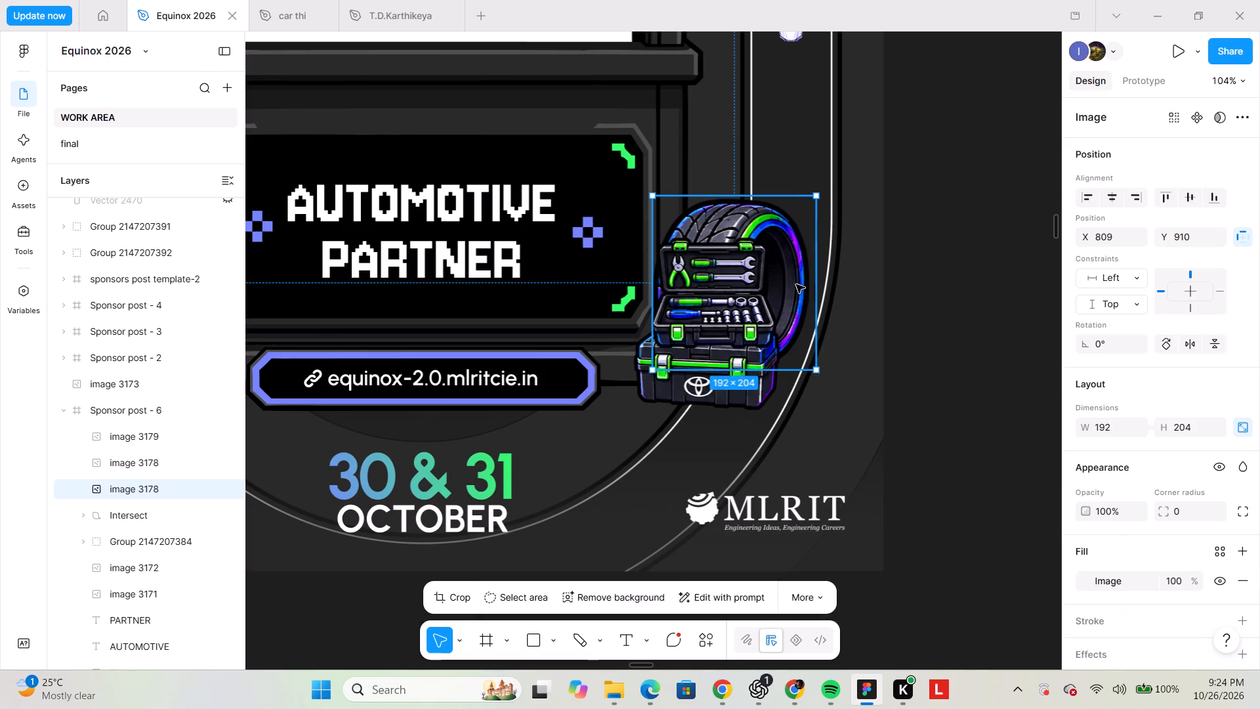
pyautogui.click(817, 283)
pyautogui.keyDown('ctrl'); pyautogui.scroll(-3, 812, 282); pyautogui.keyUp('ctrl')
pyautogui.doubleClick(633, 505)
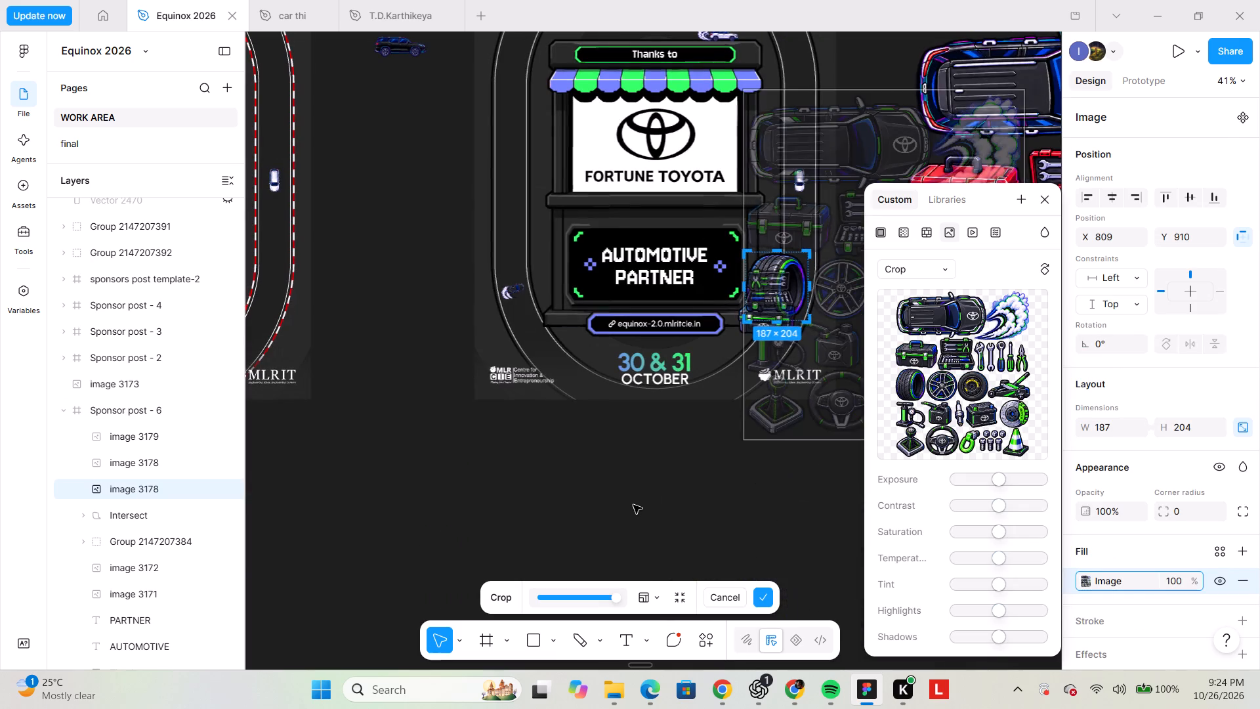
pyautogui.click(786, 259)
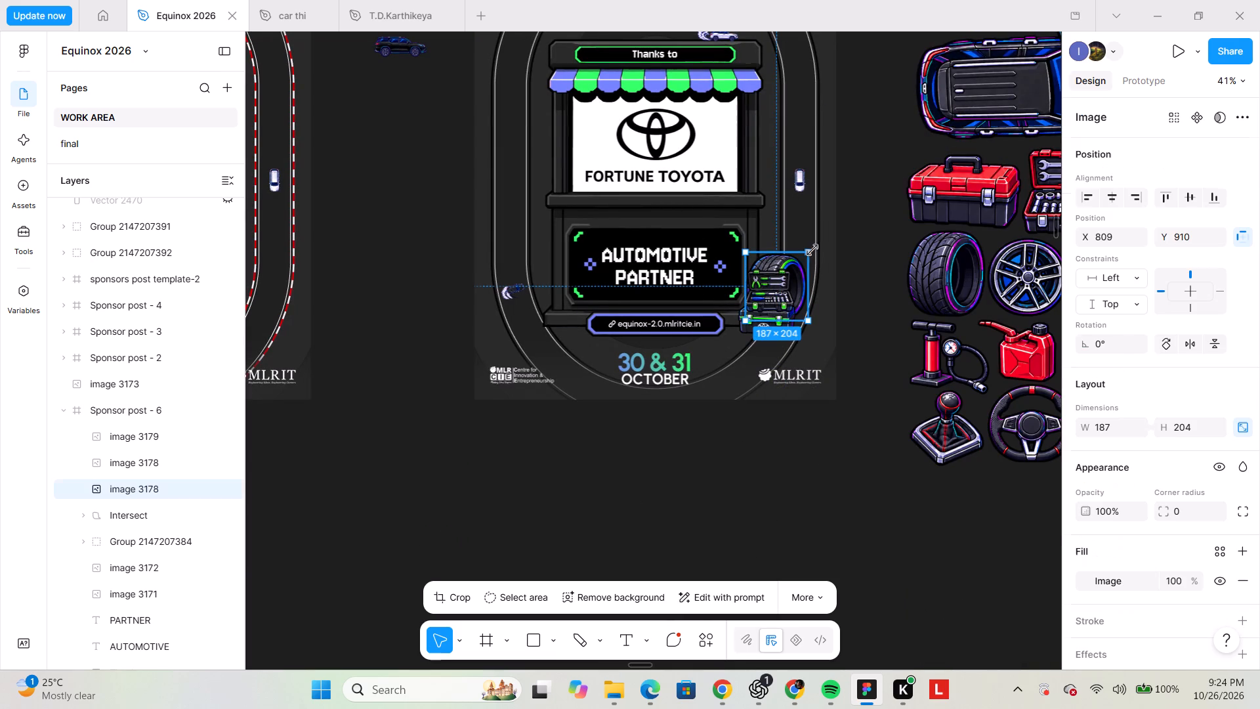
pyautogui.moveTo(809, 253); pyautogui.dragTo(820, 235)
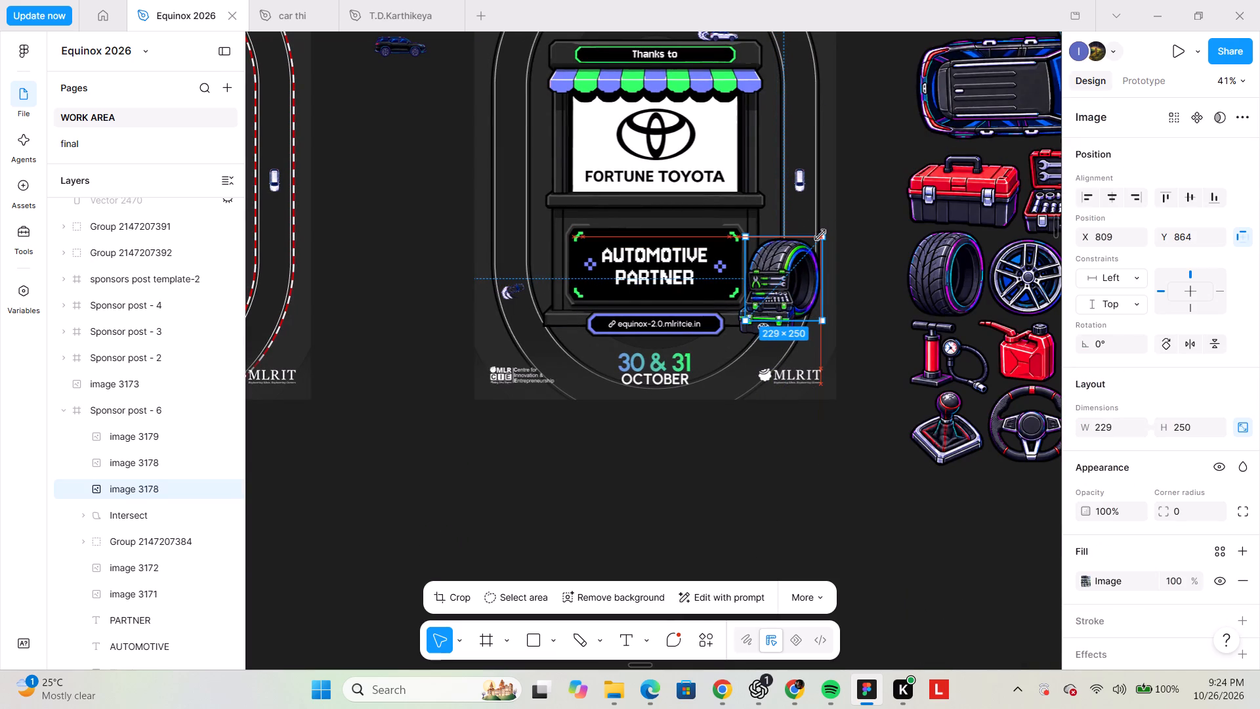
pyautogui.moveTo(820, 235); pyautogui.dragTo(814, 240)
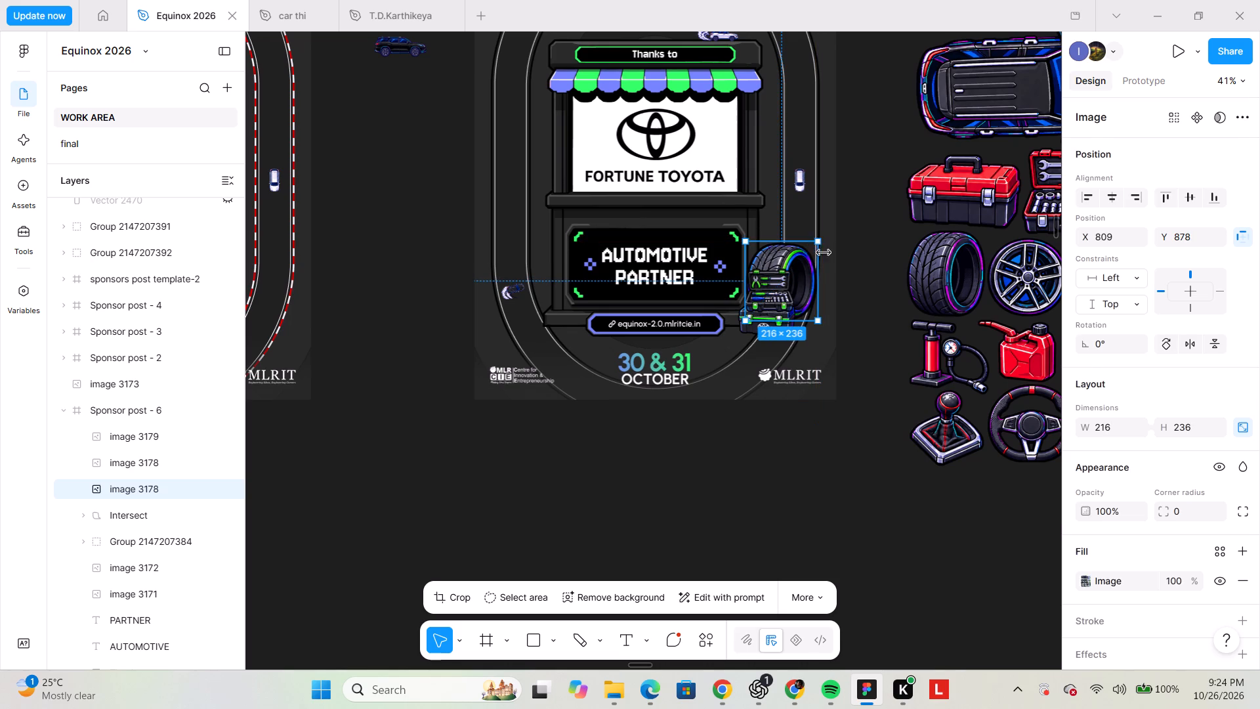
pyautogui.click(872, 274)
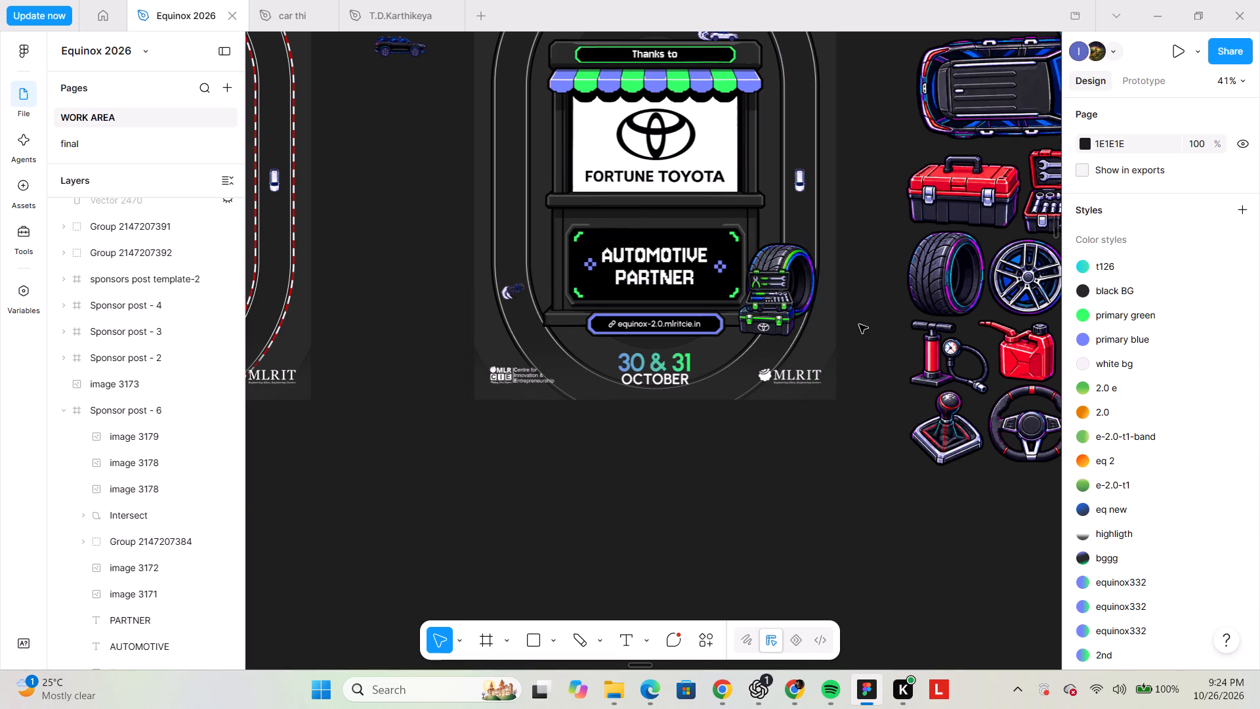
# Duplicate the tyre onto the empty canvas below the post at X -5051, Y -49024.
pyautogui.keyDown('shift'); pyautogui.scroll(-2, 859, 324); pyautogui.keyUp('shift')
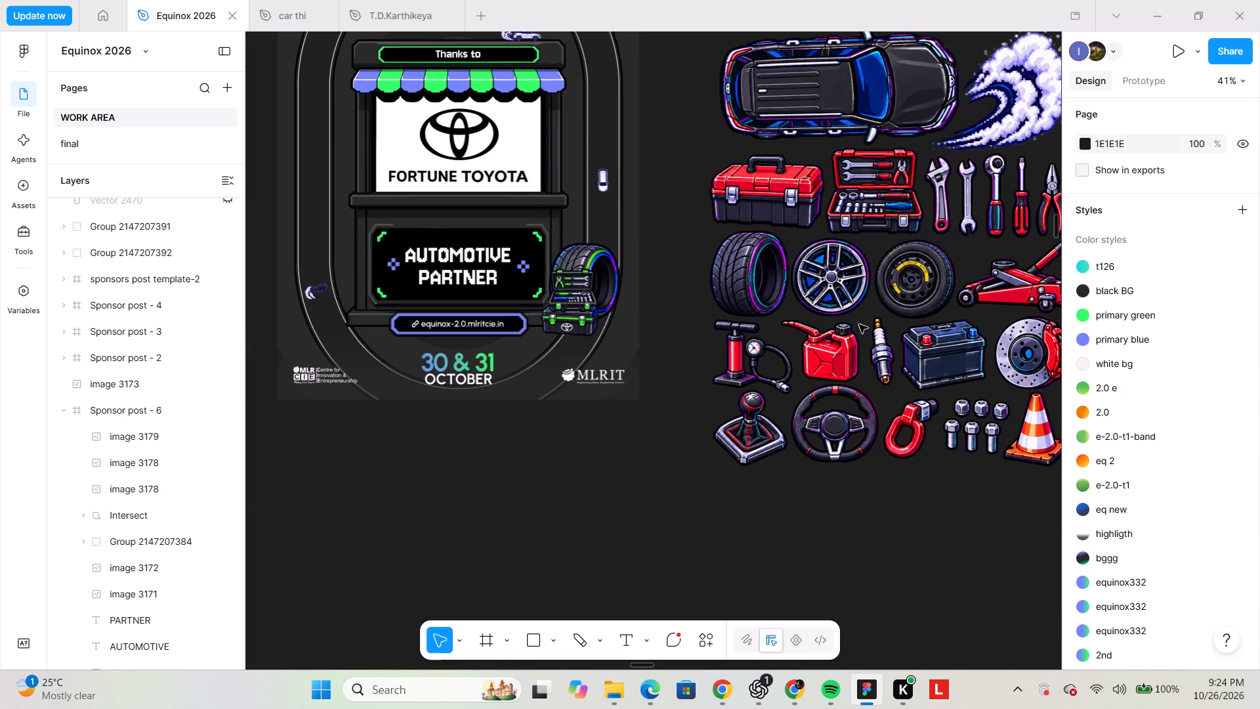
pyautogui.keyDown('shift'); pyautogui.scroll(-13, 859, 324); pyautogui.keyUp('shift')
pyautogui.keyDown('ctrl'); pyautogui.scroll(-4, 857, 324); pyautogui.keyUp('ctrl')
pyautogui.keyDown('ctrl'); pyautogui.scroll(5, 614, 463); pyautogui.keyUp('ctrl')
pyautogui.scroll(6, 578, 402)
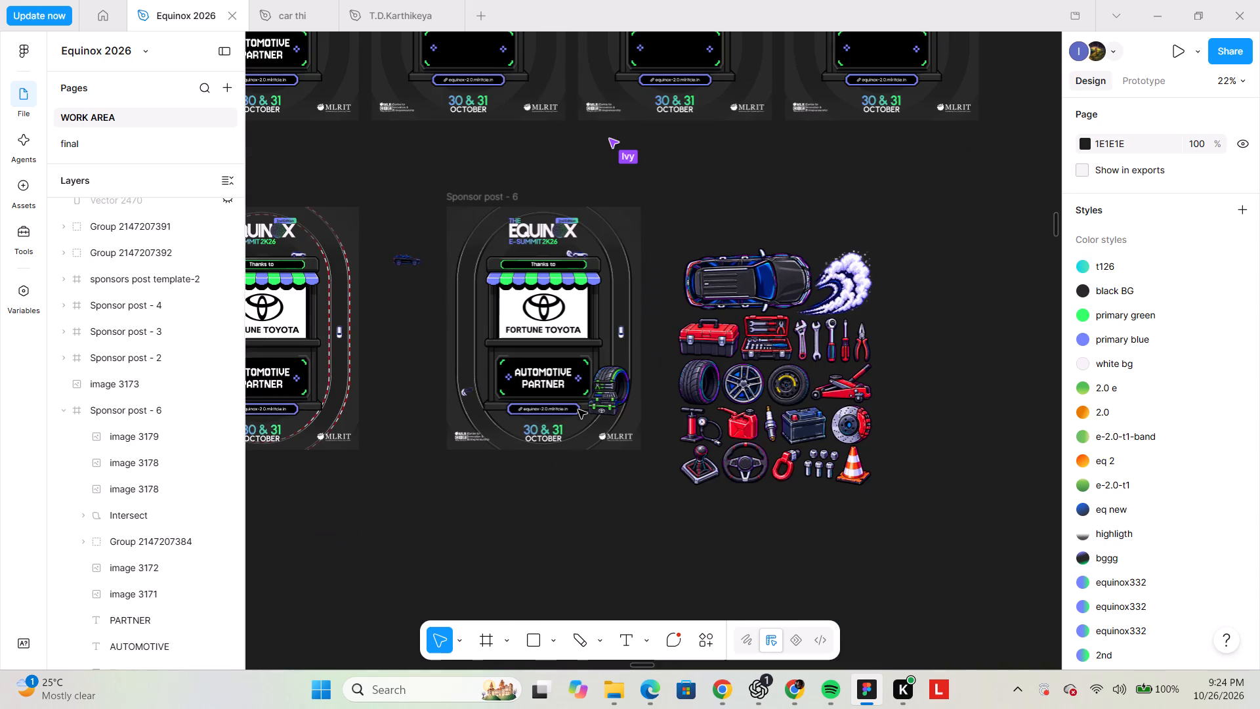
pyautogui.keyDown('shift'); pyautogui.scroll(3, 381, 424); pyautogui.keyUp('shift')
pyautogui.keyDown('shift'); pyautogui.scroll(-2, 505, 412); pyautogui.keyUp('shift')
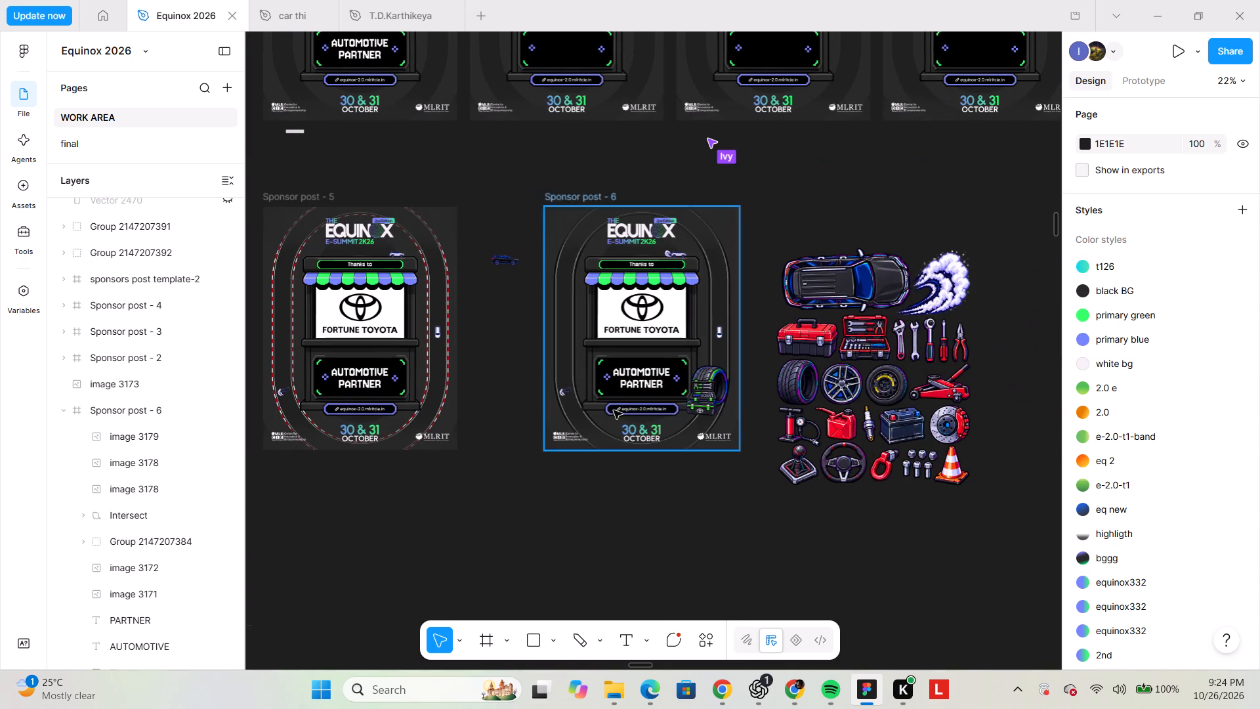
pyautogui.click(721, 376)
pyautogui.keyDown('alt'); pyautogui.moveTo(721, 376); pyautogui.dragTo(719, 385); pyautogui.keyUp('alt')
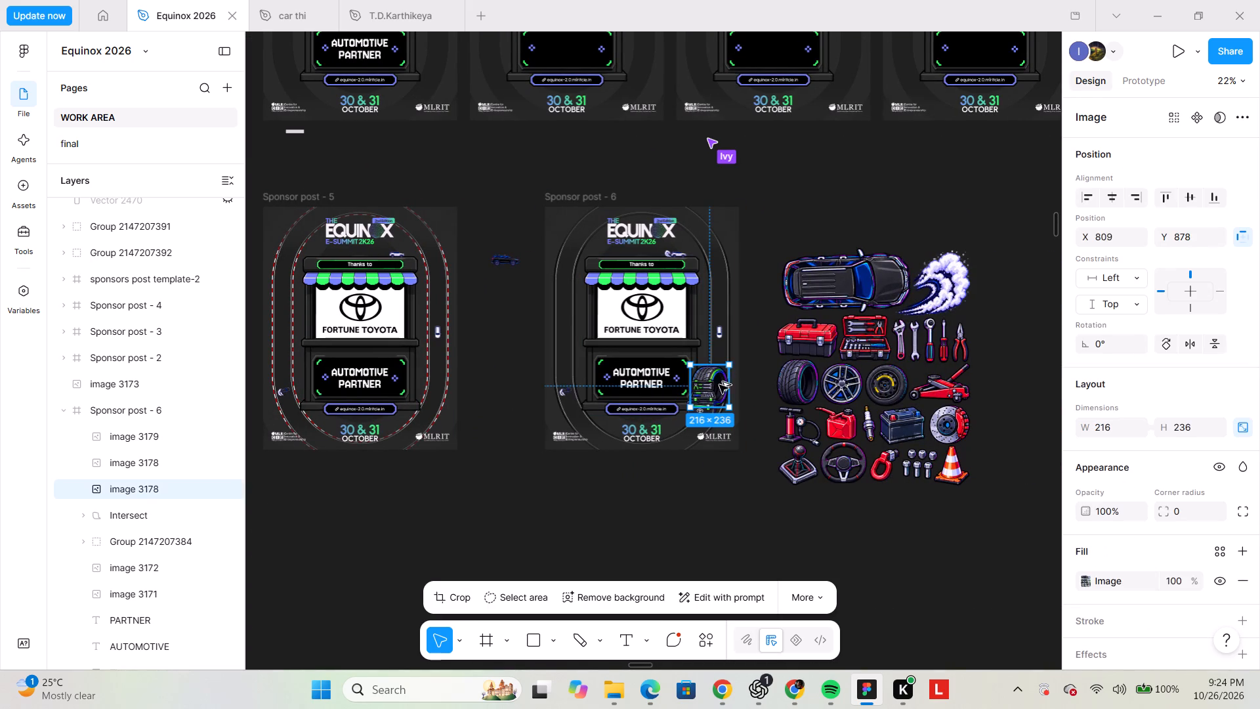
pyautogui.keyDown('alt'); pyautogui.moveTo(719, 385); pyautogui.dragTo(731, 509); pyautogui.keyUp('alt')
pyautogui.scroll(-1, 719, 496)
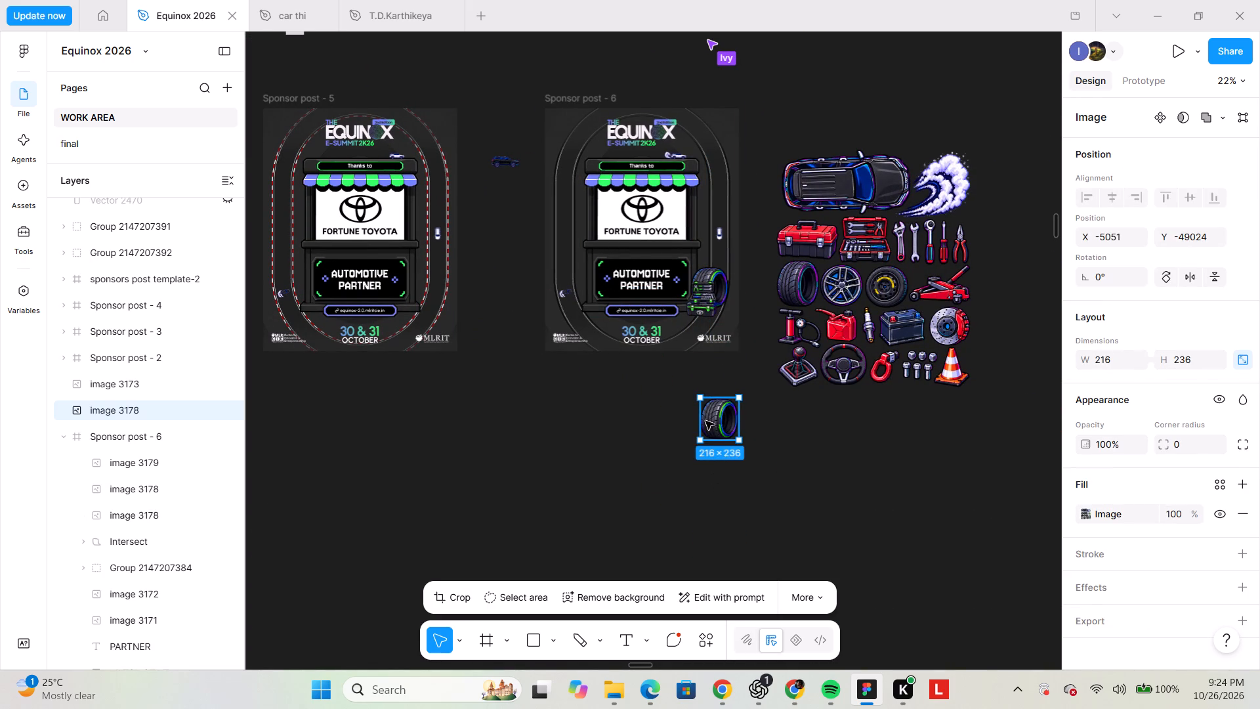
# Recrop the tyre copy below the post to show only the car battery, with a crop size of 231 × 182.
pyautogui.doubleClick(723, 419)
pyautogui.keyDown('shift'); pyautogui.scroll(-2, 619, 432); pyautogui.keyUp('shift')
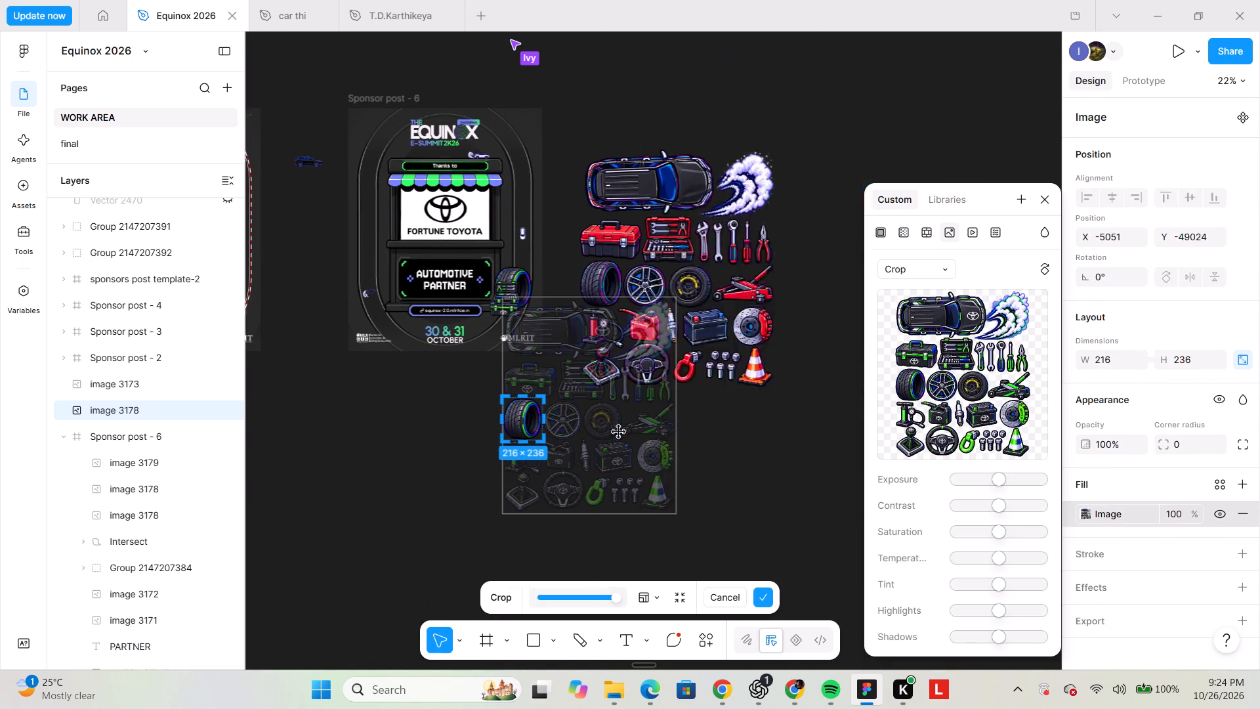
pyautogui.moveTo(654, 483); pyautogui.dragTo(584, 455)
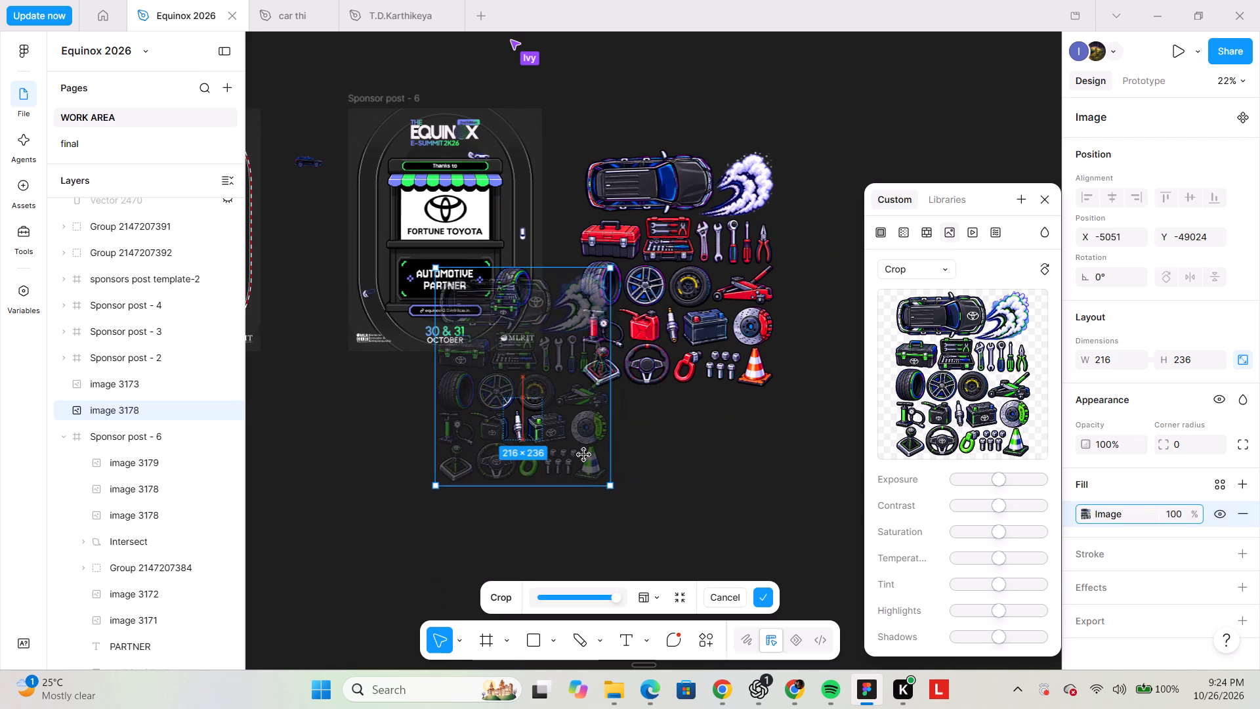
pyautogui.moveTo(584, 455); pyautogui.dragTo(560, 444)
pyautogui.keyDown('ctrl'); pyautogui.scroll(3, 480, 448); pyautogui.keyUp('ctrl')
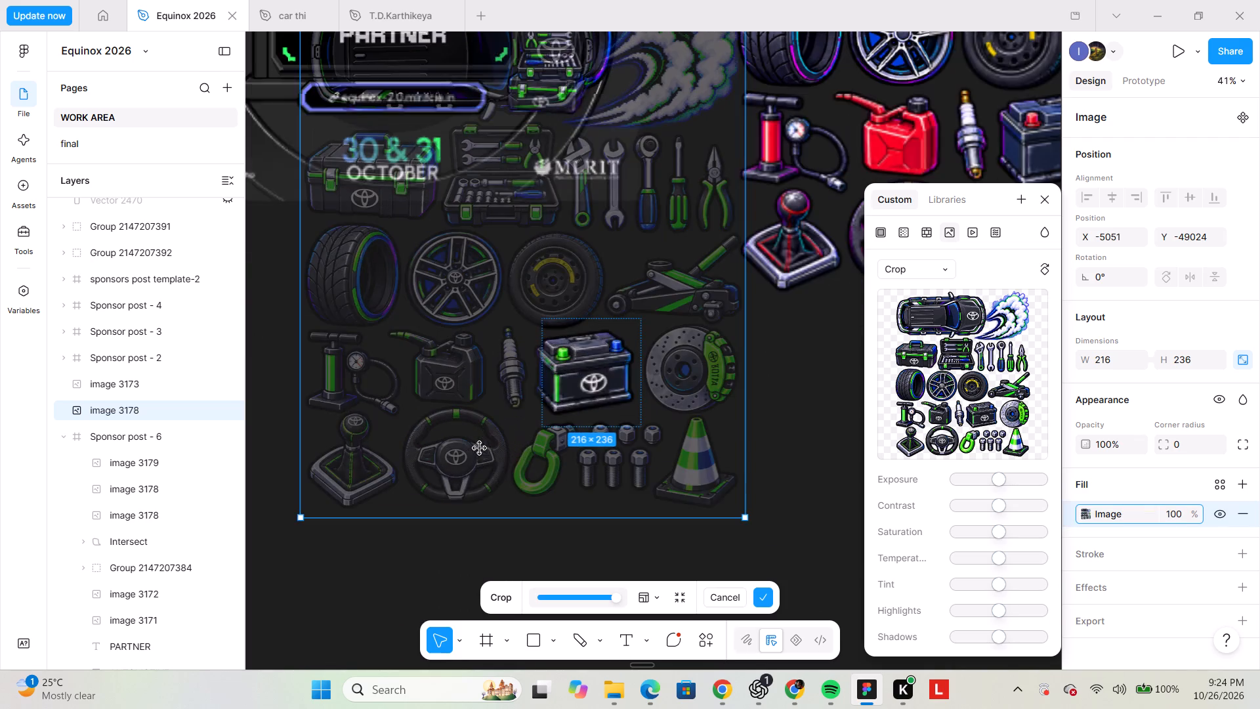
pyautogui.keyDown('ctrl'); pyautogui.scroll(1, 504, 420); pyautogui.keyUp('ctrl')
pyautogui.moveTo(614, 376); pyautogui.dragTo(627, 381)
pyautogui.click(621, 433)
pyautogui.moveTo(621, 428); pyautogui.dragTo(619, 415)
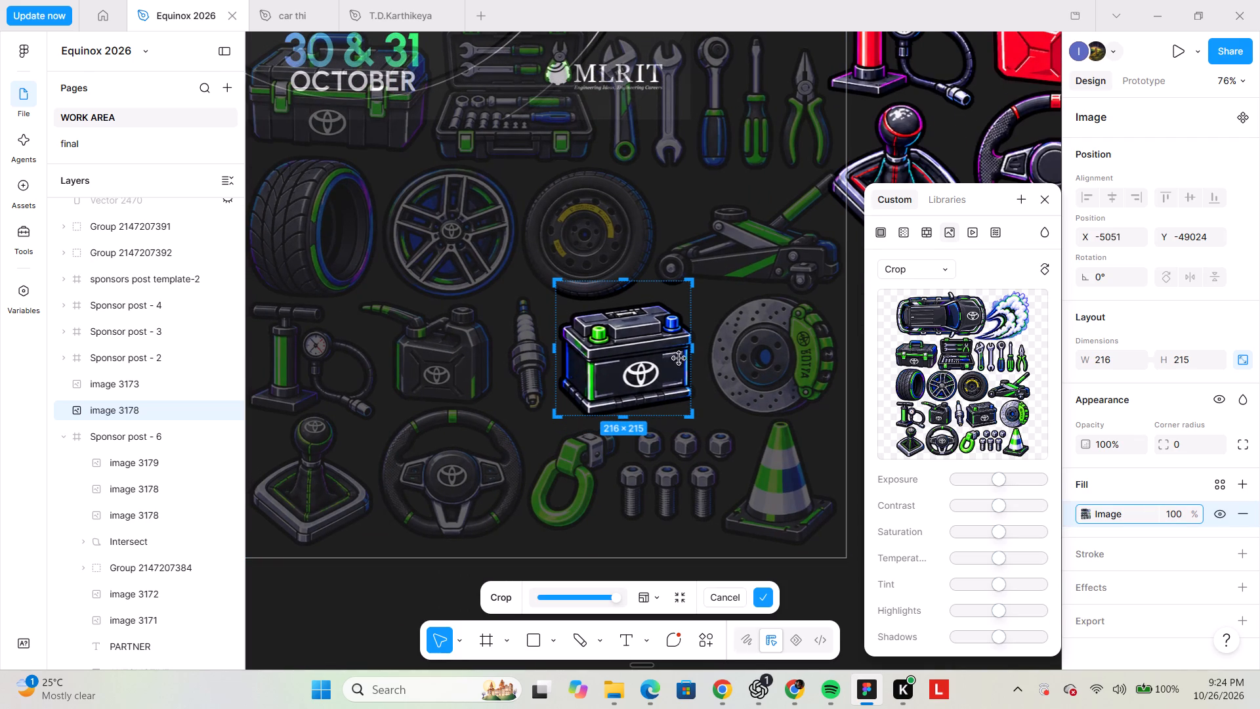
pyautogui.moveTo(692, 352); pyautogui.dragTo(700, 350)
pyautogui.moveTo(635, 280); pyautogui.dragTo(633, 290)
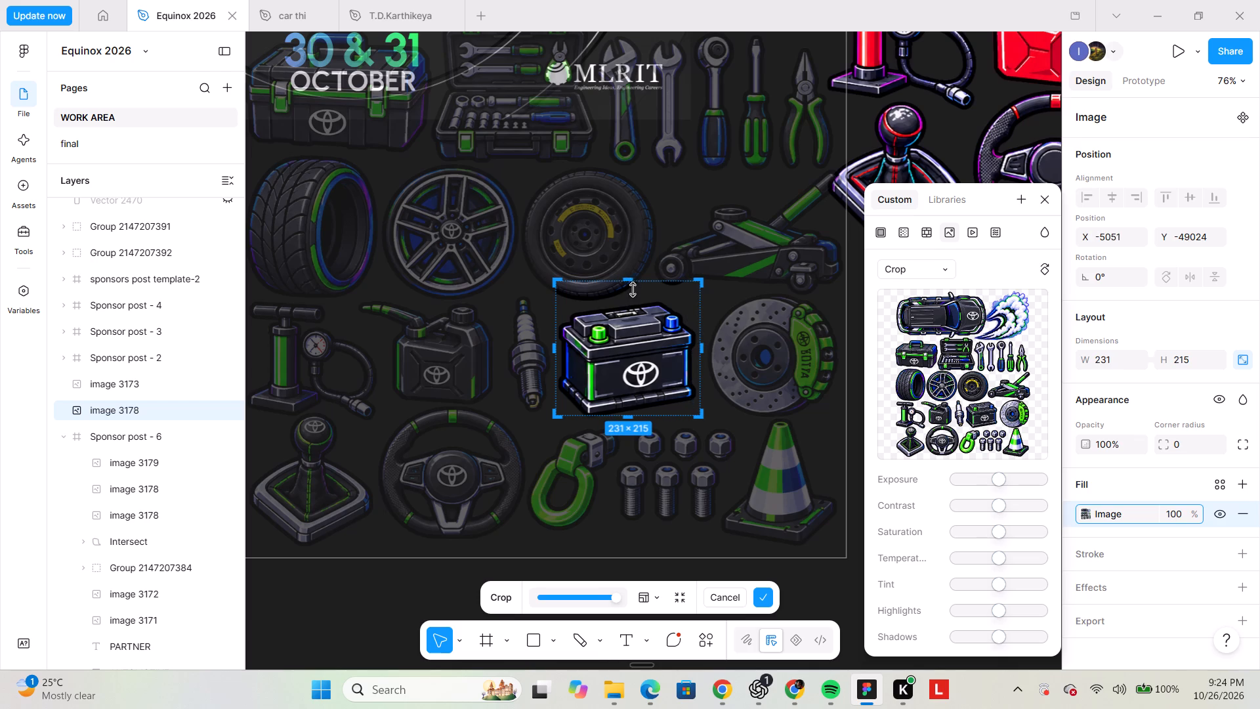
pyautogui.moveTo(633, 290); pyautogui.dragTo(633, 301)
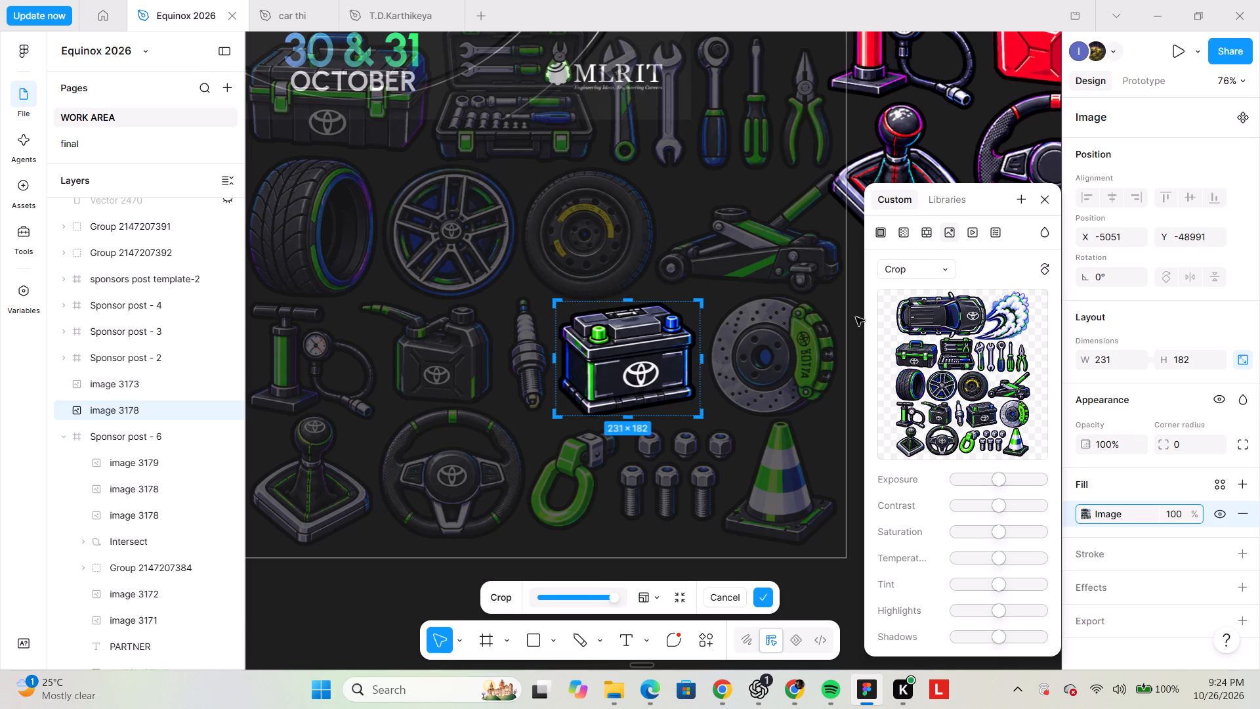
pyautogui.click(856, 325)
pyautogui.click(843, 341)
# Flip the battery image horizontally.
pyautogui.click(645, 370)
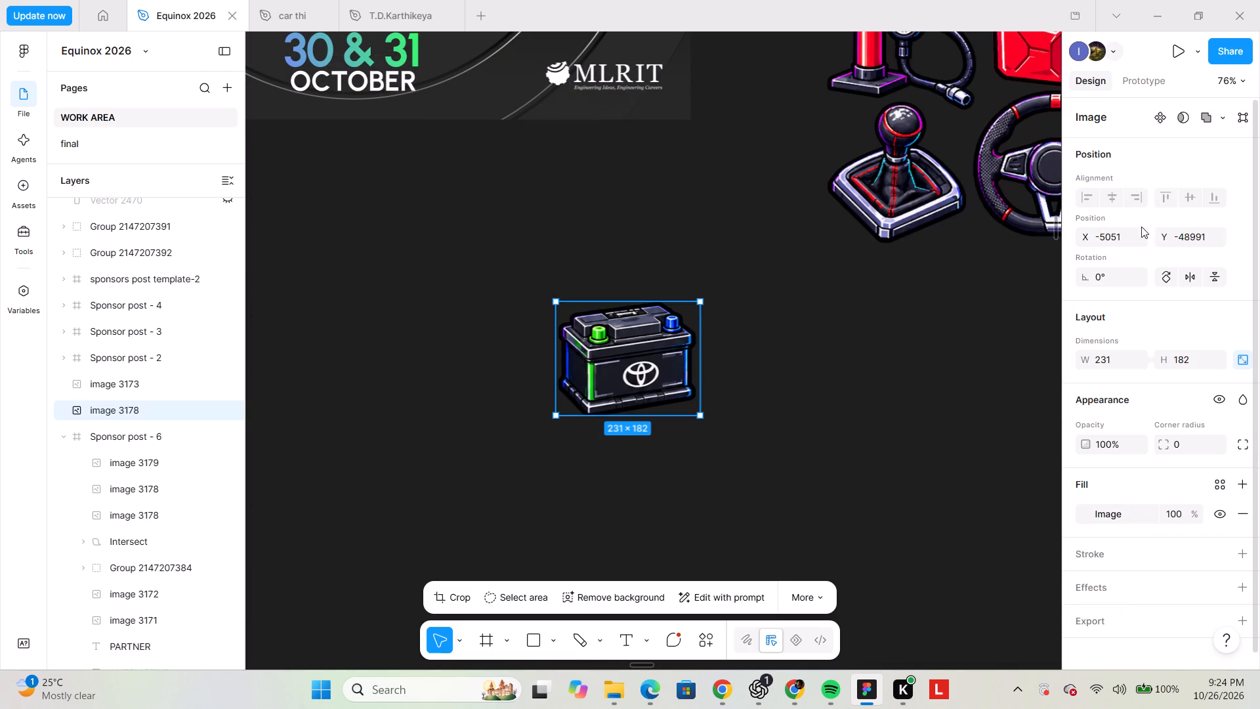
pyautogui.click(1190, 267)
# Move the battery into the post beside the shop base, opposite the toolboxes, and shrink it to 166 × 131.
pyautogui.keyDown('ctrl'); pyautogui.scroll(1, 744, 432); pyautogui.keyUp('ctrl')
pyautogui.keyDown('ctrl'); pyautogui.scroll(-3, 744, 432); pyautogui.keyUp('ctrl')
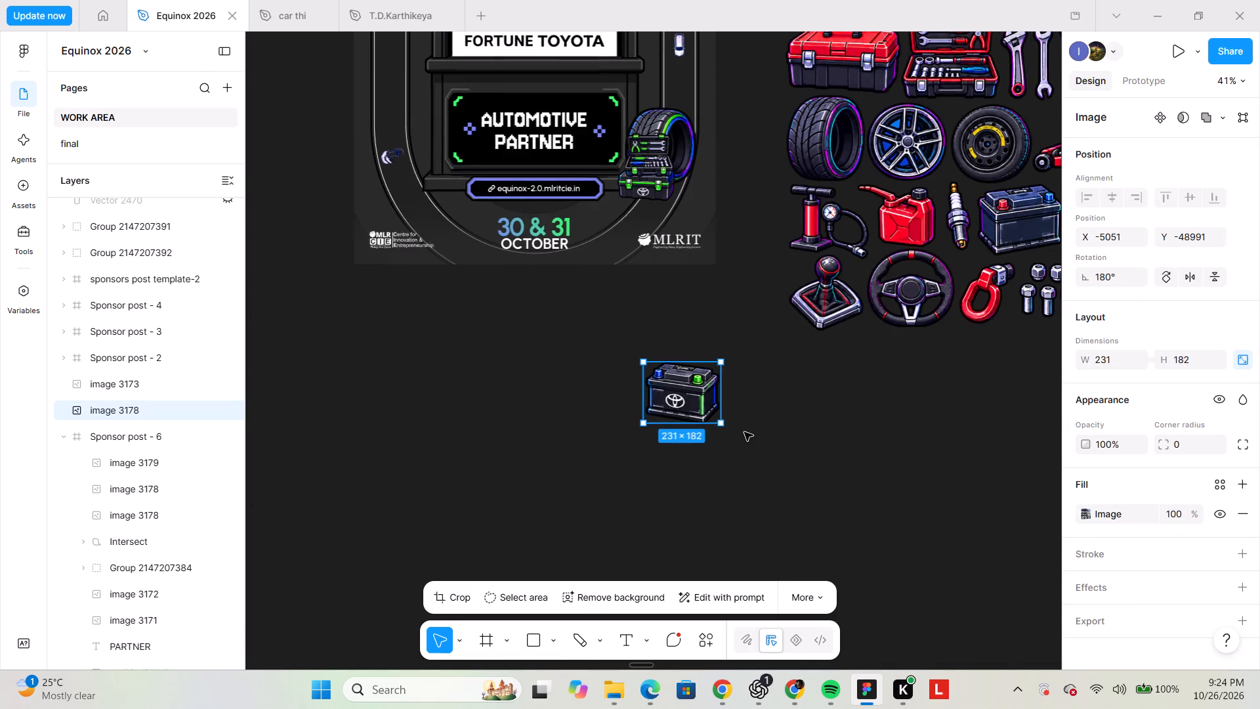
pyautogui.scroll(1, 741, 448)
pyautogui.moveTo(696, 496); pyautogui.dragTo(445, 278)
pyautogui.moveTo(470, 308); pyautogui.dragTo(442, 286)
pyautogui.moveTo(432, 269); pyautogui.dragTo(435, 272)
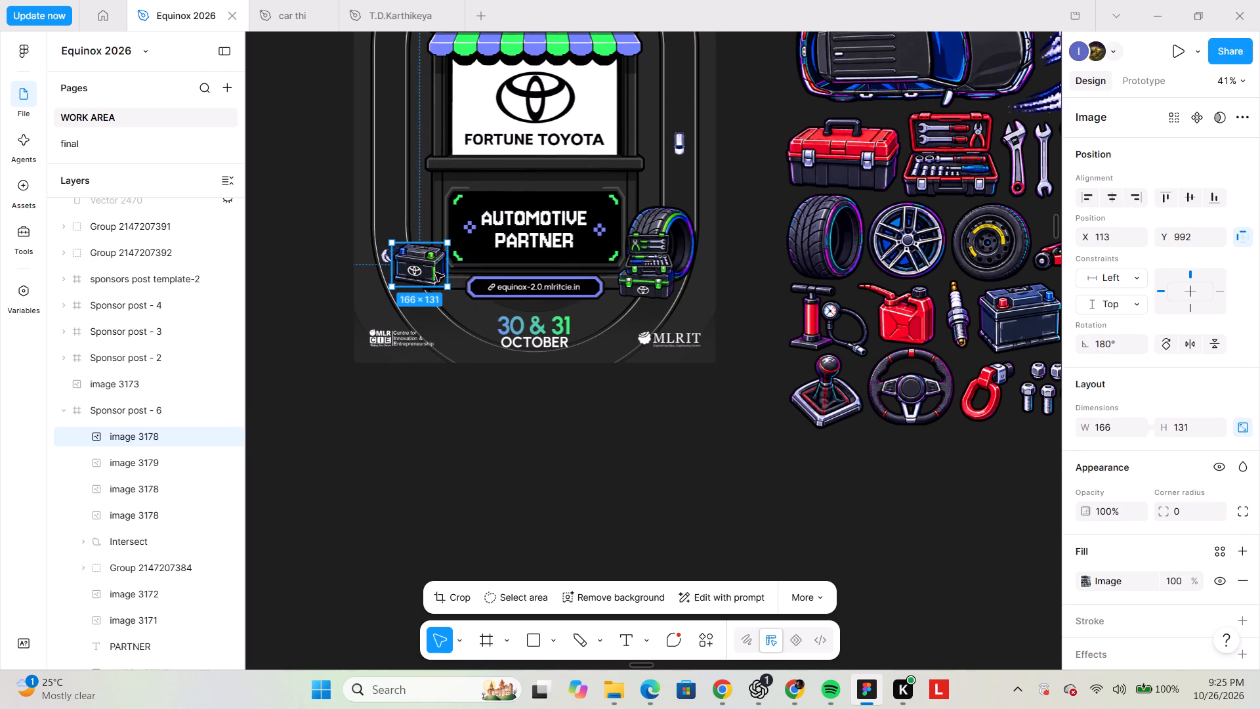
pyautogui.moveTo(435, 272); pyautogui.dragTo(436, 282)
# Move the small drifting car above the battery to X 74, Y 956 and rotate it to -5.36°.
pyautogui.click(383, 255)
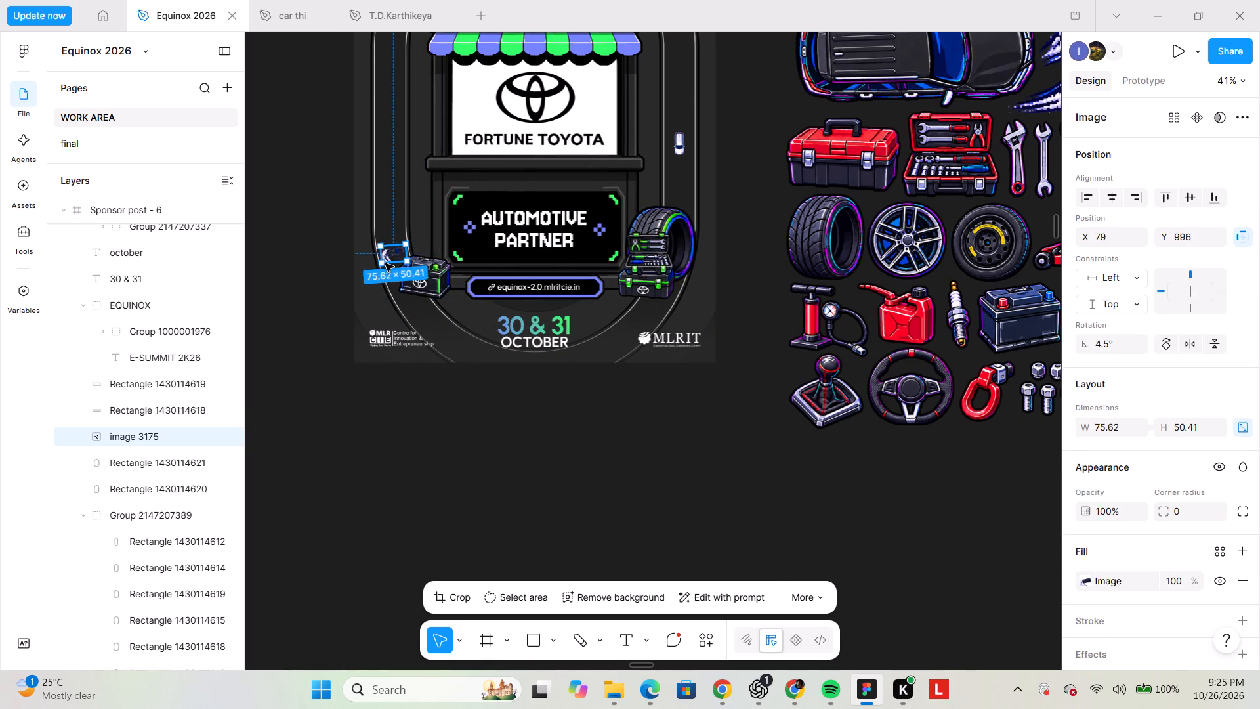
pyautogui.scroll(2, 387, 267)
pyautogui.keyDown('ctrl'); pyautogui.scroll(2, 404, 385); pyautogui.keyUp('ctrl')
pyautogui.keyDown('shift'); pyautogui.moveTo(381, 509); pyautogui.dragTo(379, 496); pyautogui.keyUp('shift')
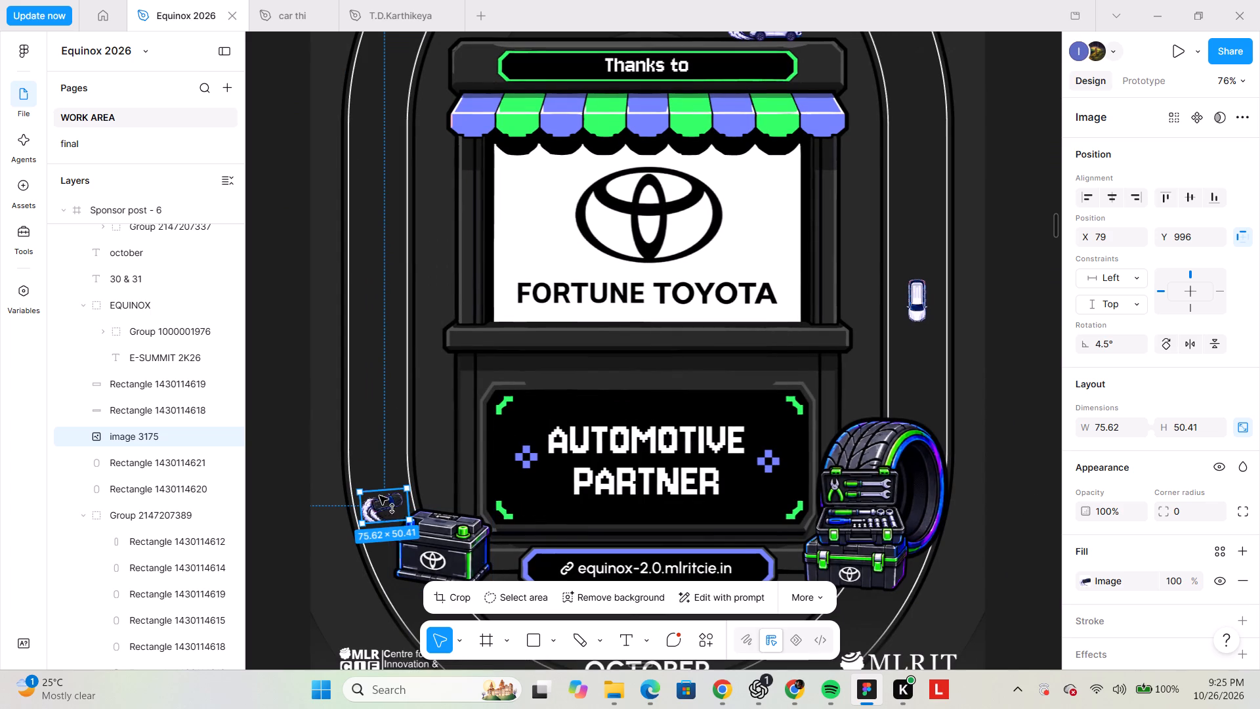
pyautogui.keyDown('shift'); pyautogui.moveTo(379, 496); pyautogui.dragTo(377, 486); pyautogui.keyUp('shift')
pyautogui.moveTo(415, 502); pyautogui.dragTo(402, 504)
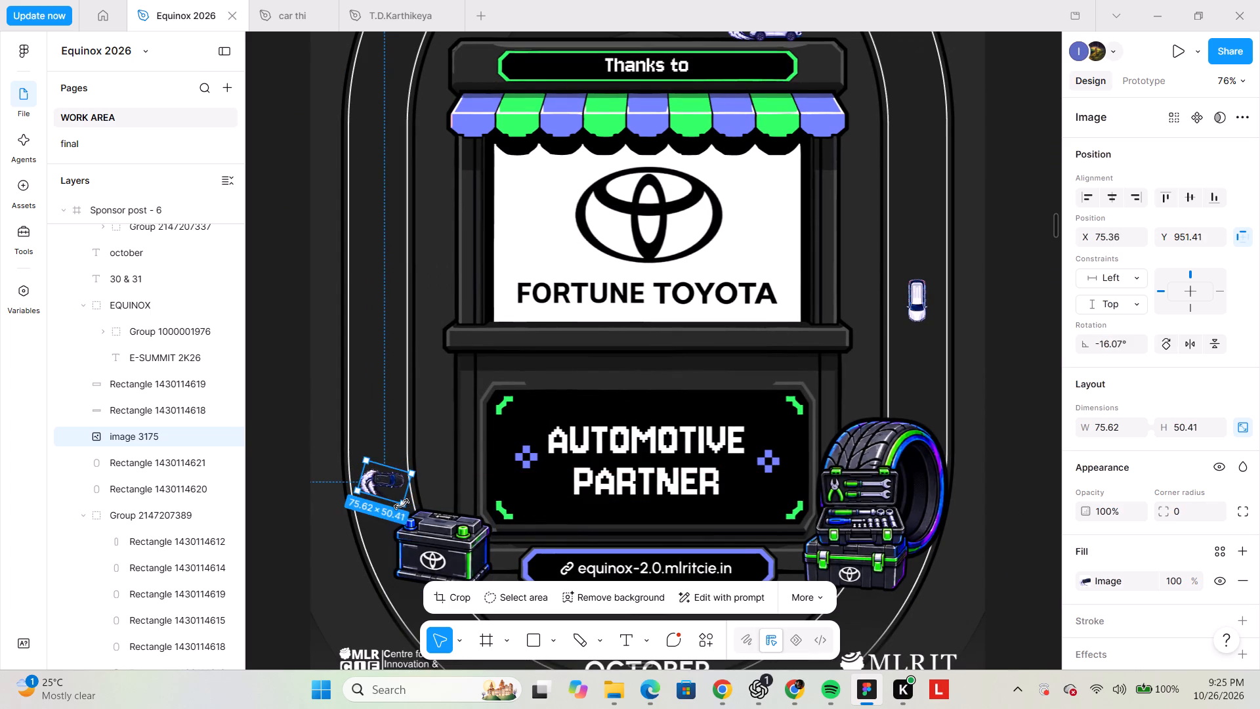
pyautogui.moveTo(402, 504); pyautogui.dragTo(409, 505)
pyautogui.click(379, 479)
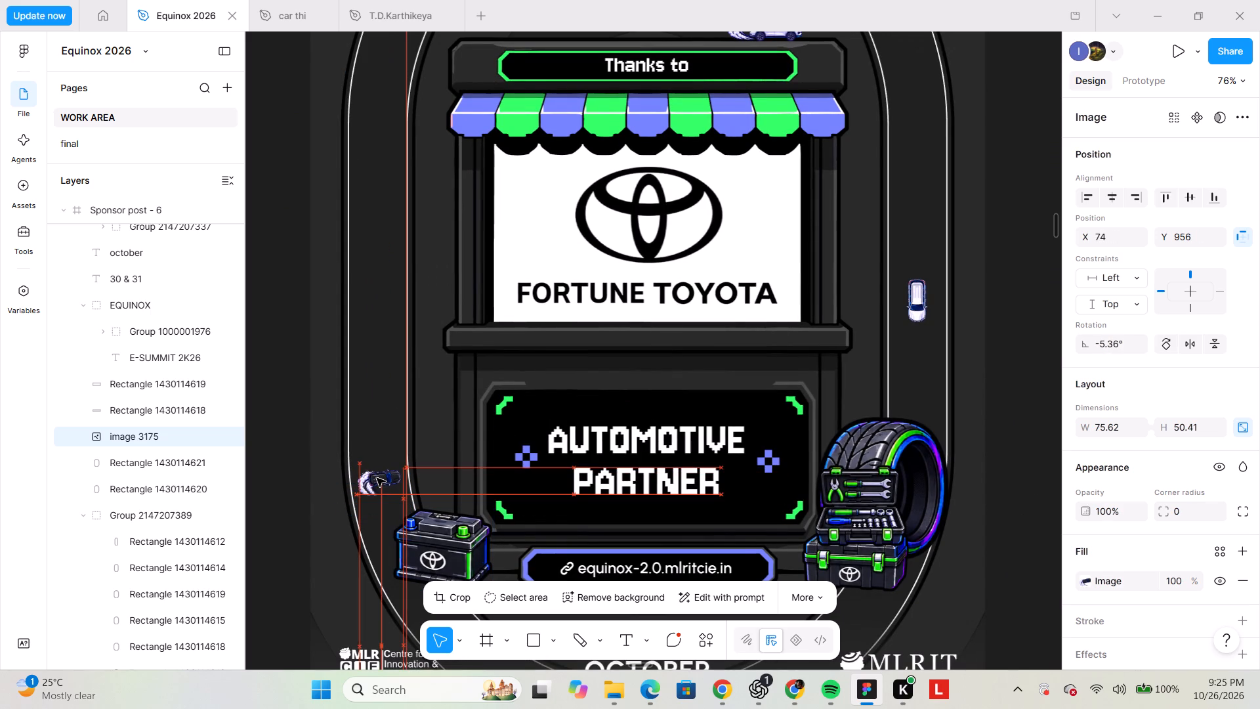
pyautogui.keyDown('ctrl'); pyautogui.scroll(-3, 381, 479); pyautogui.keyUp('ctrl')
pyautogui.click(634, 529)
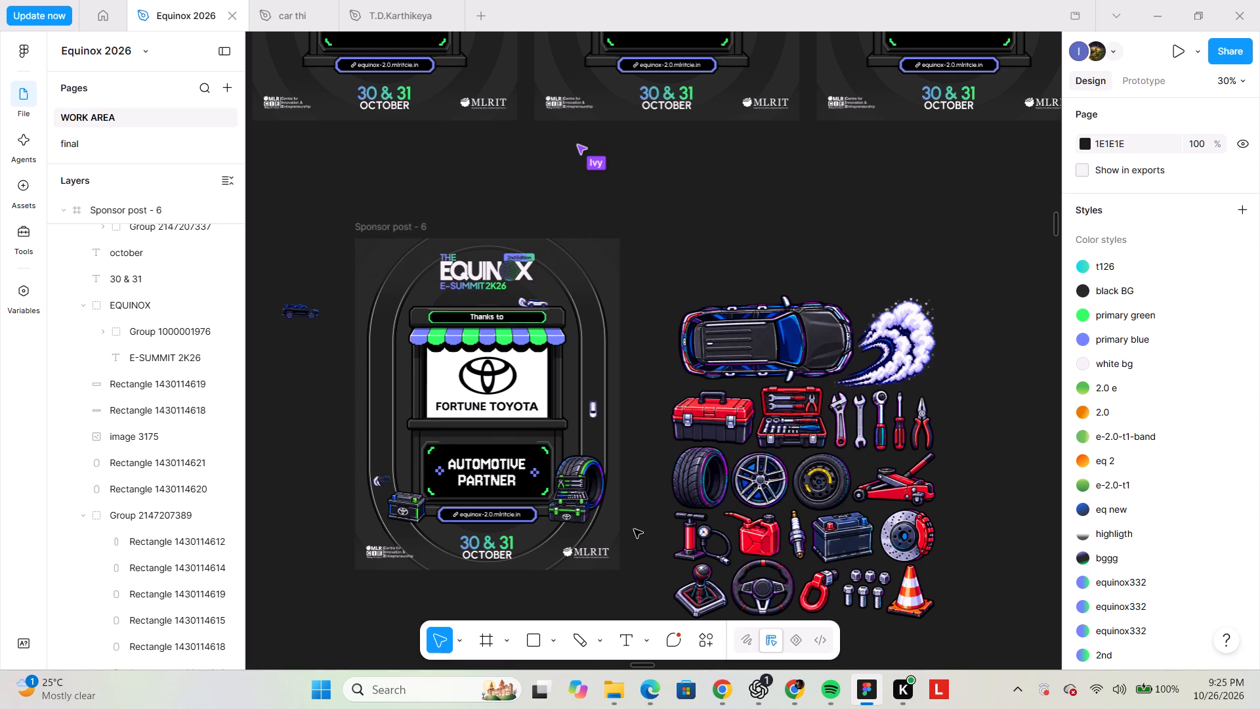
# Duplicate the open tool case onto the canvas below the post and enlarge the copy to 1359 × 1227.
pyautogui.scroll(-1, 634, 529)
pyautogui.keyDown('ctrl'); pyautogui.scroll(-6, 634, 529); pyautogui.keyUp('ctrl')
pyautogui.keyDown('ctrl'); pyautogui.scroll(2, 634, 529); pyautogui.keyUp('ctrl')
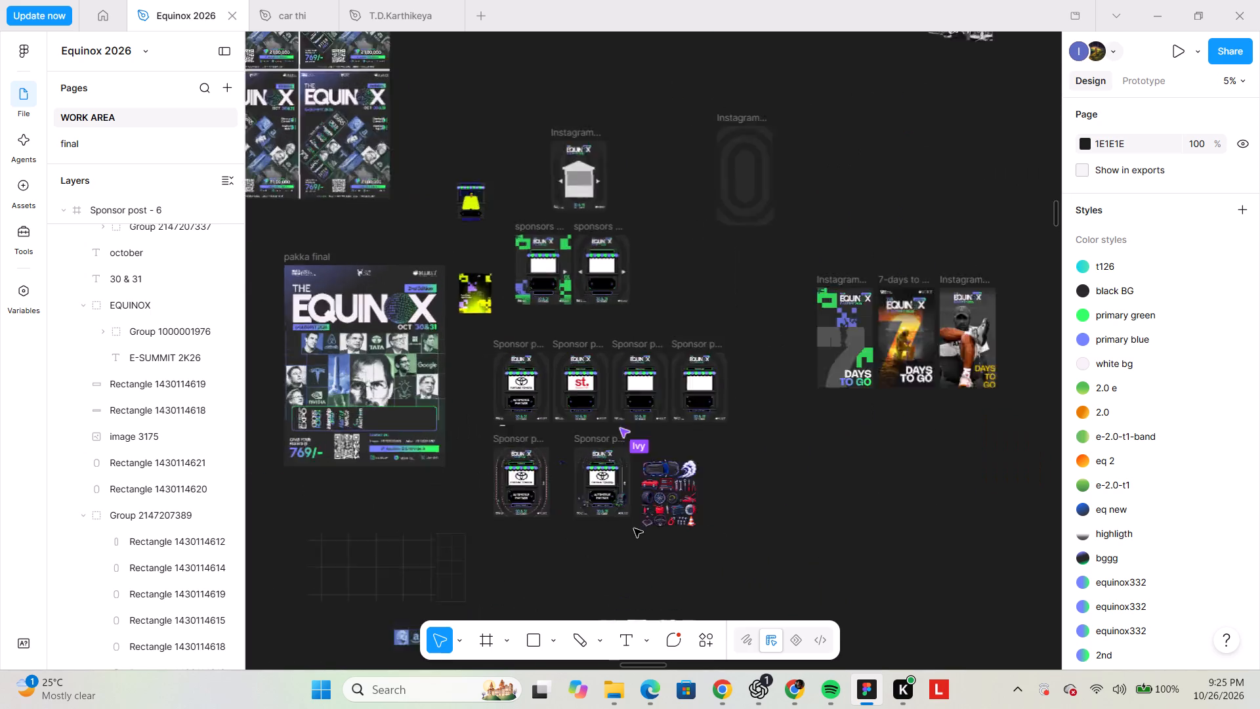
pyautogui.keyDown('ctrl'); pyautogui.scroll(2, 634, 528); pyautogui.keyUp('ctrl')
pyautogui.click(600, 448)
pyautogui.keyDown('alt'); pyautogui.moveTo(595, 455); pyautogui.dragTo(565, 522); pyautogui.keyUp('alt')
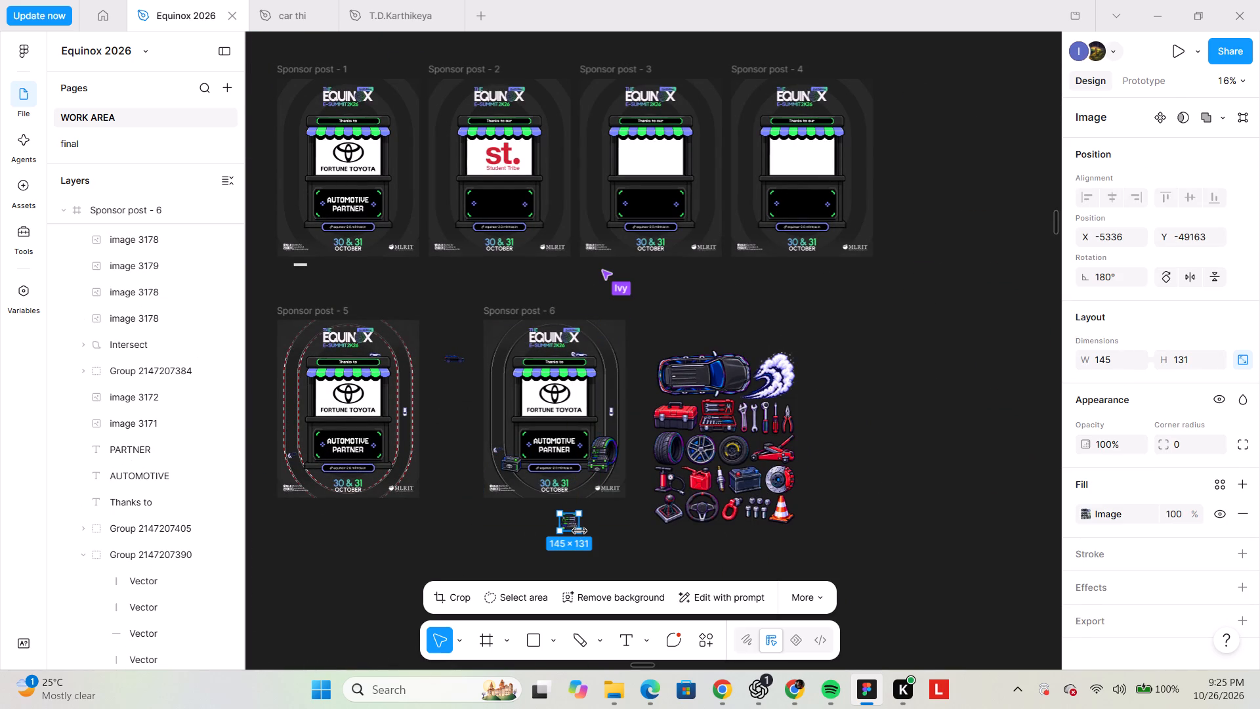
pyautogui.keyDown('alt'); pyautogui.keyDown('shift'); pyautogui.moveTo(582, 533); pyautogui.dragTo(659, 602); pyautogui.keyUp('shift'); pyautogui.keyUp('alt')
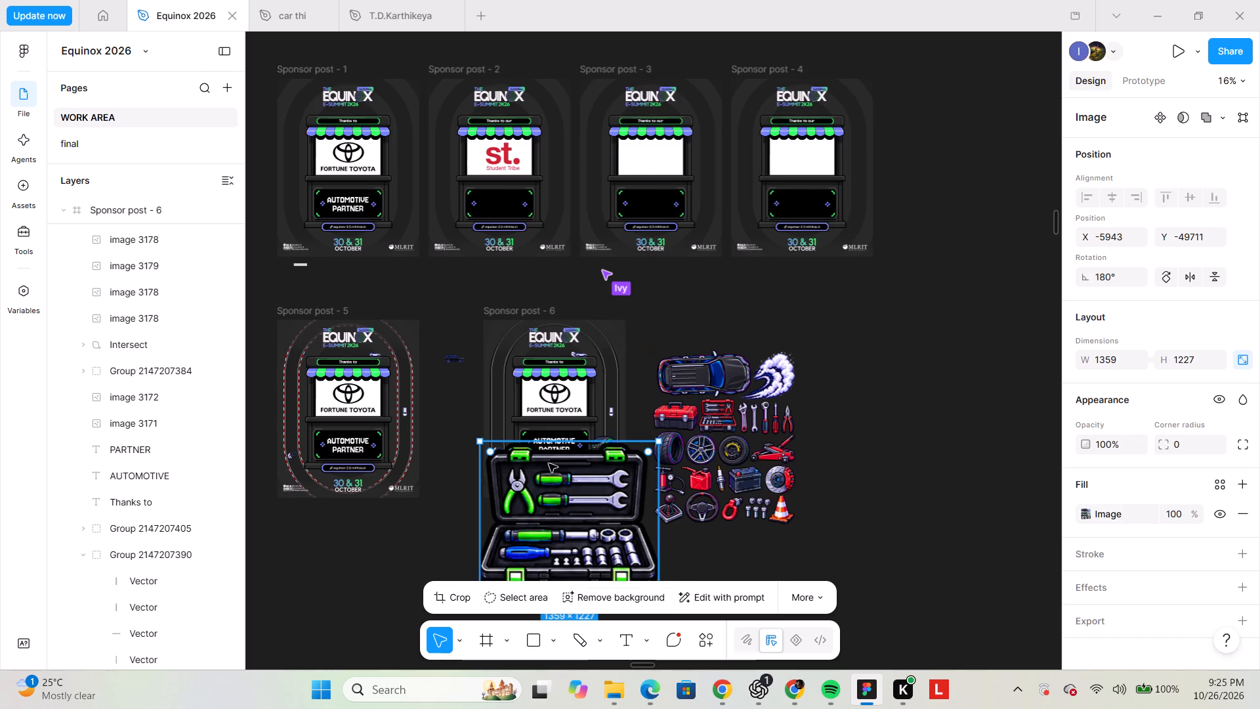
# Shift the enlarged tool case copy's crop across the source sheet so it shows the air pump with gauge.
pyautogui.scroll(-2, 549, 463)
pyautogui.doubleClick(592, 308)
pyautogui.keyDown('ctrl'); pyautogui.scroll(-1, 564, 341); pyautogui.keyUp('ctrl')
pyautogui.scroll(-1, 564, 341)
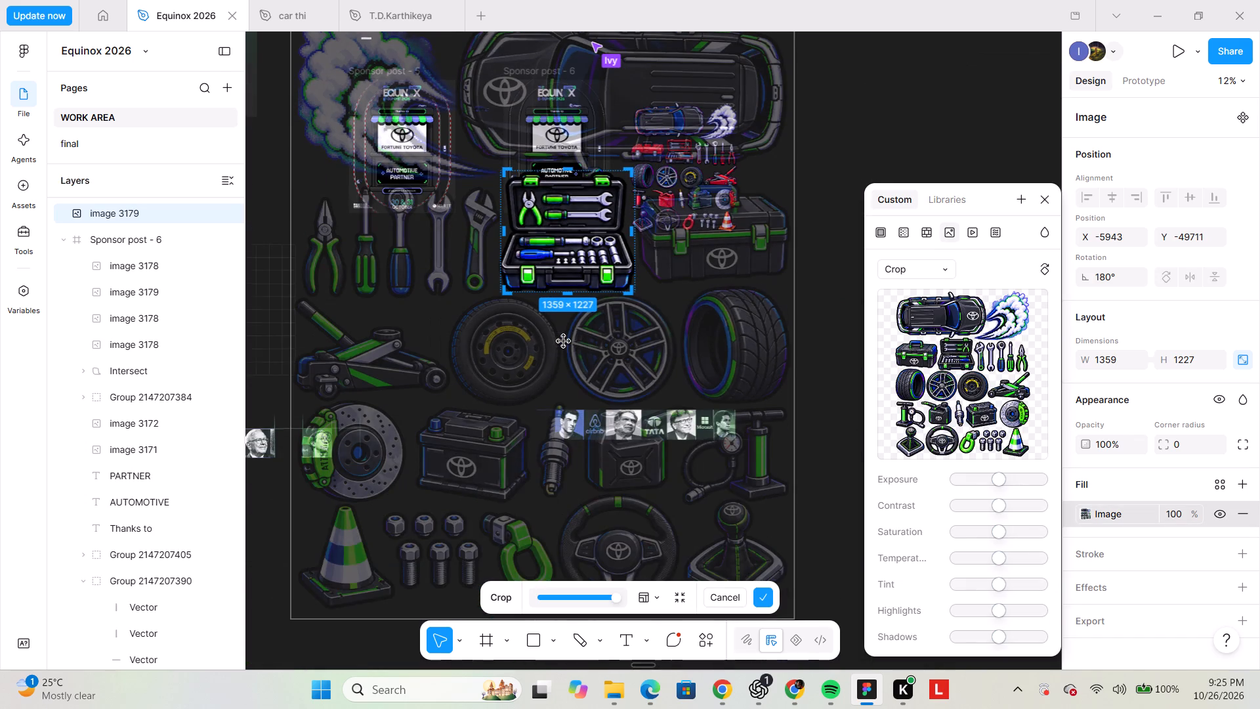
pyautogui.scroll(-1, 564, 341)
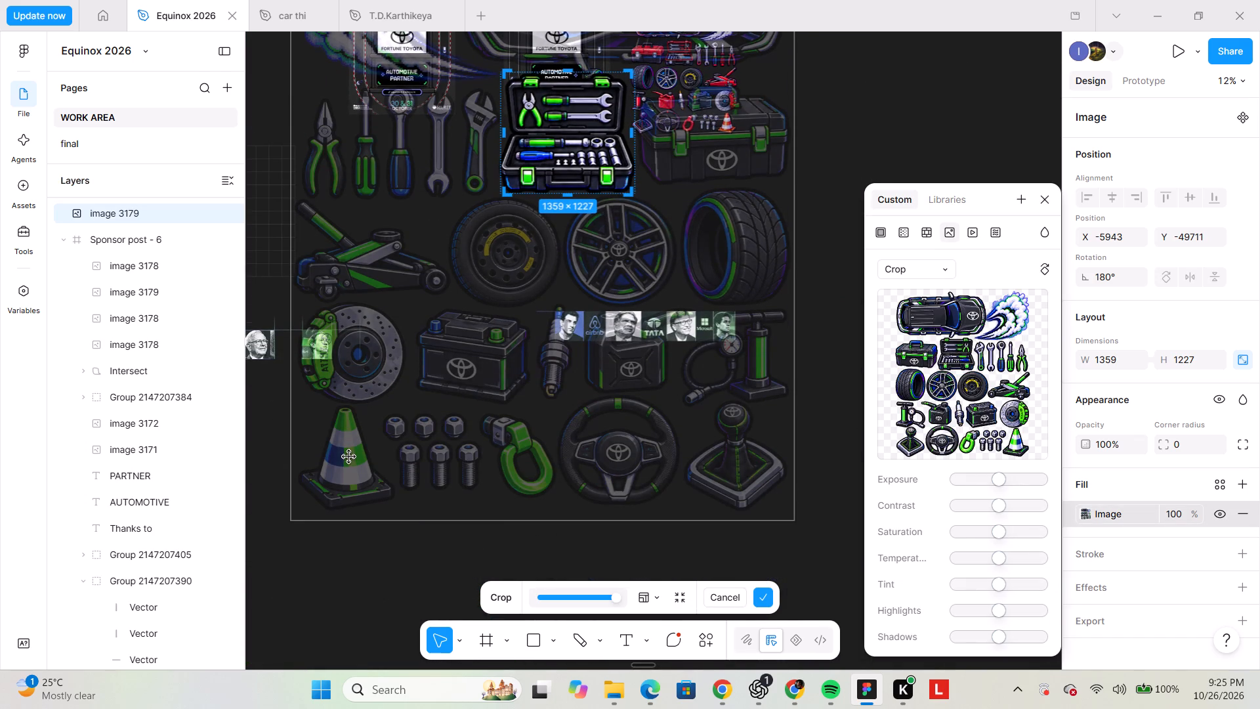
pyautogui.moveTo(404, 453); pyautogui.dragTo(603, 197)
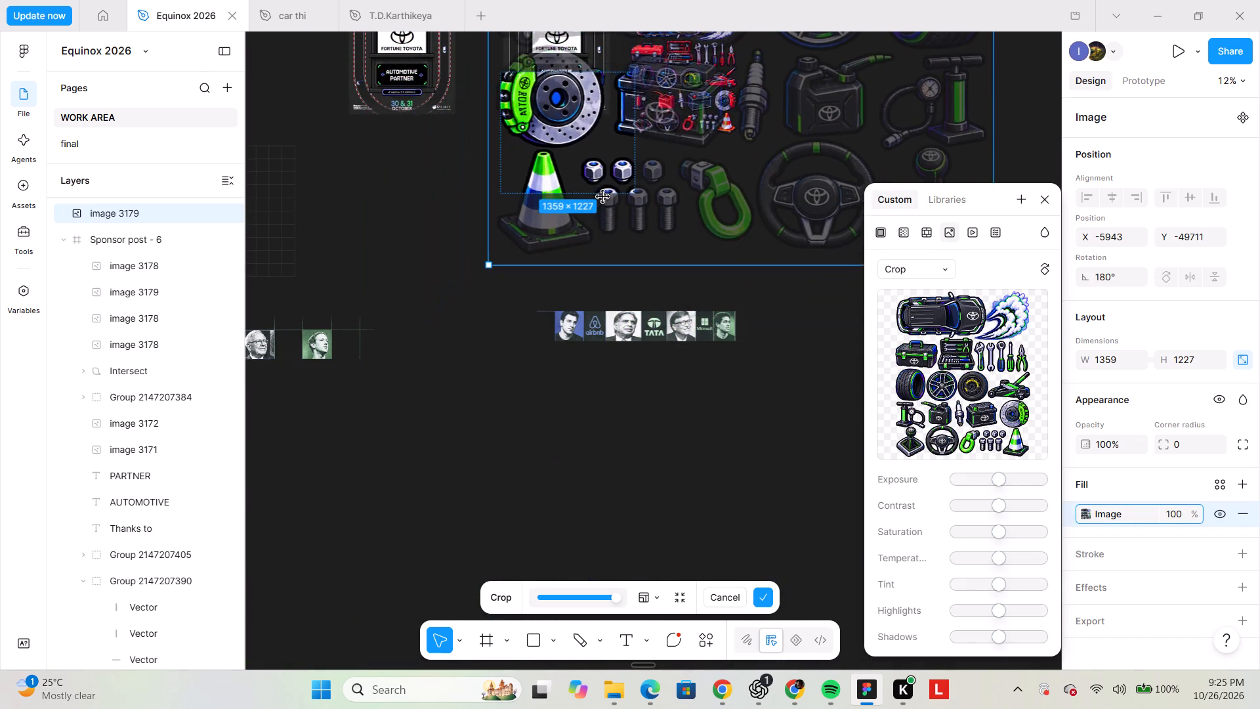
pyautogui.moveTo(603, 197); pyautogui.dragTo(616, 135)
pyautogui.scroll(3, 581, 267)
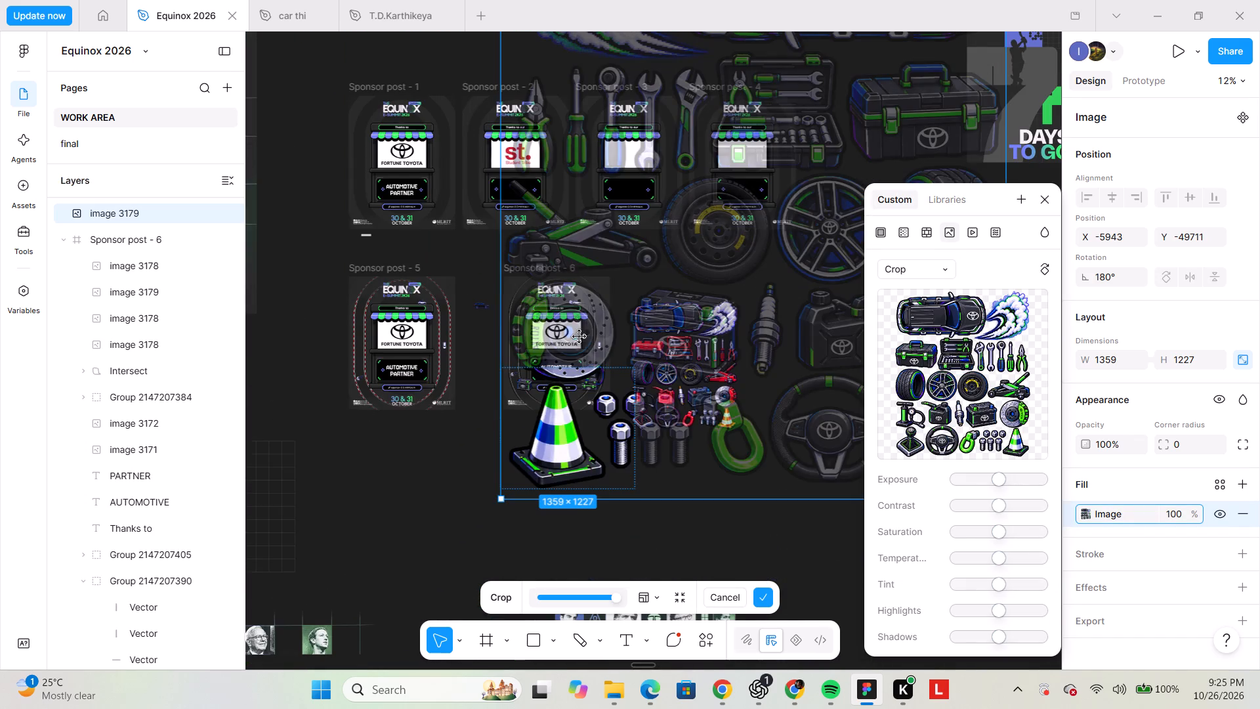
pyautogui.moveTo(588, 391); pyautogui.dragTo(557, 619)
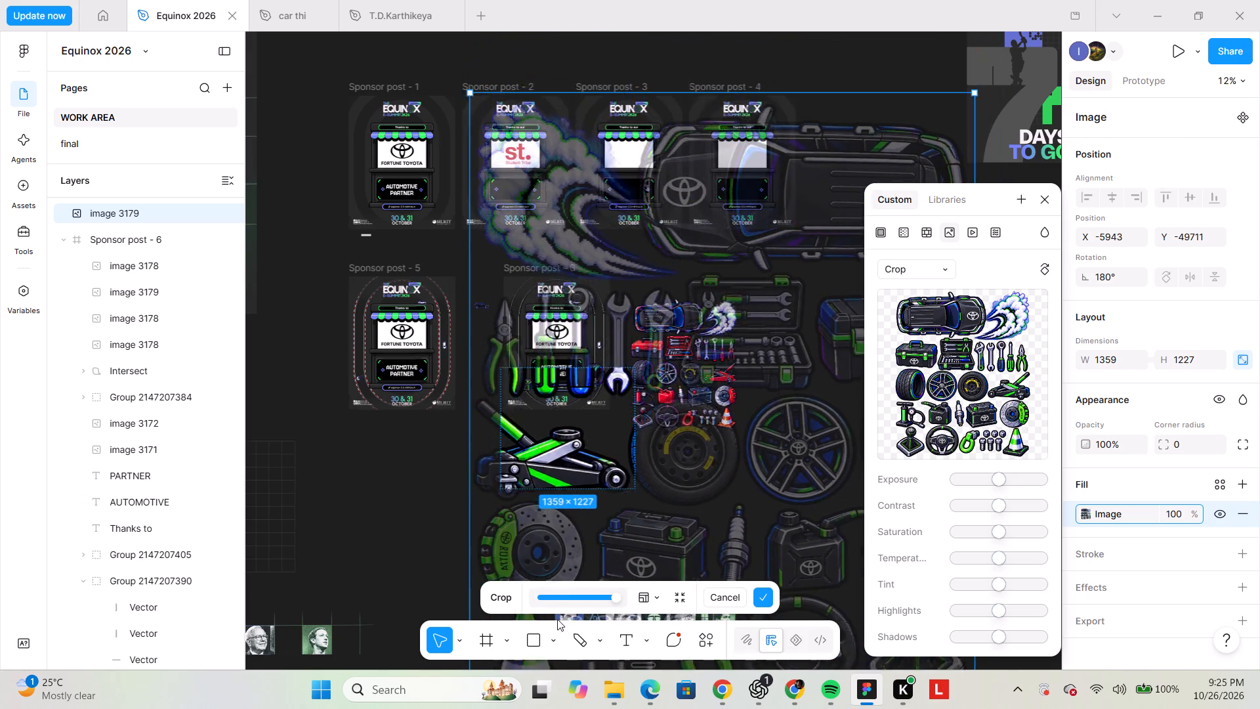
pyautogui.moveTo(557, 619); pyautogui.dragTo(458, 599)
pyautogui.moveTo(700, 544); pyautogui.dragTo(602, 433)
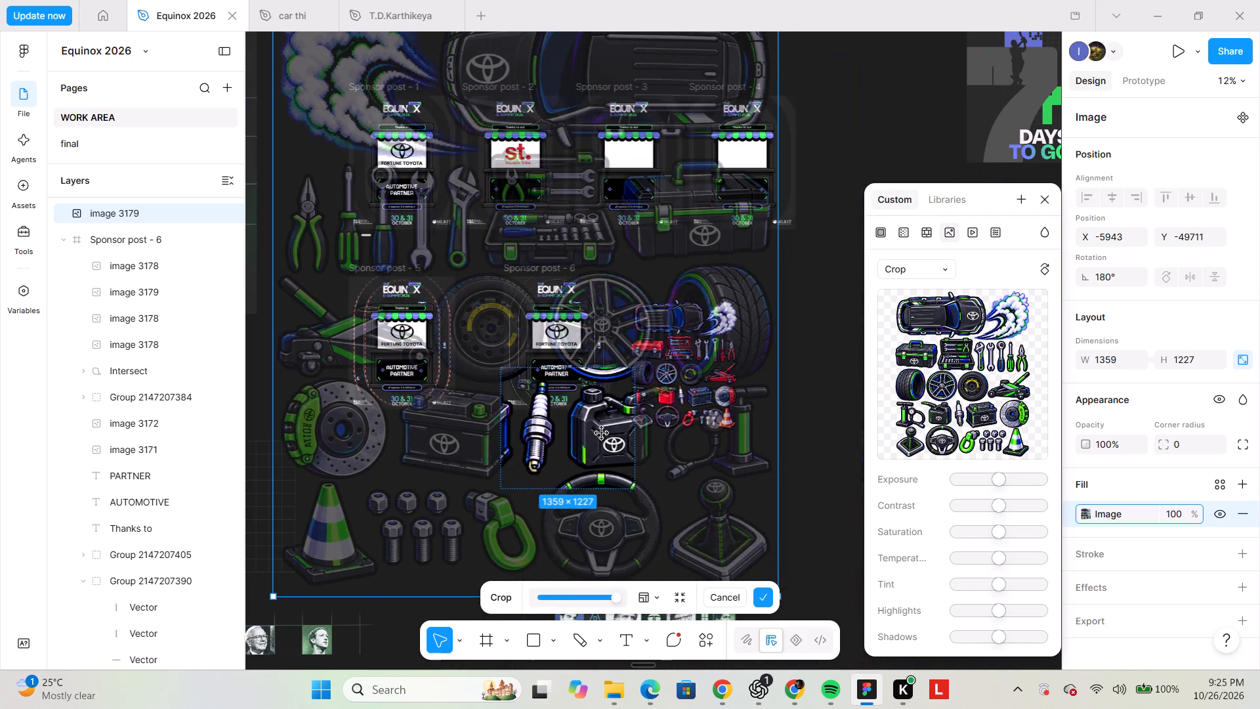
pyautogui.moveTo(602, 433); pyautogui.dragTo(558, 417)
pyautogui.moveTo(687, 486); pyautogui.dragTo(579, 488)
pyautogui.moveTo(579, 467); pyautogui.dragTo(585, 492)
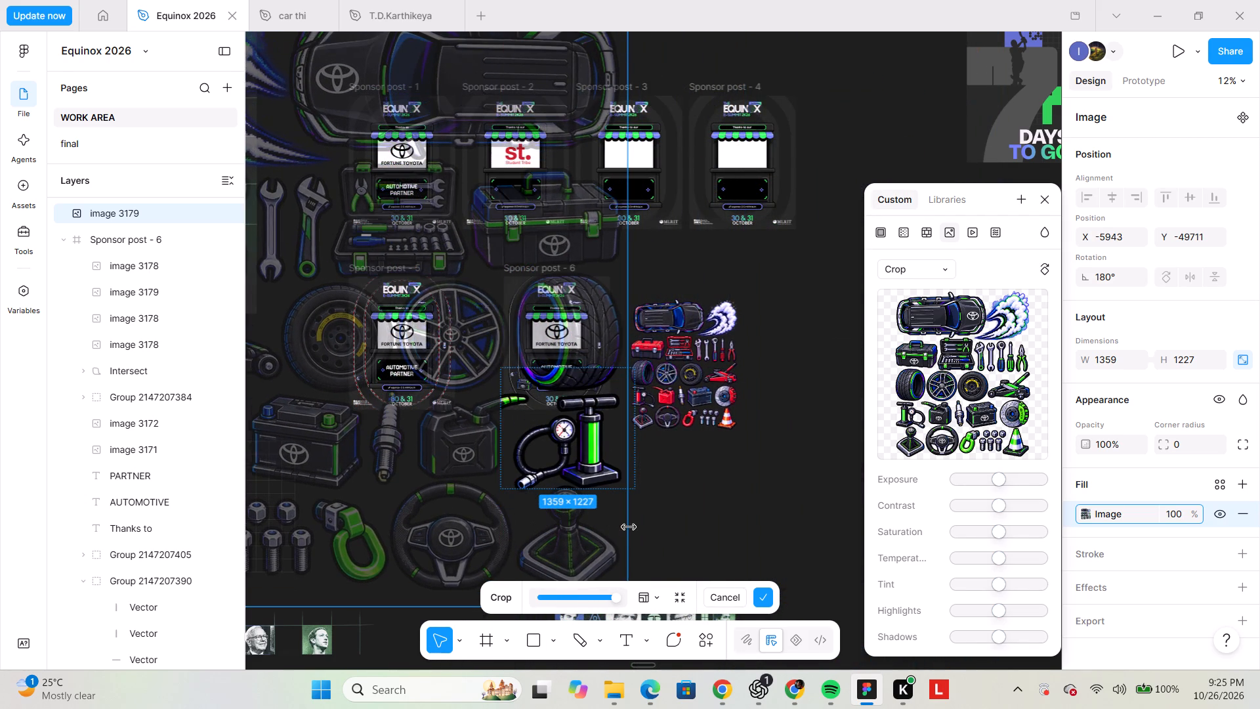
pyautogui.click(629, 526)
pyautogui.click(645, 531)
# Move the pump image down to X -5932, Y -49282, clear of Sponsor post - 6.
pyautogui.moveTo(589, 415); pyautogui.dragTo(589, 458)
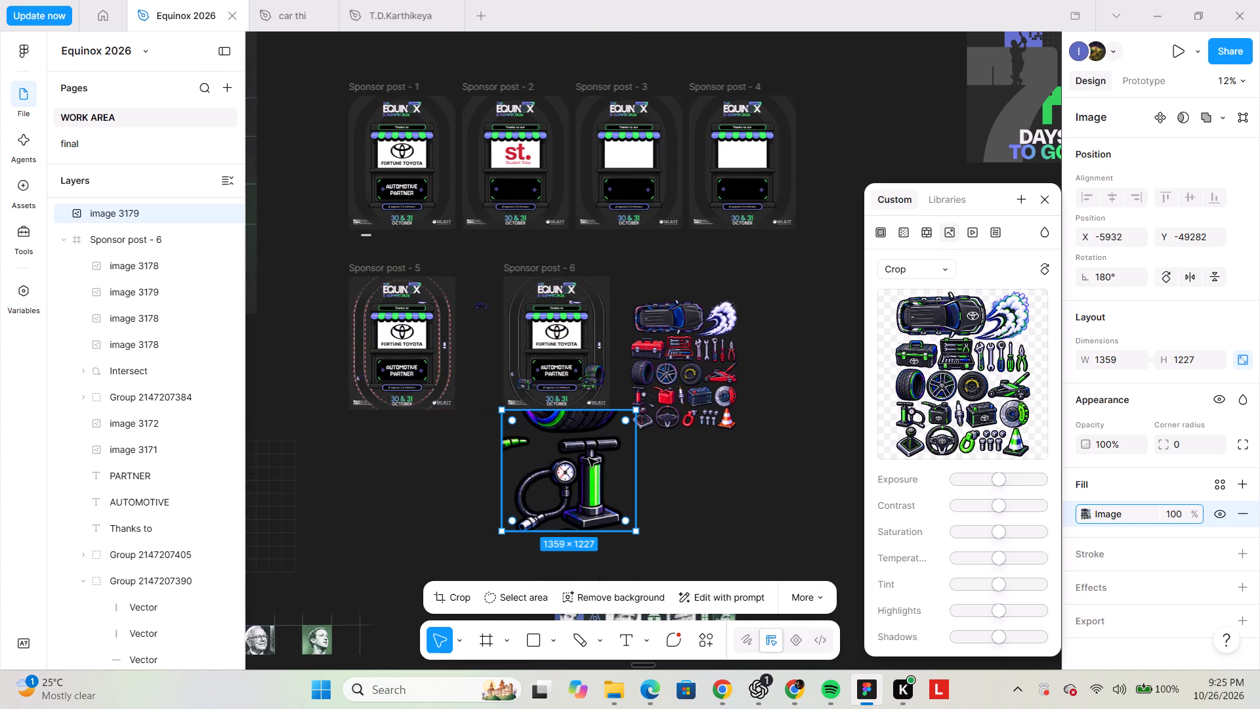
# Trim the pump image's crop closely around the pump, cutting away the tyre above and narrowing it to about 1180 wide.
pyautogui.doubleClick(591, 462)
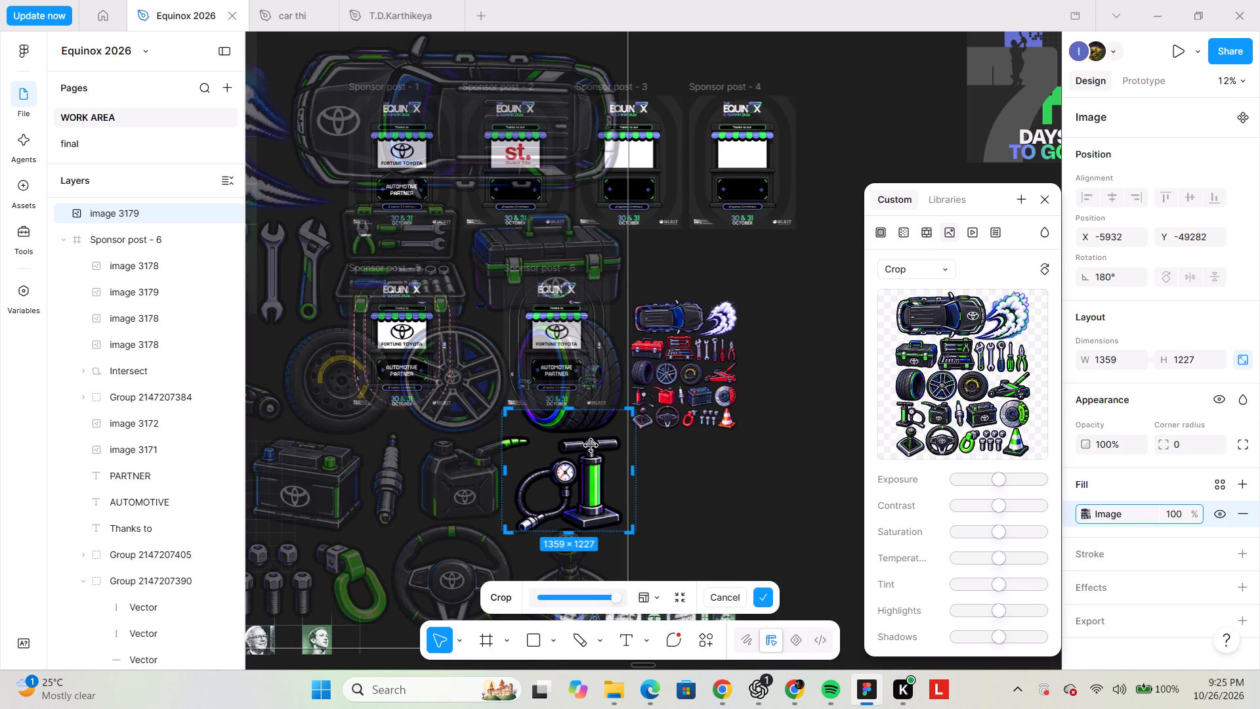
pyautogui.keyDown('ctrl'); pyautogui.scroll(5, 590, 427); pyautogui.keyUp('ctrl')
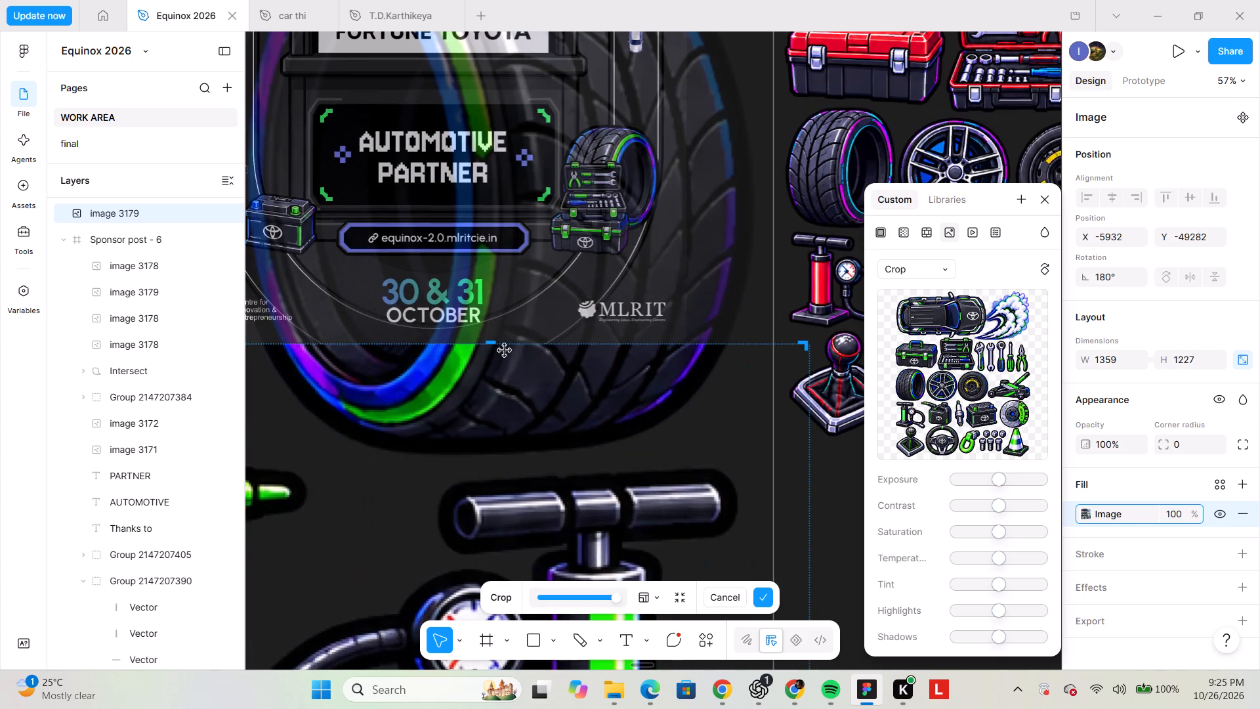
pyautogui.moveTo(504, 342); pyautogui.dragTo(517, 461)
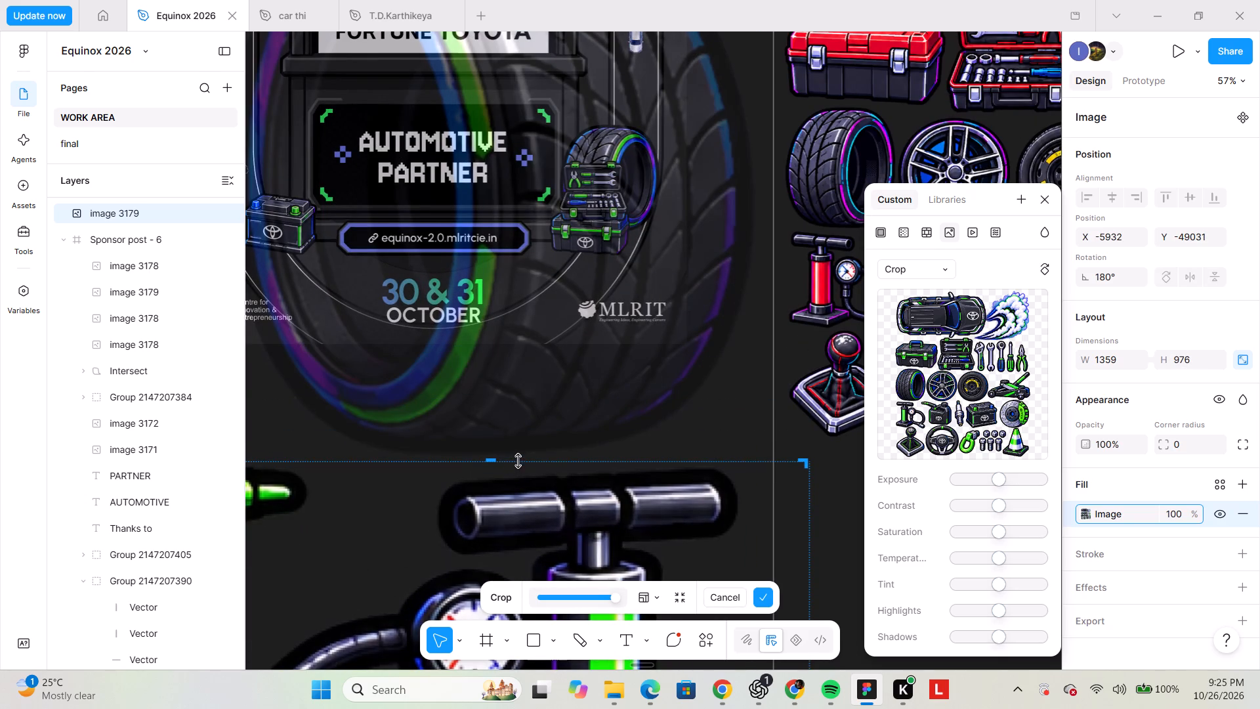
pyautogui.scroll(-2, 518, 461)
pyautogui.keyDown('shift'); pyautogui.scroll(-2, 518, 461); pyautogui.keyUp('shift')
pyautogui.scroll(-2, 514, 435)
pyautogui.moveTo(608, 307); pyautogui.dragTo(557, 314)
pyautogui.keyDown('shift'); pyautogui.scroll(3, 593, 345); pyautogui.keyUp('shift')
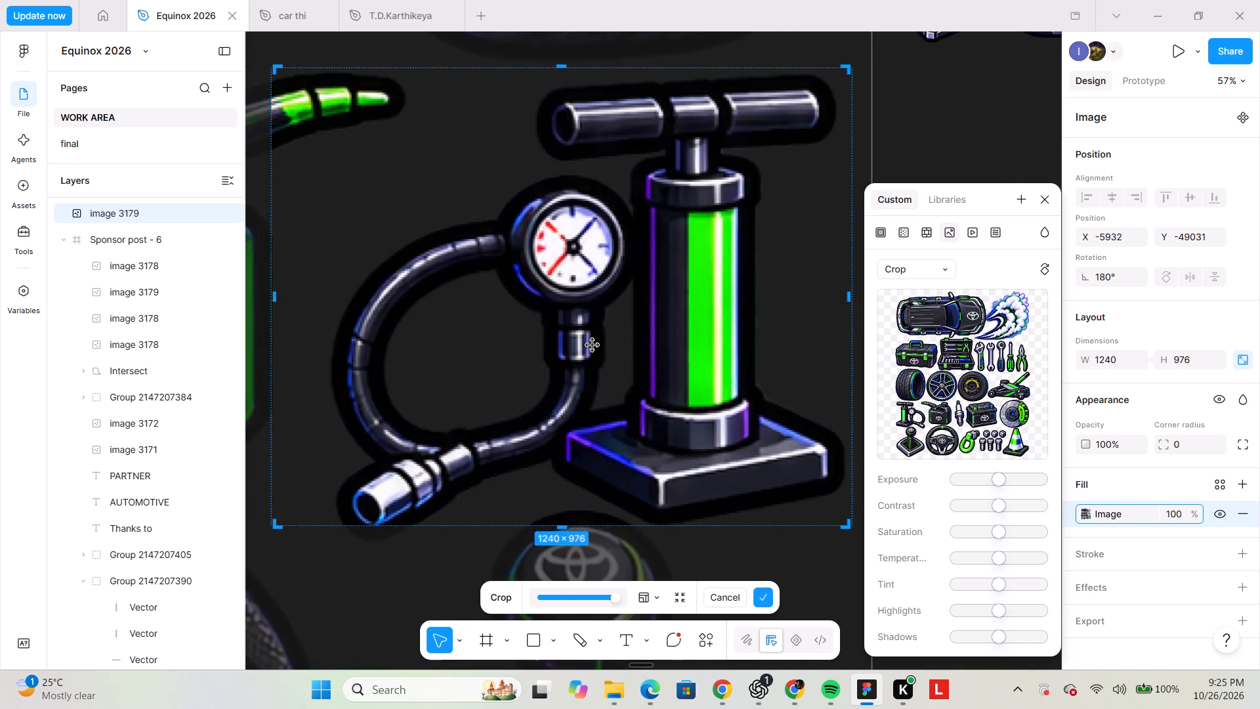
pyautogui.keyDown('shift'); pyautogui.scroll(1, 593, 345); pyautogui.keyUp('shift')
pyautogui.moveTo(371, 297); pyautogui.dragTo(404, 305)
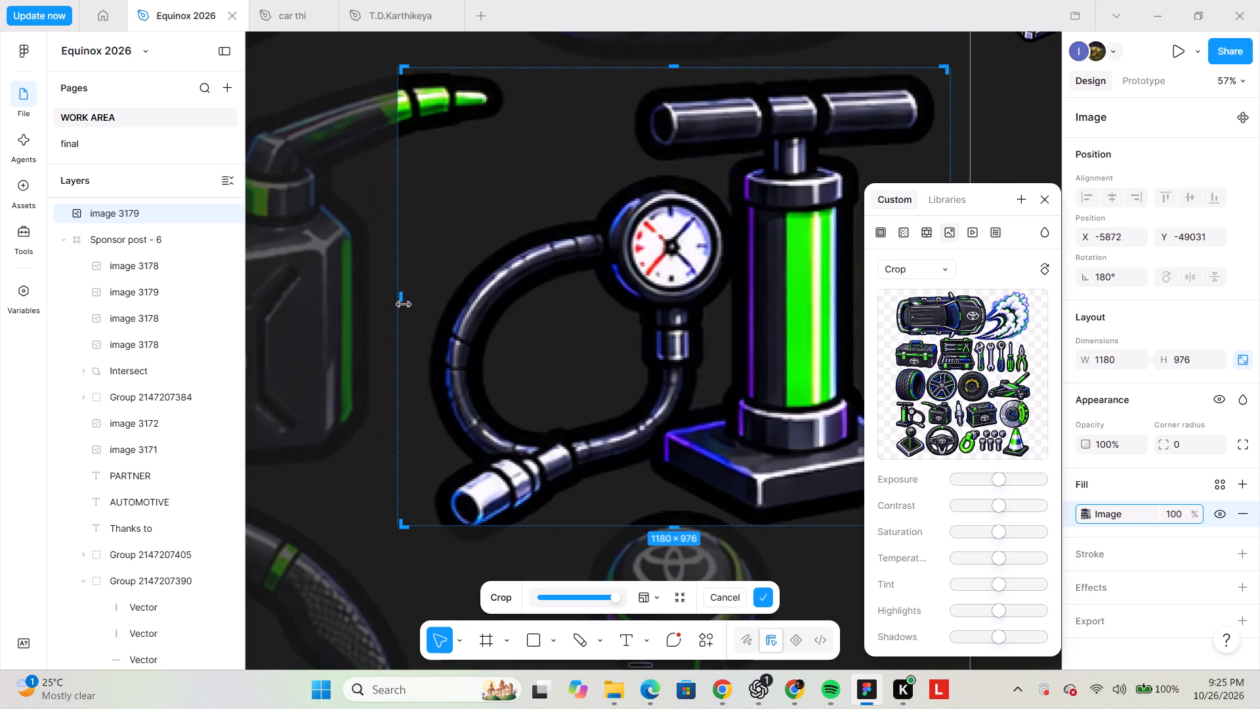
pyautogui.moveTo(404, 305); pyautogui.dragTo(408, 305)
pyautogui.scroll(-1, 408, 305)
pyautogui.moveTo(692, 426); pyautogui.dragTo(688, 450)
pyautogui.doubleClick(1011, 121)
# Draw a freehand pencil outline about 1284 × 1198 around the pump, leaving out the stray green nozzle and wheel fragment.
pyautogui.keyDown('ctrl'); pyautogui.scroll(-2, 931, 221); pyautogui.keyUp('ctrl')
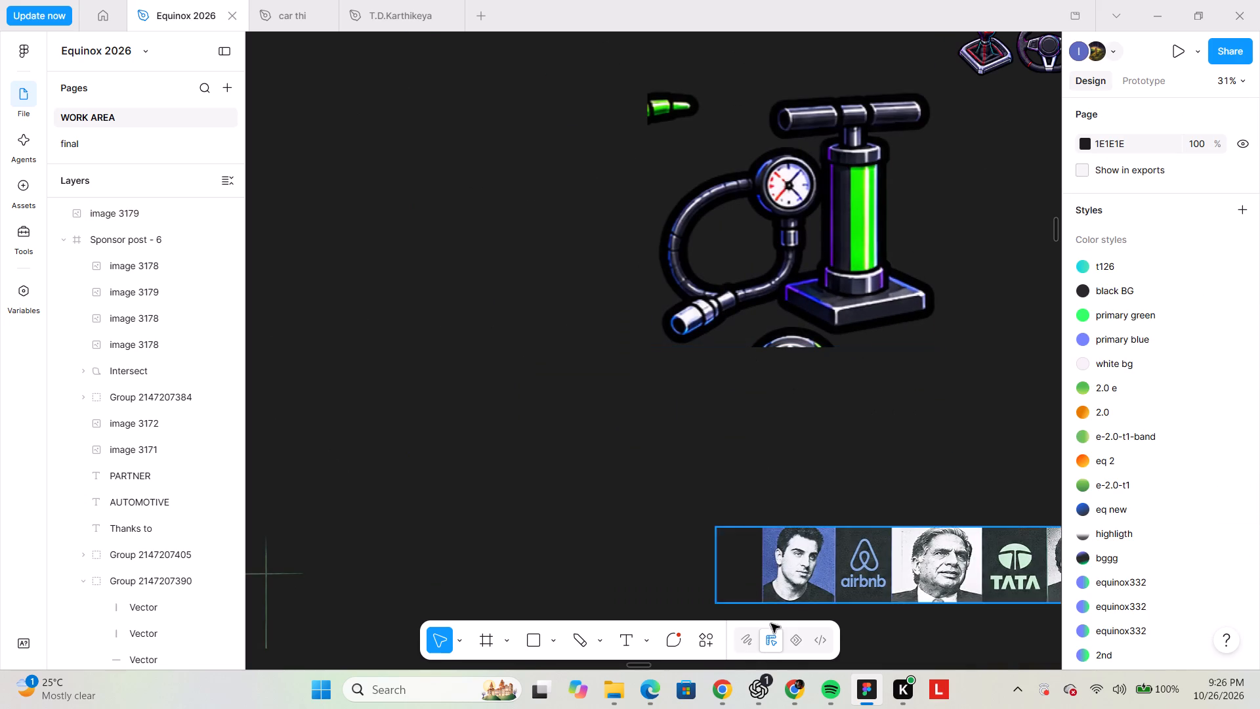
pyautogui.moveTo(568, 637); pyautogui.dragTo(568, 629)
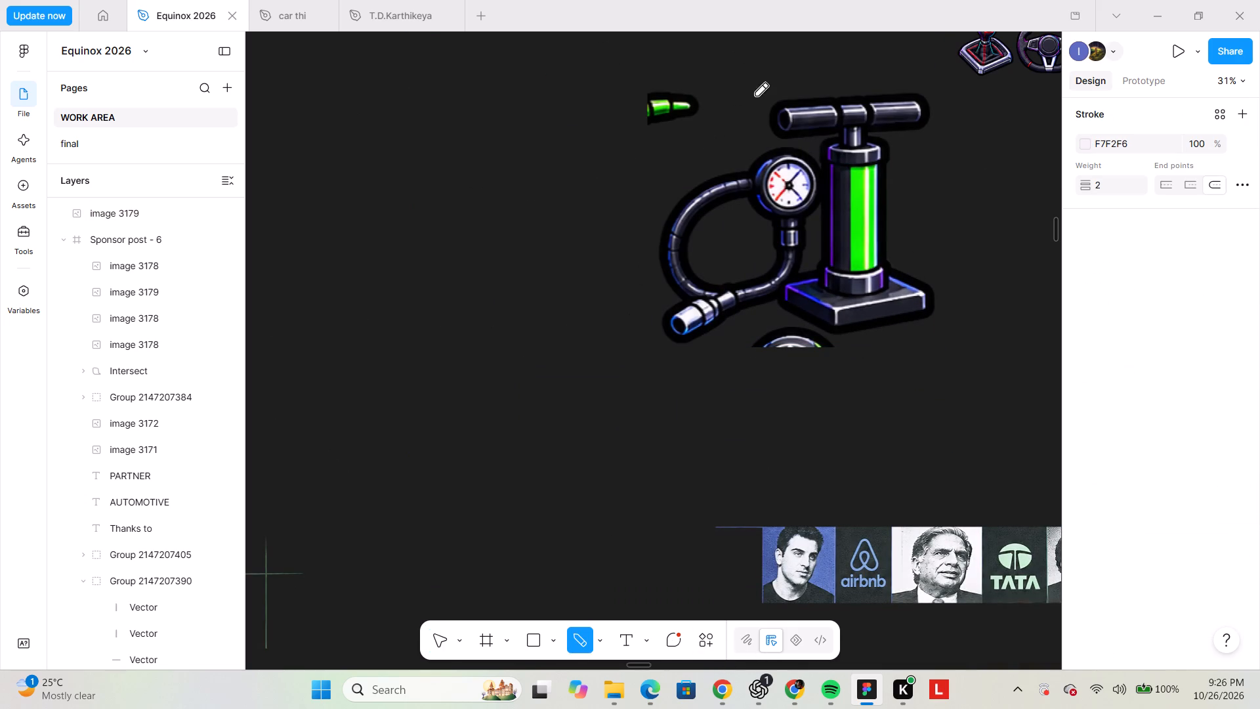
pyautogui.click(750, 72)
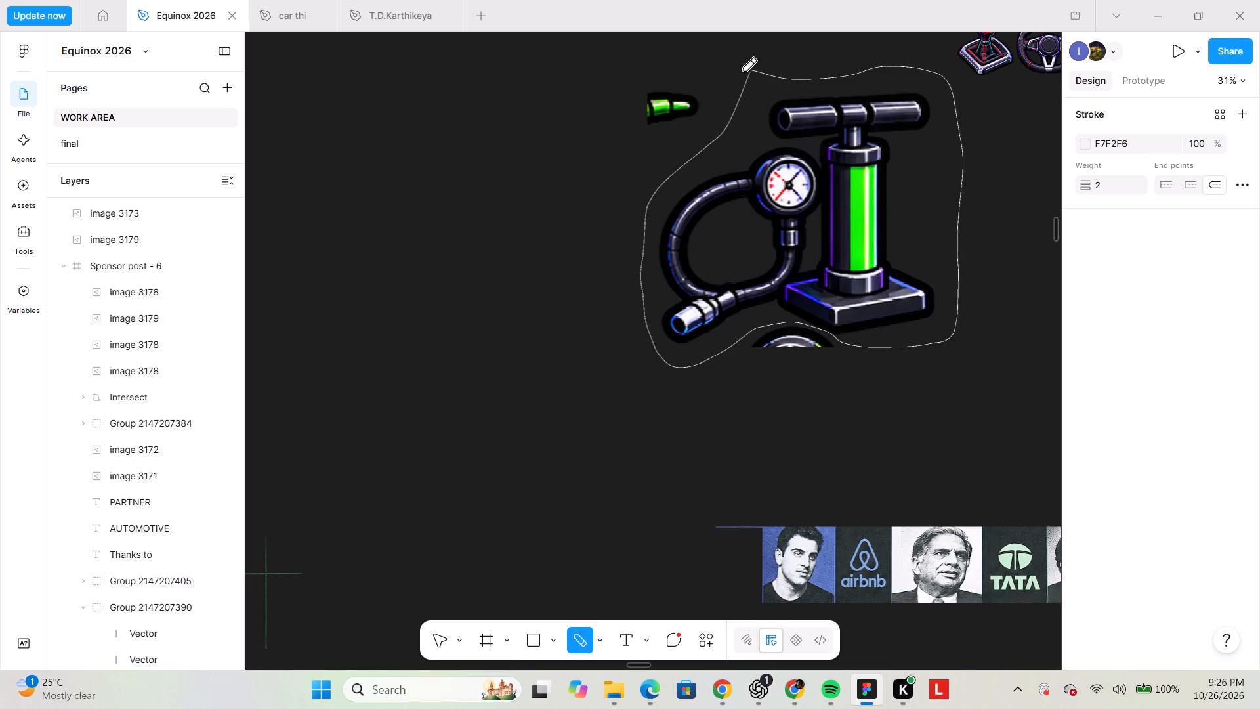
# Close the gap in the pencil outline by joining its two loose ends above the pump.
pyautogui.keyDown('ctrl'); pyautogui.scroll(5, 717, 39); pyautogui.keyUp('ctrl')
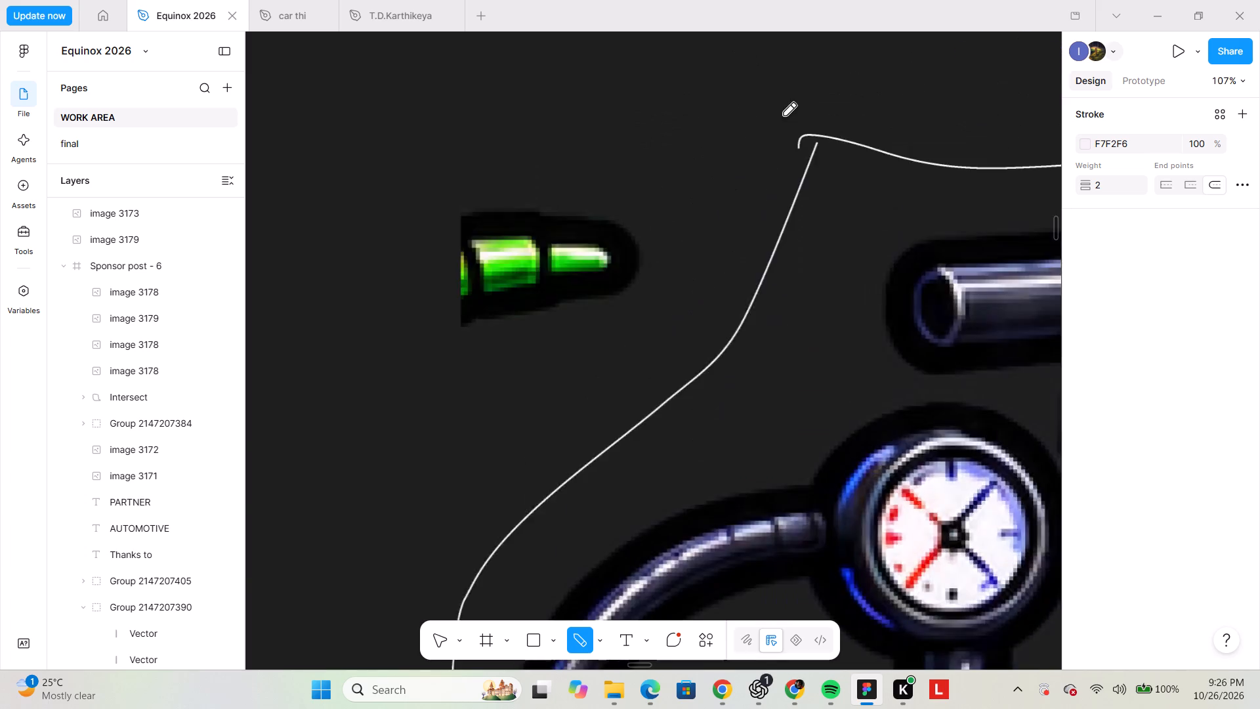
pyautogui.keyDown('ctrl'); pyautogui.scroll(2, 784, 115); pyautogui.keyUp('ctrl')
pyautogui.press('Escape')
pyautogui.press('Escape')
pyautogui.press('Escape')
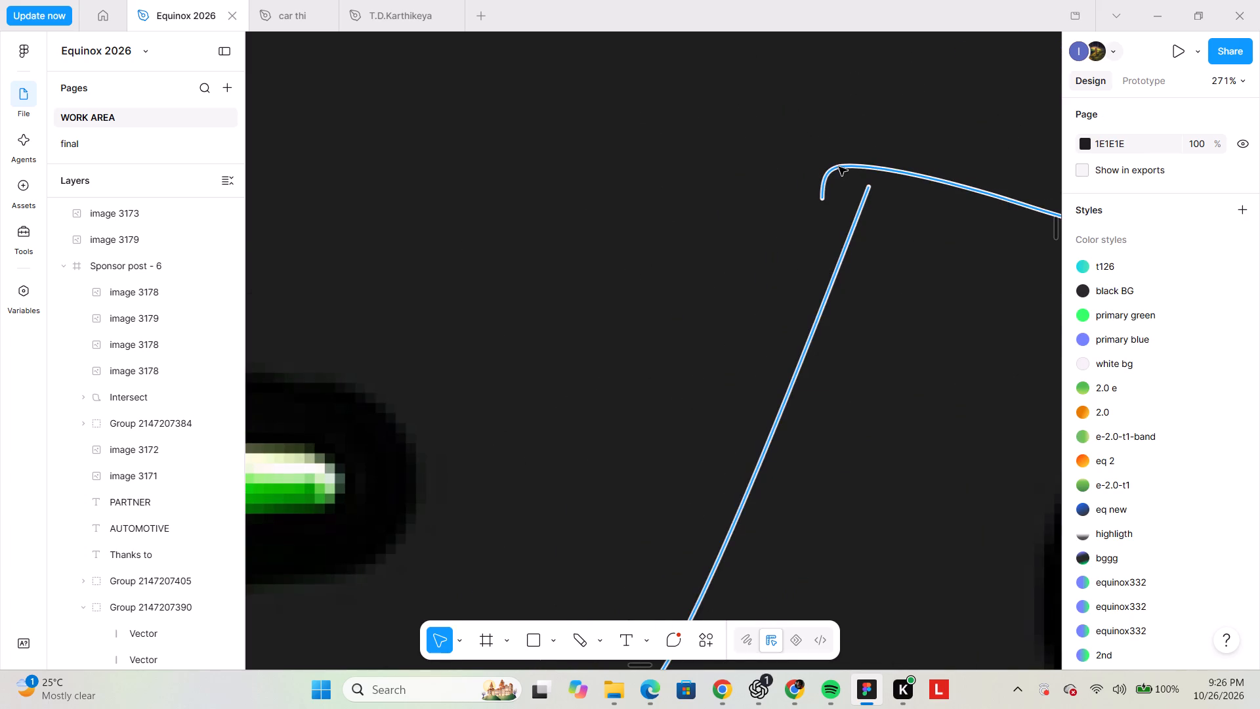
pyautogui.doubleClick(839, 167)
pyautogui.keyDown('ctrl'); pyautogui.scroll(2, 835, 204); pyautogui.keyUp('ctrl')
pyautogui.moveTo(824, 145); pyautogui.dragTo(935, 140)
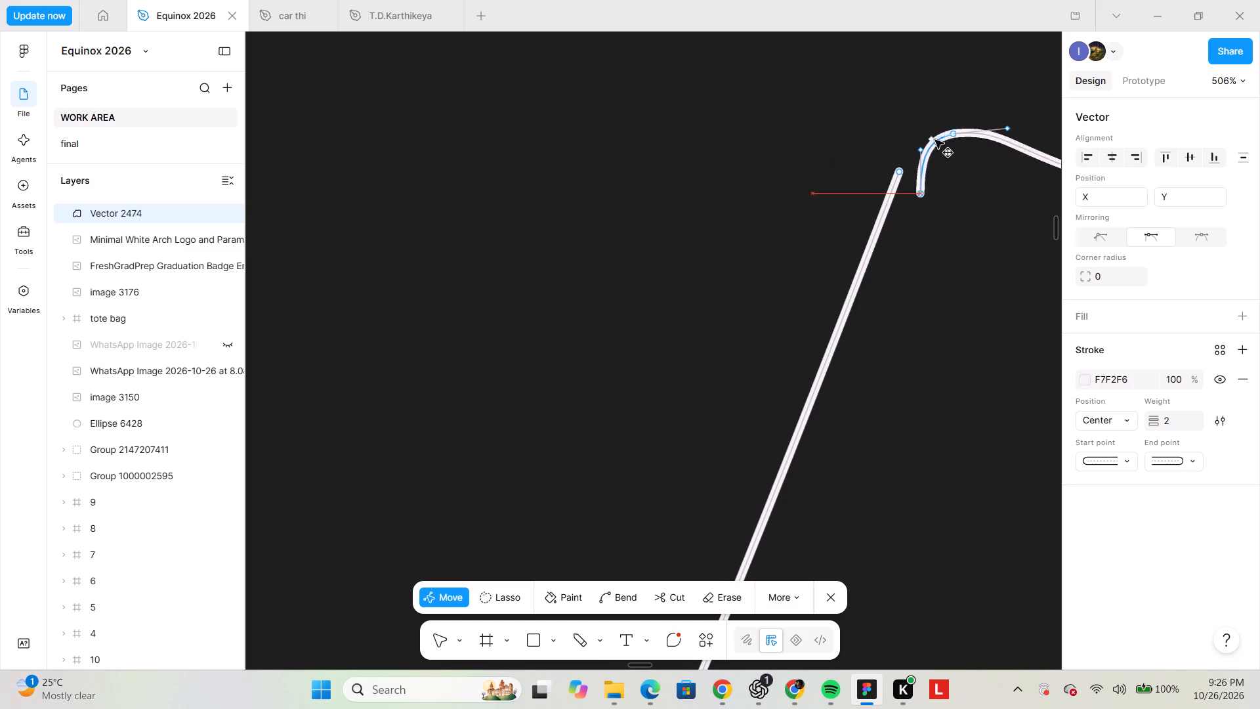
pyautogui.moveTo(935, 140); pyautogui.dragTo(912, 121)
pyautogui.doubleClick(814, 196)
pyautogui.keyDown('ctrl'); pyautogui.scroll(-4, 734, 185); pyautogui.keyUp('ctrl')
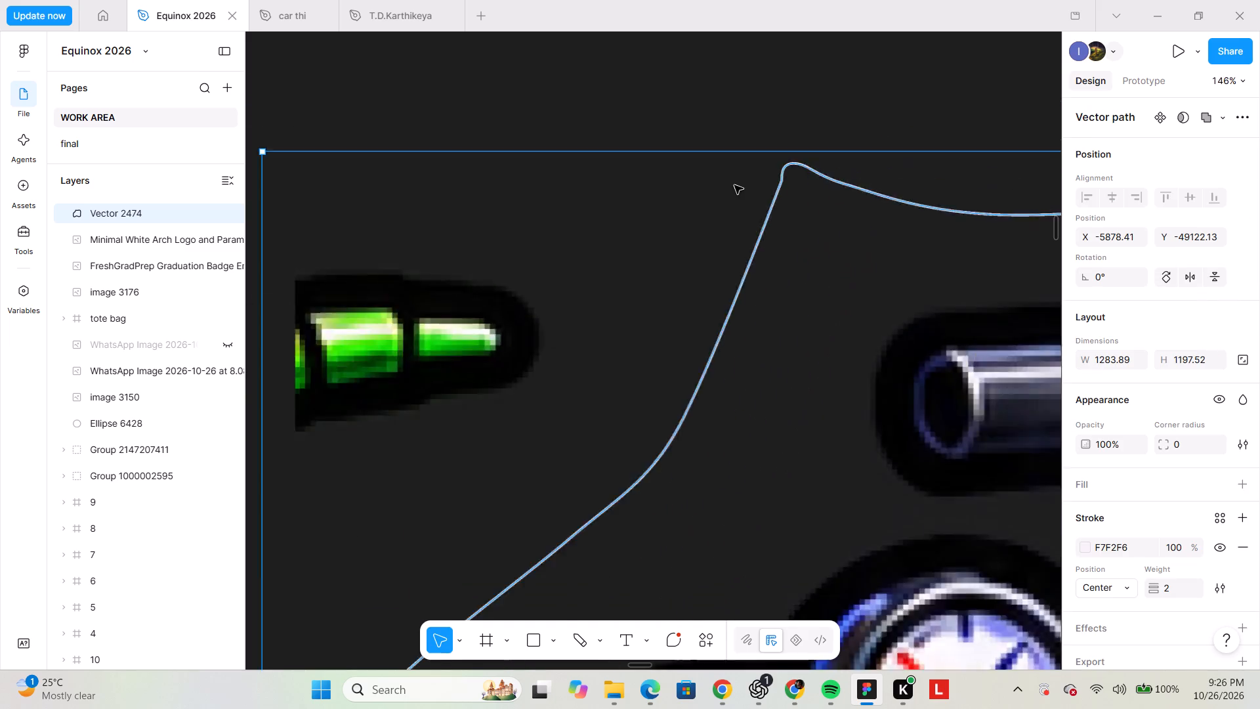
pyautogui.keyDown('ctrl'); pyautogui.scroll(-5, 734, 185); pyautogui.keyUp('ctrl')
# Fill the closed pump outline with D9D9D9.
pyautogui.click(779, 182)
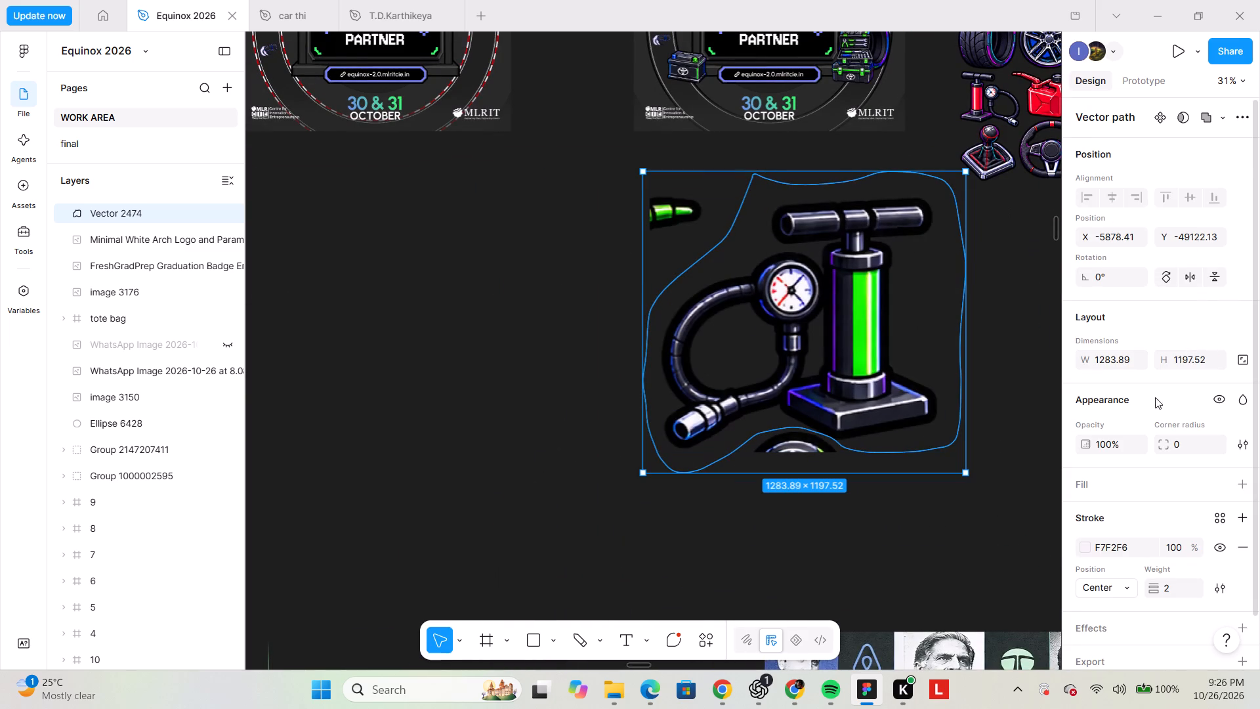
pyautogui.click(1105, 493)
pyautogui.click(786, 500)
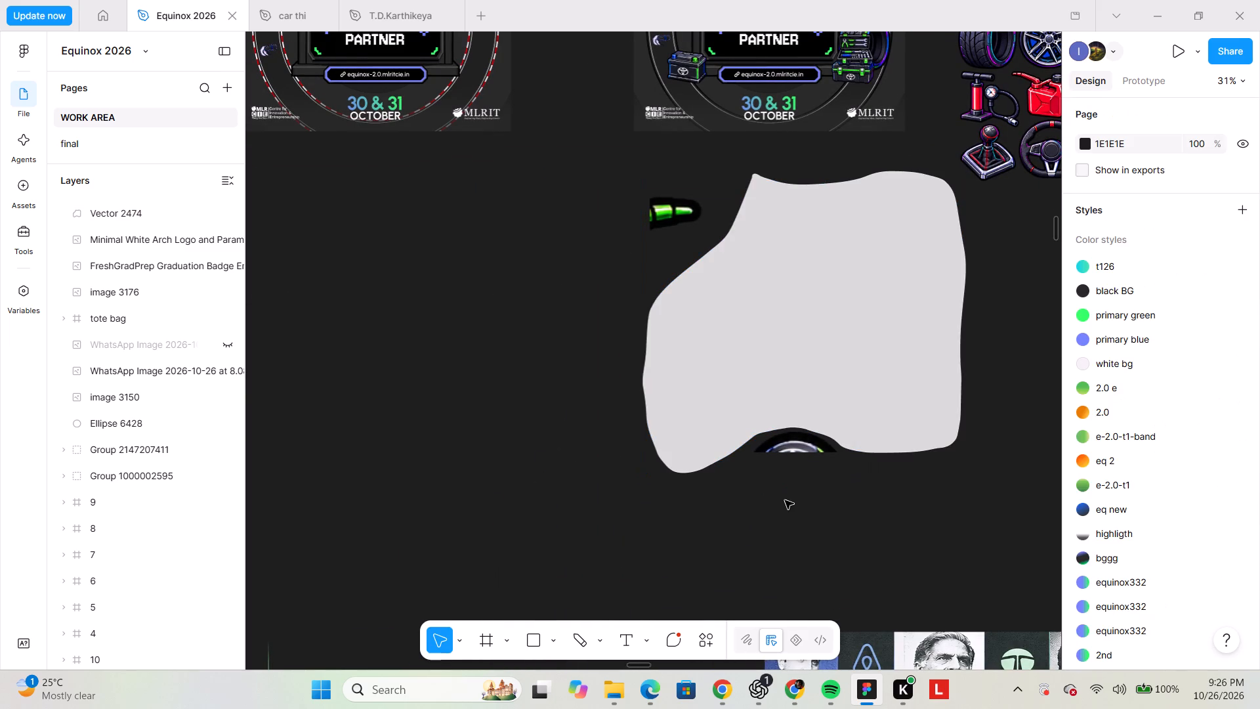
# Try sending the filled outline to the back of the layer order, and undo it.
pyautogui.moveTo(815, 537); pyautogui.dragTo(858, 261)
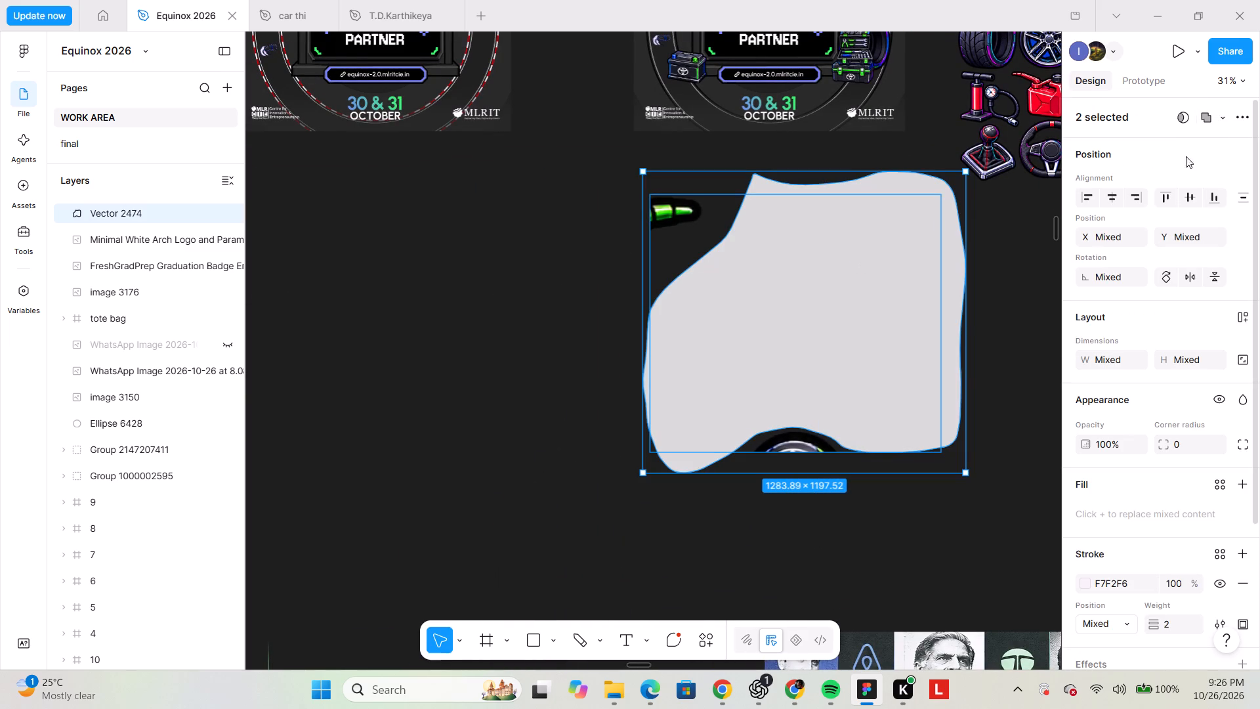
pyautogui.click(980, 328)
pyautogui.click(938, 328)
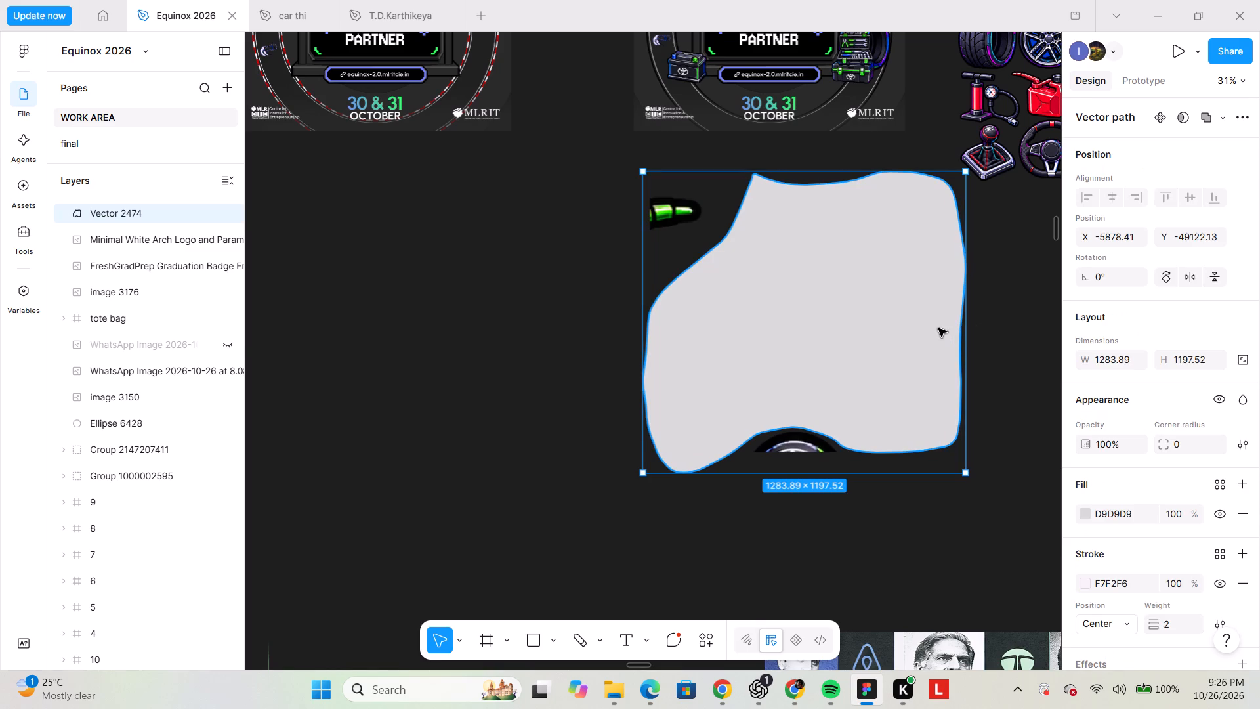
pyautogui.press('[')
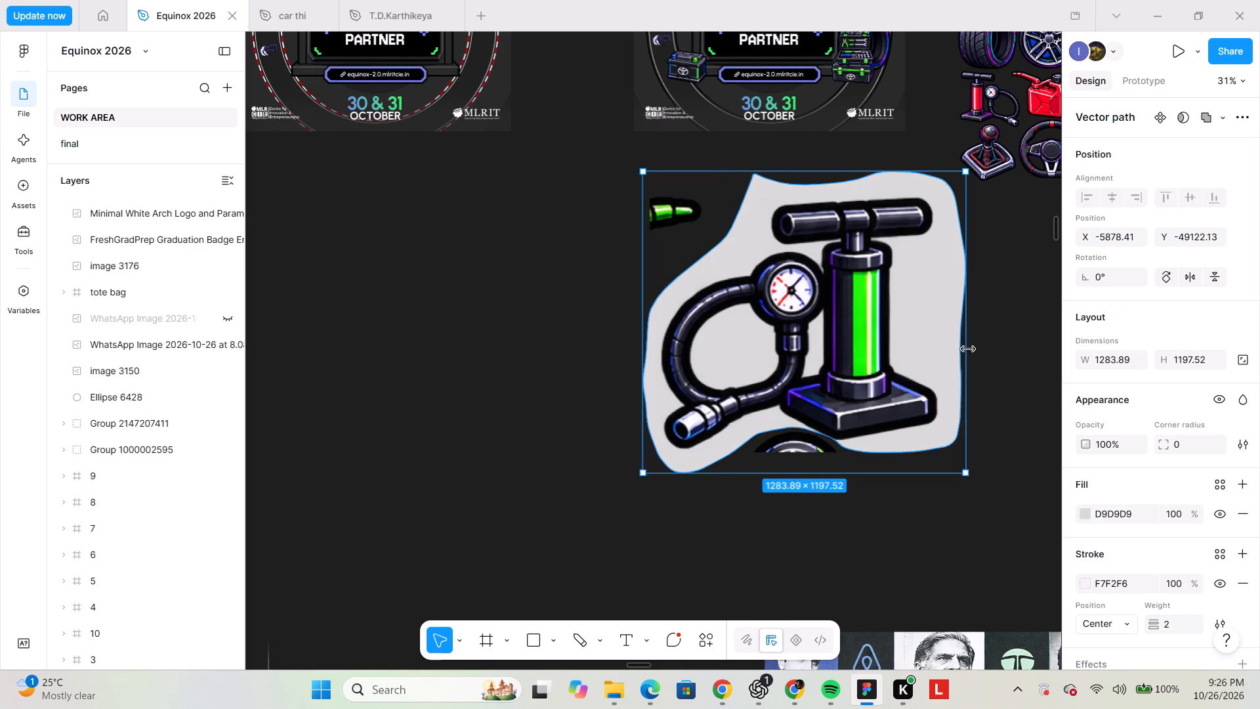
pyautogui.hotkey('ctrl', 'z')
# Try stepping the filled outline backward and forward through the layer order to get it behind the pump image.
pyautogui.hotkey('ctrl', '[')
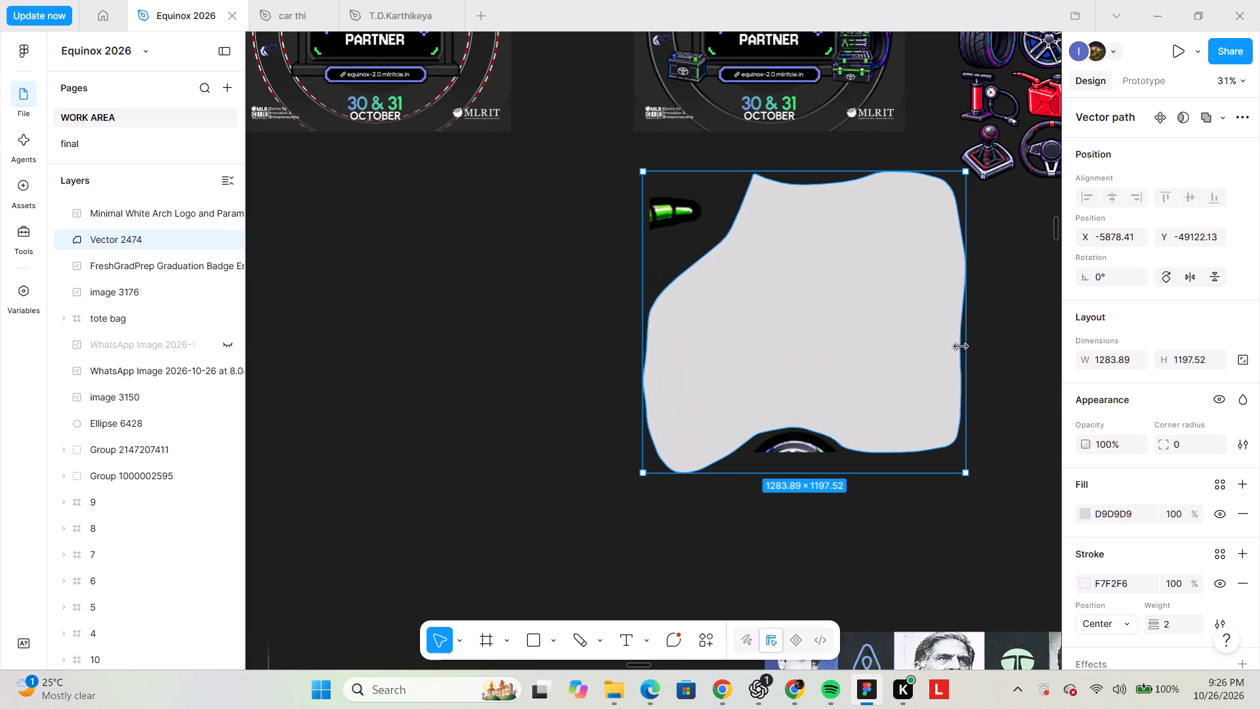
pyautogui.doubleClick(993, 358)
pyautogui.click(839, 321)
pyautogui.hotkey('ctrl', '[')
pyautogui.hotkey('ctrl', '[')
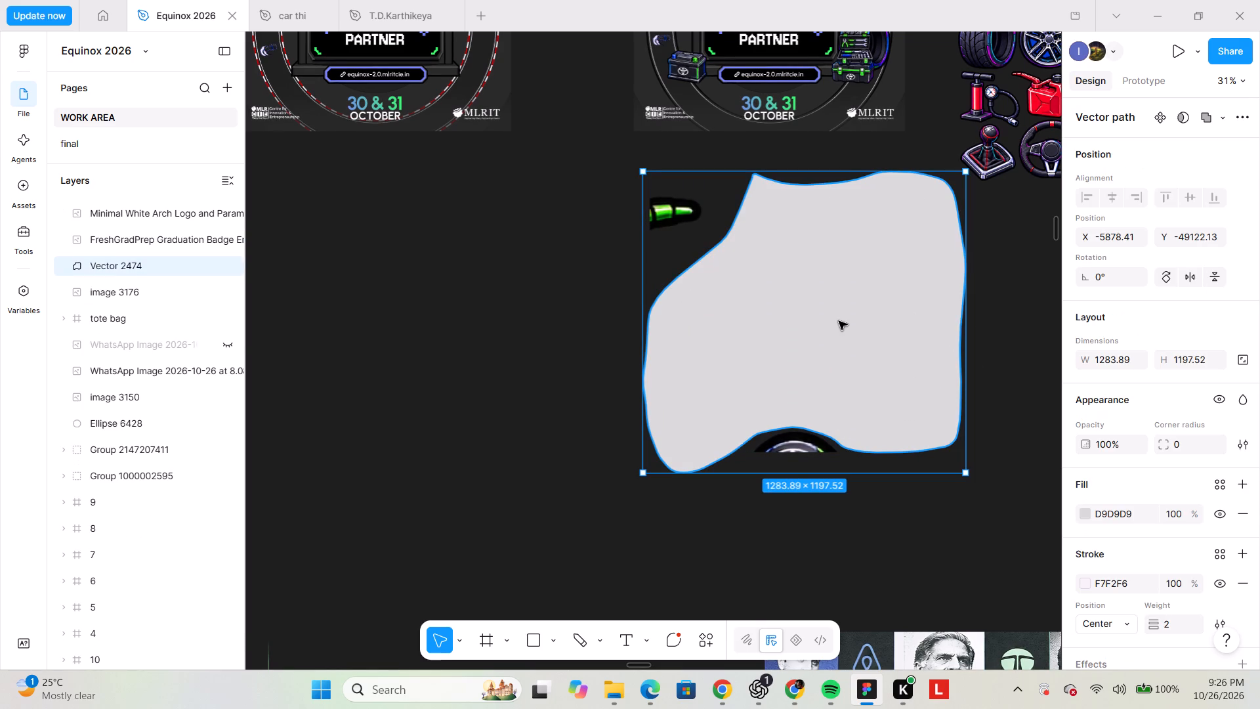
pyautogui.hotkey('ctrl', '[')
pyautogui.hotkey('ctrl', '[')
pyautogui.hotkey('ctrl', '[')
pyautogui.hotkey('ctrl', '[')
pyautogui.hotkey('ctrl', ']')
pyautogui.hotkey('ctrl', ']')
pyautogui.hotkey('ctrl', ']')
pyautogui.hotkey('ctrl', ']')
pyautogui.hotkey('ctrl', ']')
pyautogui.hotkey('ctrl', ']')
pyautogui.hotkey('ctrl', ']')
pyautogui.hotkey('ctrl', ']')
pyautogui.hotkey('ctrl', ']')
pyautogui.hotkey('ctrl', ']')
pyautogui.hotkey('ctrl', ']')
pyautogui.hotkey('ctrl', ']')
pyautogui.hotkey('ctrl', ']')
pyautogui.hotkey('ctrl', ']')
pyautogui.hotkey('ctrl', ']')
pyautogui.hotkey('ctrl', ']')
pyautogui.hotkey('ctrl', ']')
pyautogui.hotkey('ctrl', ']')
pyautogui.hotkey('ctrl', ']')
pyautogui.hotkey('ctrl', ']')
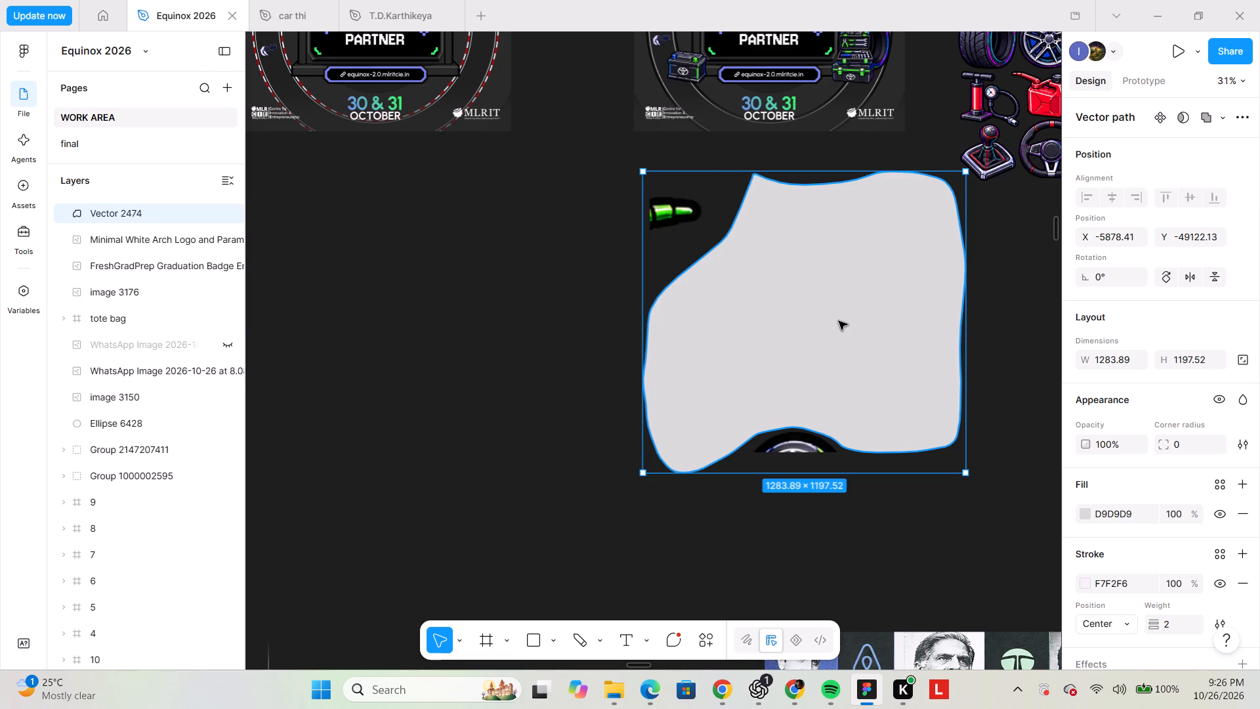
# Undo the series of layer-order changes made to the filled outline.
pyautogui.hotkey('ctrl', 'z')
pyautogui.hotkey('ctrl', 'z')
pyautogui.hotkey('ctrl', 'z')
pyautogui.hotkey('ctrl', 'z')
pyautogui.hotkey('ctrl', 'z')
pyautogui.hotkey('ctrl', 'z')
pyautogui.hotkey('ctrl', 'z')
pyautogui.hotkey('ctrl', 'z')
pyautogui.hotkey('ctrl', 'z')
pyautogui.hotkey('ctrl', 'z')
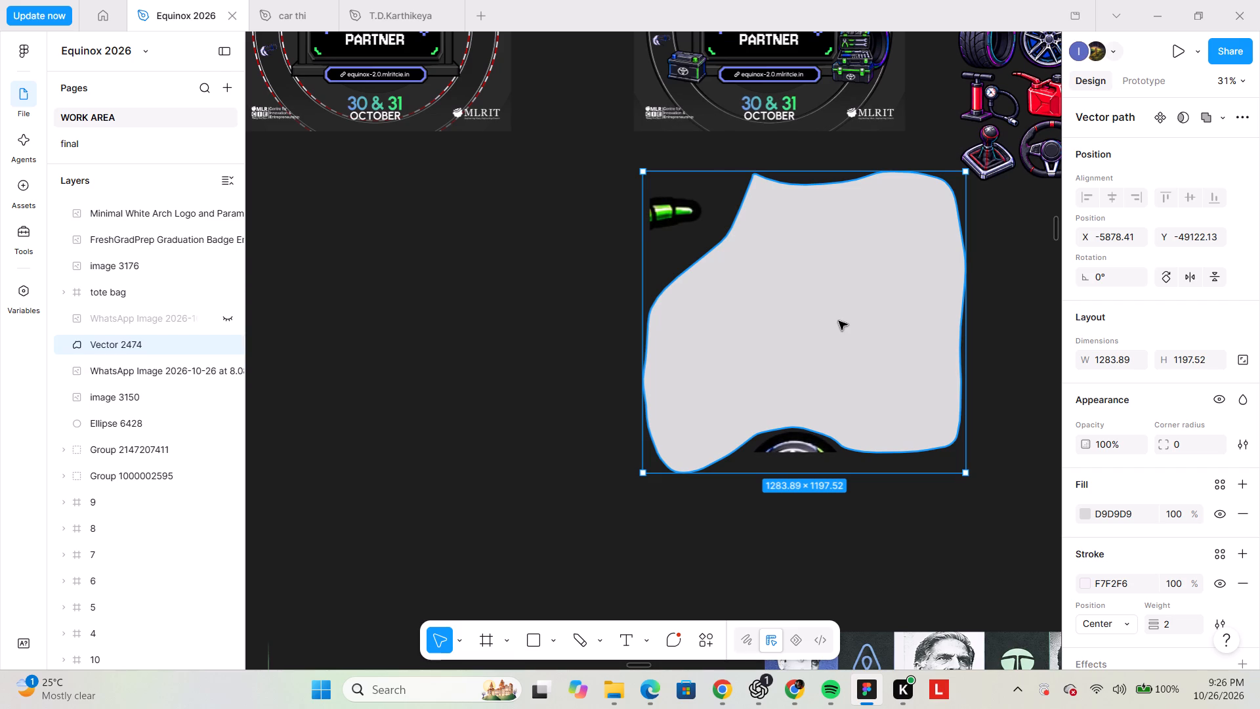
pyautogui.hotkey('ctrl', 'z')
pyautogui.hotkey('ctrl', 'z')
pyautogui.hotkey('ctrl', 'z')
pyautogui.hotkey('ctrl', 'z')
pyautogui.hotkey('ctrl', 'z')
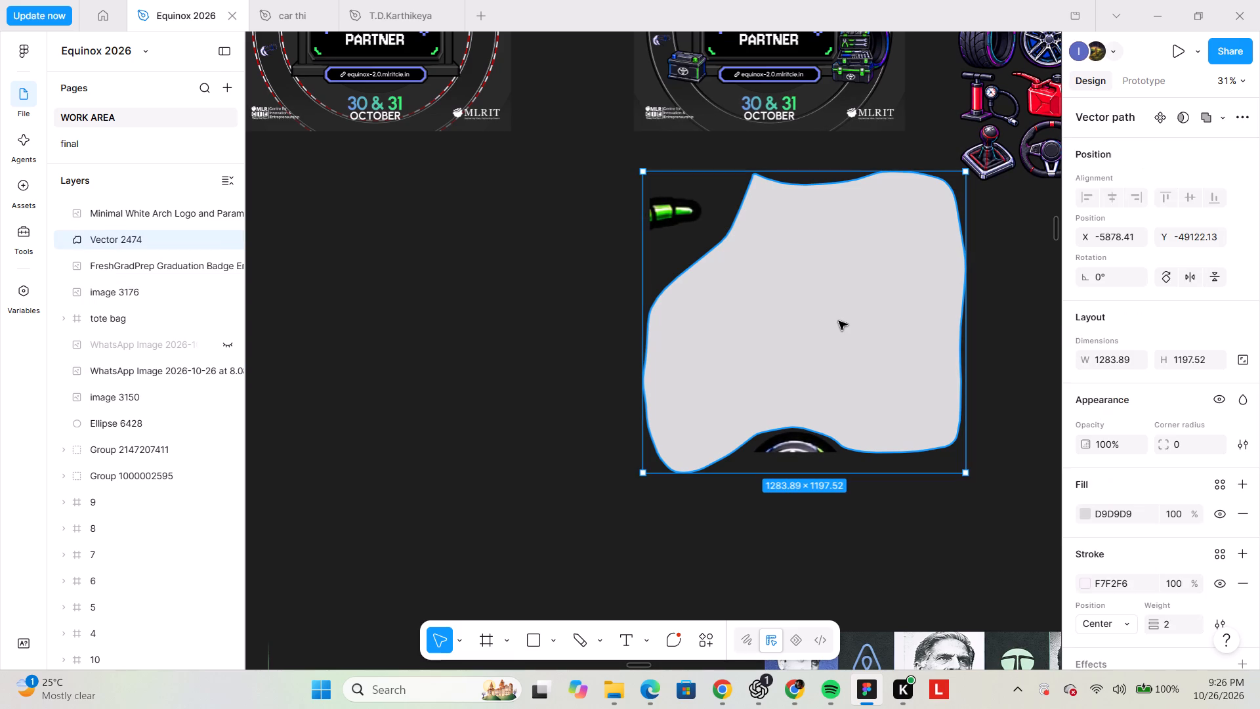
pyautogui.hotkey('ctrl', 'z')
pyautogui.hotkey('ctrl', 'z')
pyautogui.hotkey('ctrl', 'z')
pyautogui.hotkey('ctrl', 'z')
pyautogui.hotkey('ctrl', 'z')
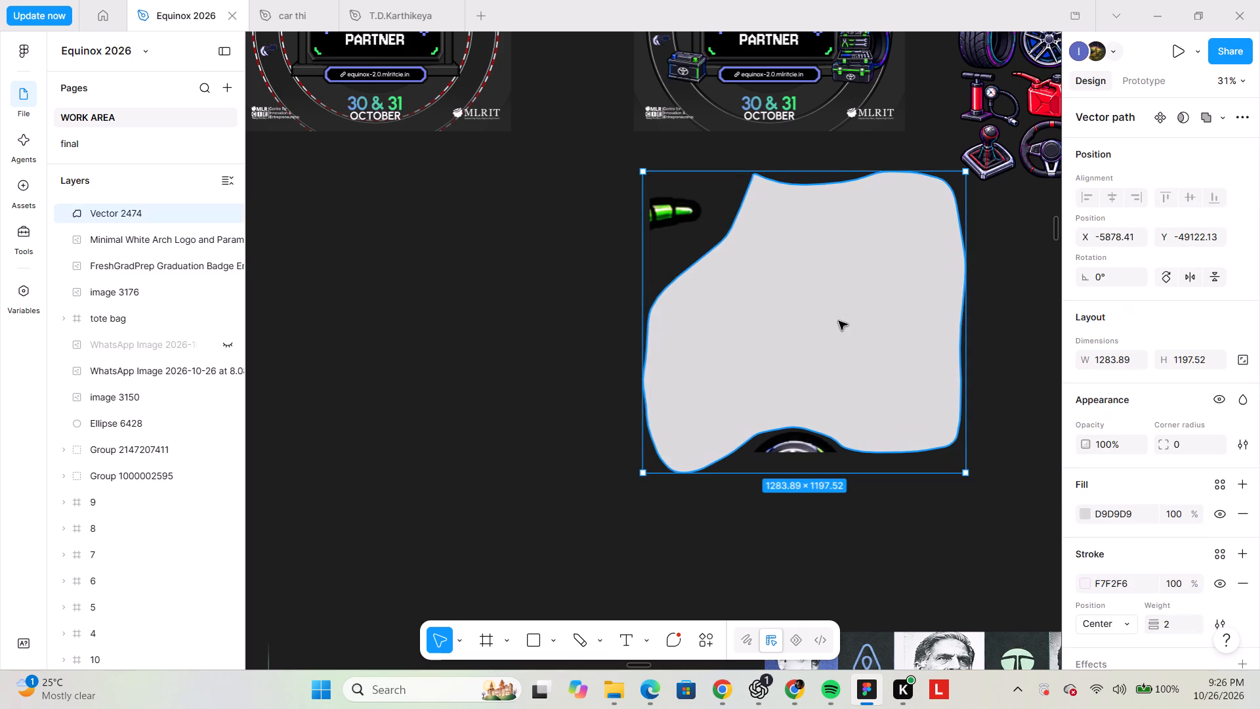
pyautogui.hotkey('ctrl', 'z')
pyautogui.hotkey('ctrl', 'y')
# Bring the pump image and filled outline to the front, and place the outline one layer behind the image.
pyautogui.scroll(-1, 846, 322)
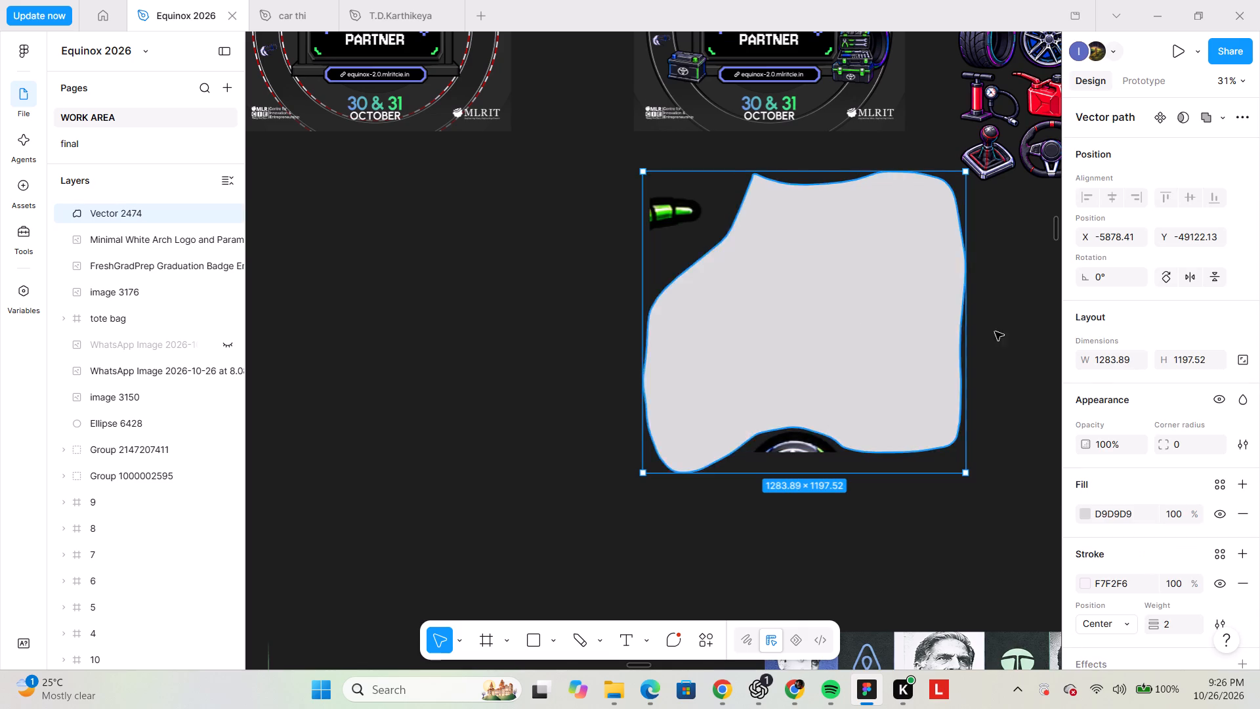
pyautogui.click(1007, 332)
pyautogui.moveTo(885, 402); pyautogui.dragTo(842, 233)
pyautogui.rightClick(842, 233)
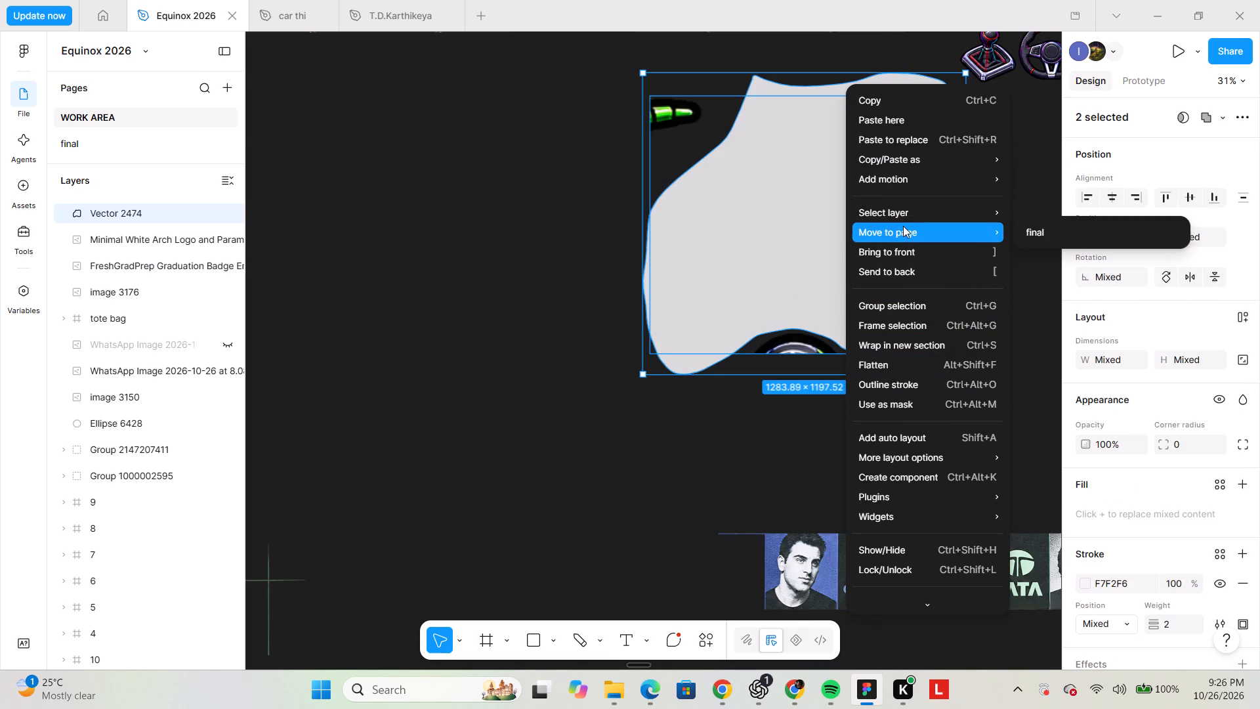
pyautogui.click(906, 251)
pyautogui.click(973, 293)
pyautogui.click(919, 255)
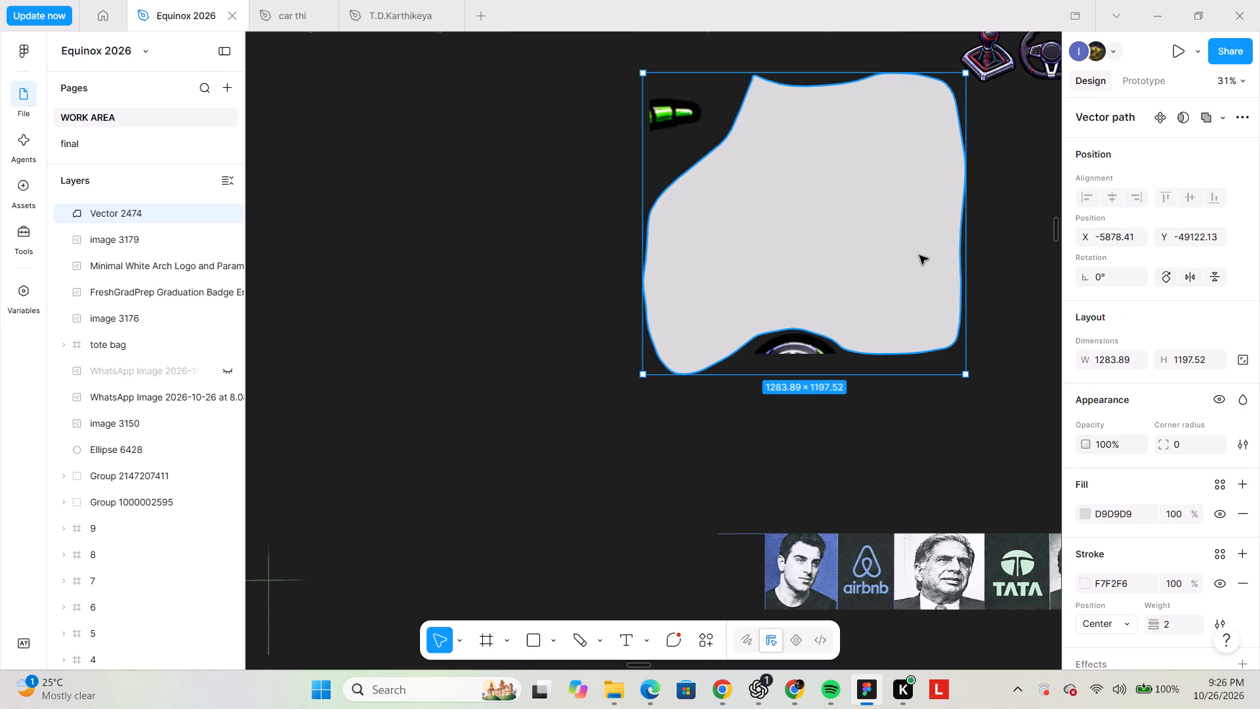
pyautogui.hotkey('ctrl', '[')
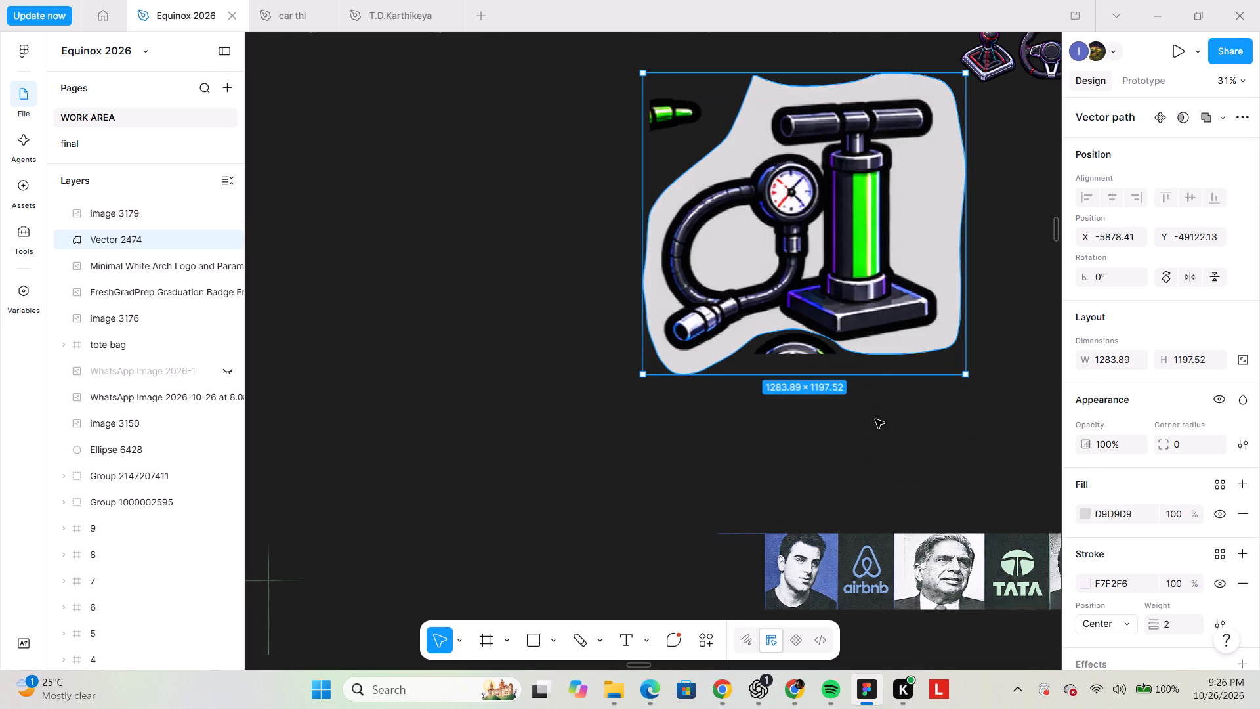
# Intersect the pump image with the filled outline to cut the air pump out of its background.
pyautogui.click(875, 419)
pyautogui.moveTo(875, 419); pyautogui.dragTo(856, 176)
pyautogui.click(1225, 124)
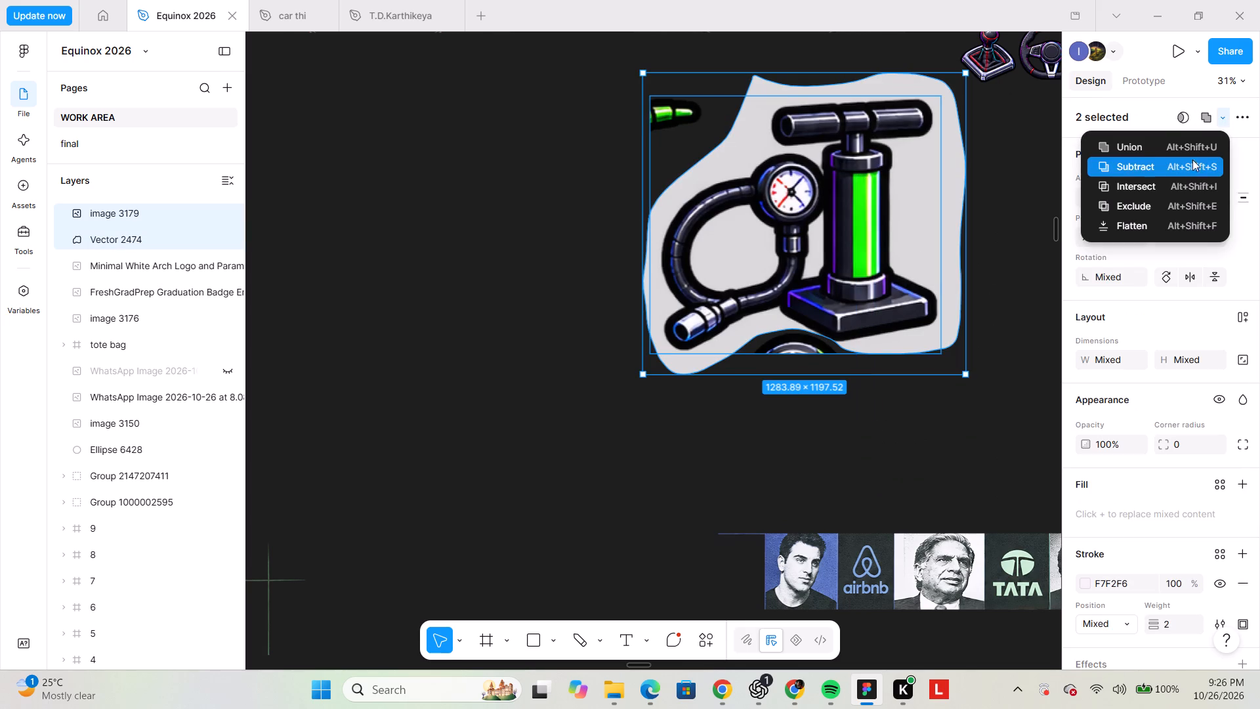
pyautogui.click(1179, 187)
pyautogui.click(928, 370)
# Move the cut-out pump into Sponsor post - 6 behind the battery's spot beside the AUTOMOTIVE PARTNER sign and scale it to about 271 × 240.
pyautogui.keyDown('ctrl'); pyautogui.scroll(-3, 845, 398); pyautogui.keyUp('ctrl')
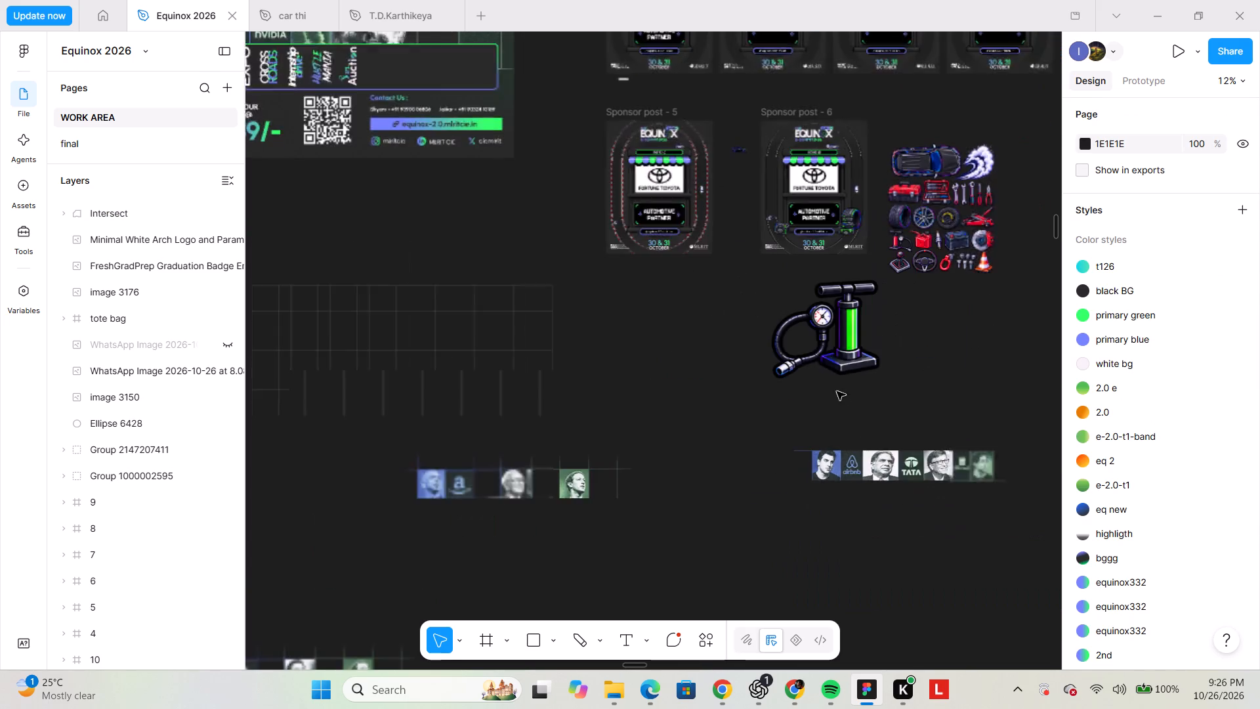
pyautogui.keyDown('ctrl'); pyautogui.scroll(-1, 837, 391); pyautogui.keyUp('ctrl')
pyautogui.scroll(2, 835, 402)
pyautogui.moveTo(842, 407); pyautogui.dragTo(801, 326)
pyautogui.keyDown('ctrl'); pyautogui.scroll(6, 793, 318); pyautogui.keyUp('ctrl')
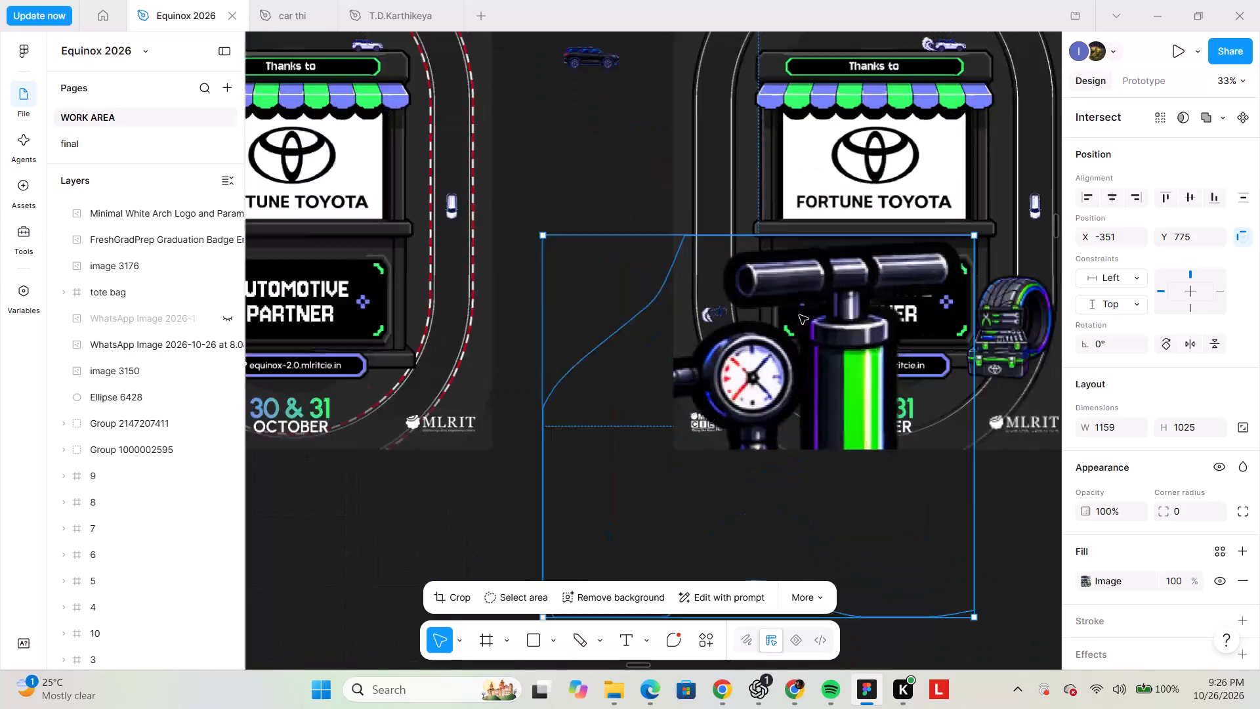
pyautogui.scroll(-1, 860, 376)
pyautogui.moveTo(1036, 381); pyautogui.dragTo(706, 376)
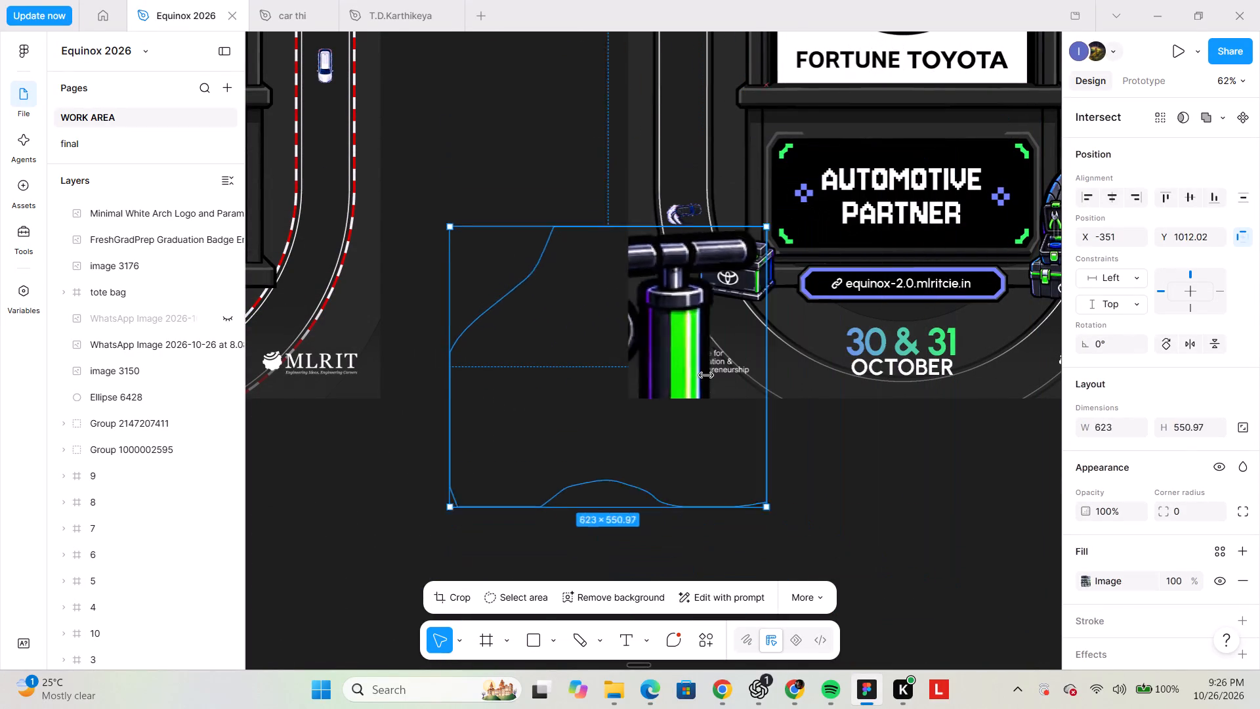
pyautogui.moveTo(706, 376); pyautogui.dragTo(648, 374)
pyautogui.moveTo(543, 354); pyautogui.dragTo(731, 215)
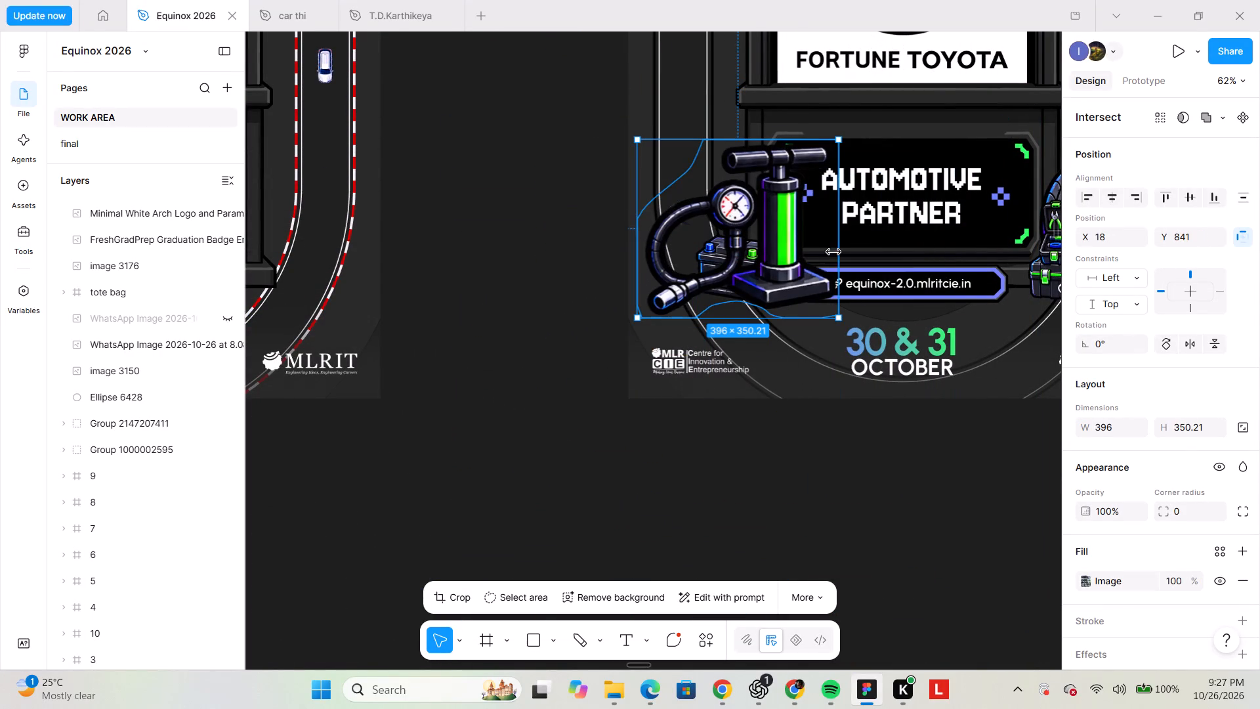
pyautogui.moveTo(833, 252); pyautogui.dragTo(776, 246)
pyautogui.moveTo(726, 244); pyautogui.dragTo(741, 239)
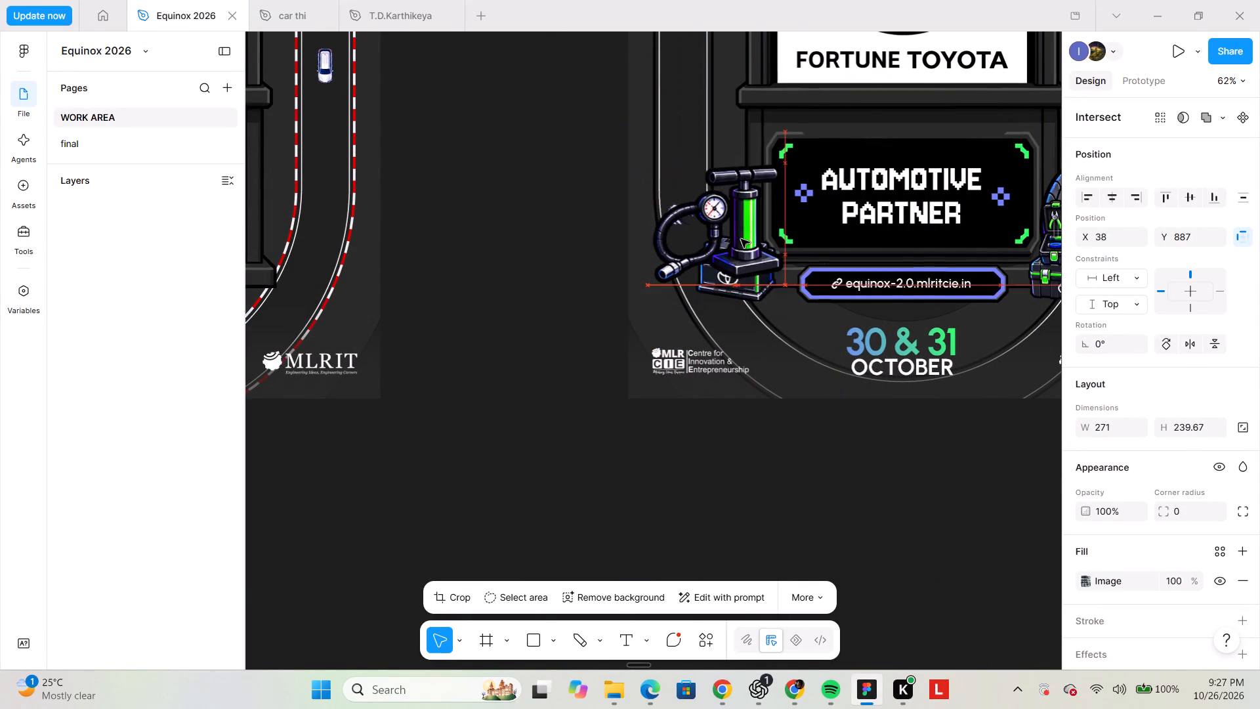
pyautogui.moveTo(741, 239); pyautogui.dragTo(743, 242)
# Flip the air pump horizontally.
pyautogui.click(1191, 338)
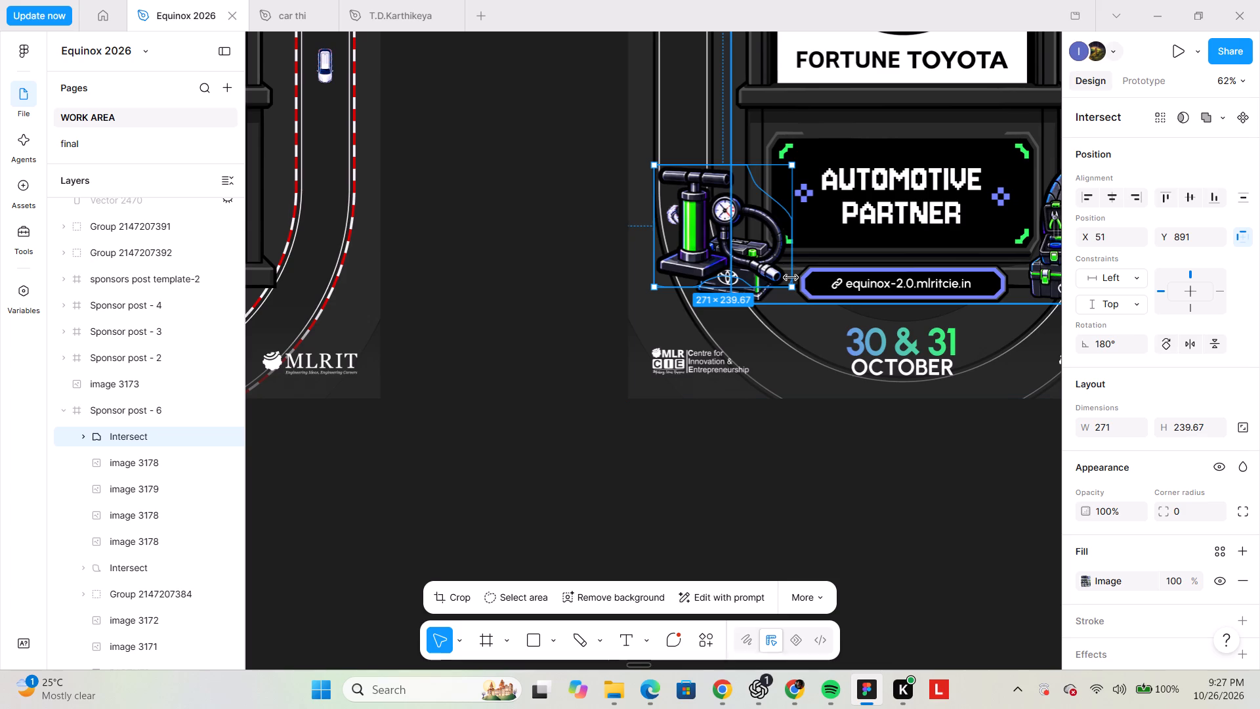
# Send the pump backward through the layer order, past the Toyota battery and the shop artwork.
pyautogui.keyDown('ctrl'); pyautogui.scroll(1, 727, 207); pyautogui.keyUp('ctrl')
pyautogui.hotkey('ctrl', '[')
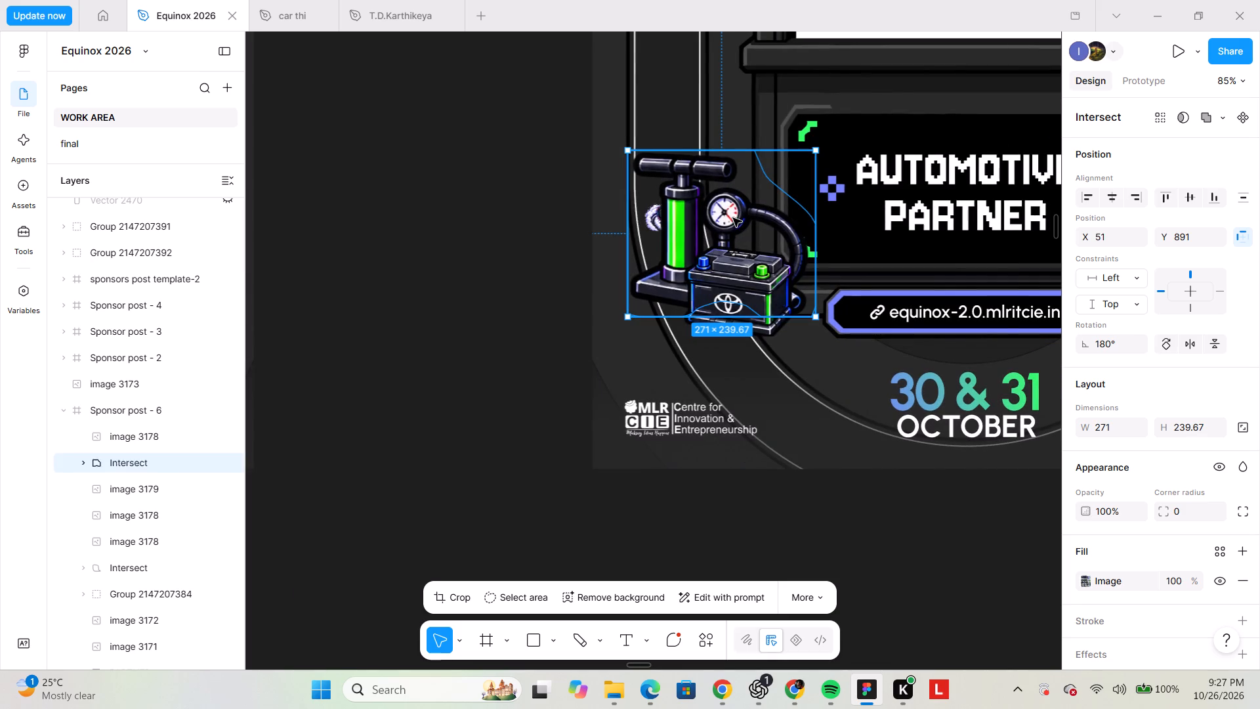
pyautogui.hotkey('ctrl', '[')
pyautogui.hotkey('ctrl', '[')
pyautogui.hotkey('ctrl', '[')
pyautogui.hotkey('ctrl', '[')
pyautogui.hotkey('ctrl', '[')
pyautogui.hotkey('ctrl', '[')
pyautogui.hotkey('ctrl', '[')
pyautogui.hotkey('ctrl', '[')
pyautogui.hotkey('ctrl', '[')
pyautogui.hotkey('ctrl', '[')
pyautogui.hotkey('ctrl', '[')
pyautogui.hotkey('ctrl', '[')
pyautogui.hotkey('ctrl', '[')
pyautogui.hotkey('ctrl', '[')
pyautogui.hotkey('ctrl', '[')
pyautogui.hotkey('ctrl', '[')
pyautogui.hotkey('ctrl', '[')
pyautogui.hotkey('ctrl', '[')
pyautogui.hotkey('ctrl', '[')
pyautogui.hotkey('ctrl', '[')
pyautogui.hotkey('ctrl', '[')
pyautogui.hotkey('ctrl', '[')
pyautogui.hotkey('ctrl', '[')
pyautogui.hotkey('ctrl', '[')
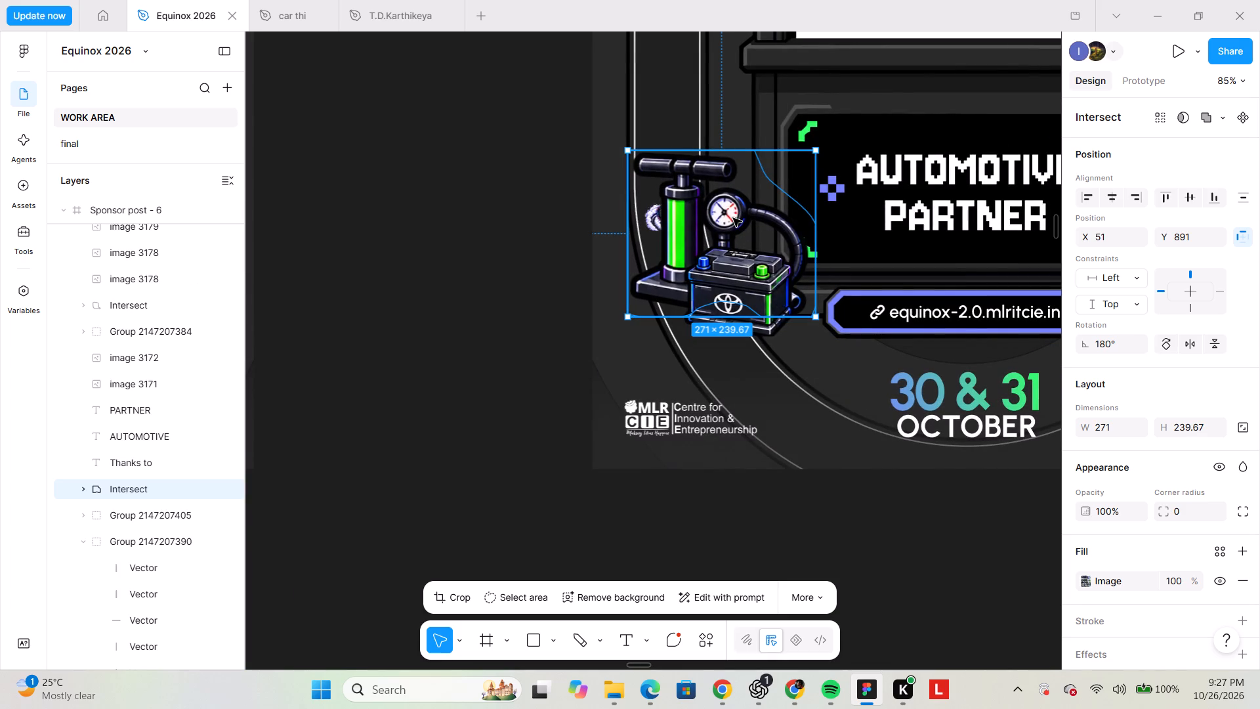
pyautogui.hotkey('ctrl', ']')
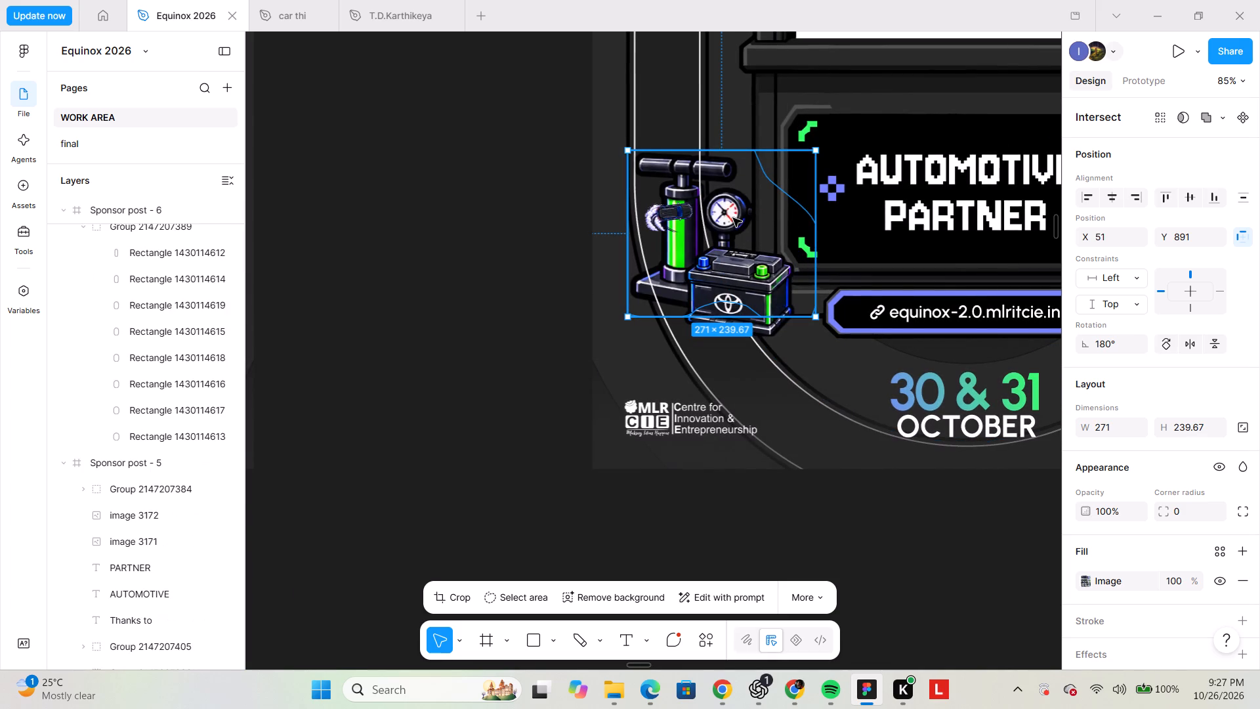
# Move the pump partly behind the shop, to about X 110, Y 899, and raise it one layer.
pyautogui.keyDown('ctrl'); pyautogui.scroll(-1, 732, 202); pyautogui.keyUp('ctrl')
pyautogui.keyDown('shift'); pyautogui.scroll(-2, 665, 192); pyautogui.keyUp('shift')
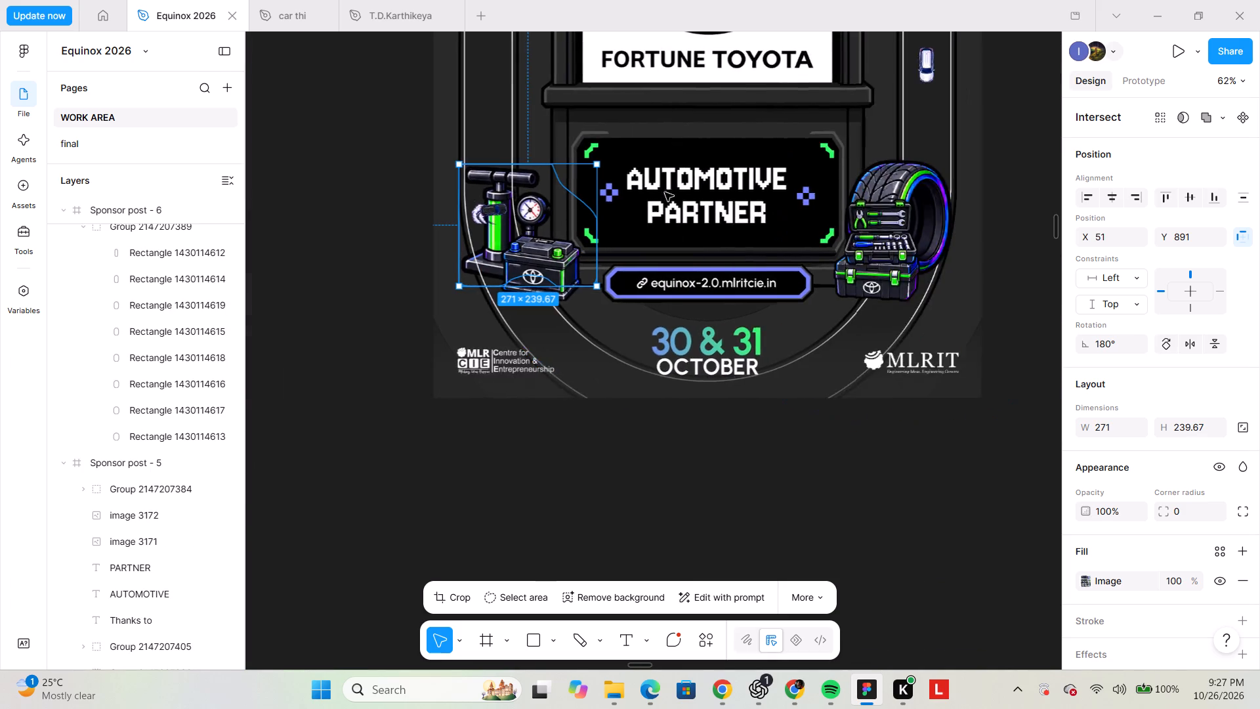
pyautogui.keyDown('ctrl'); pyautogui.scroll(3, 581, 223); pyautogui.keyUp('ctrl')
pyautogui.moveTo(471, 207); pyautogui.dragTo(547, 223)
pyautogui.hotkey('ctrl', ']')
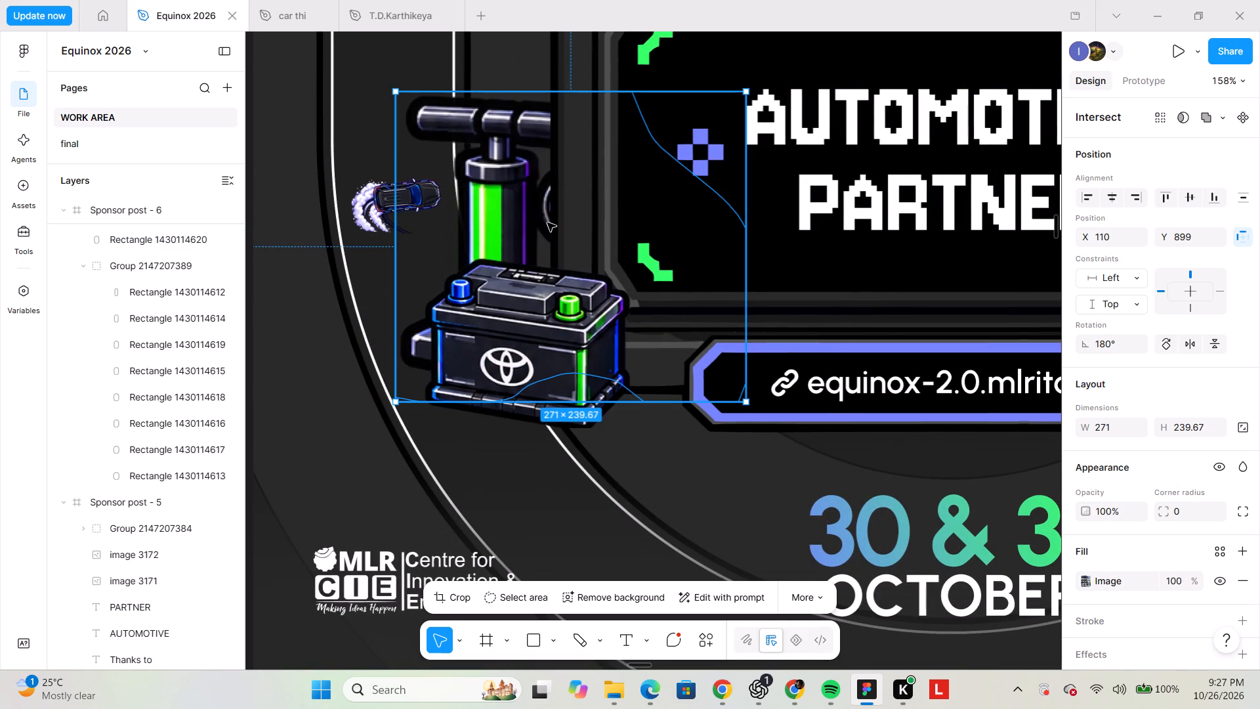
# Scale the pump down proportionally to about 260 × 230 behind the battery.
pyautogui.scroll(-2, 547, 223)
pyautogui.keyDown('ctrl'); pyautogui.scroll(-2, 552, 228); pyautogui.keyUp('ctrl')
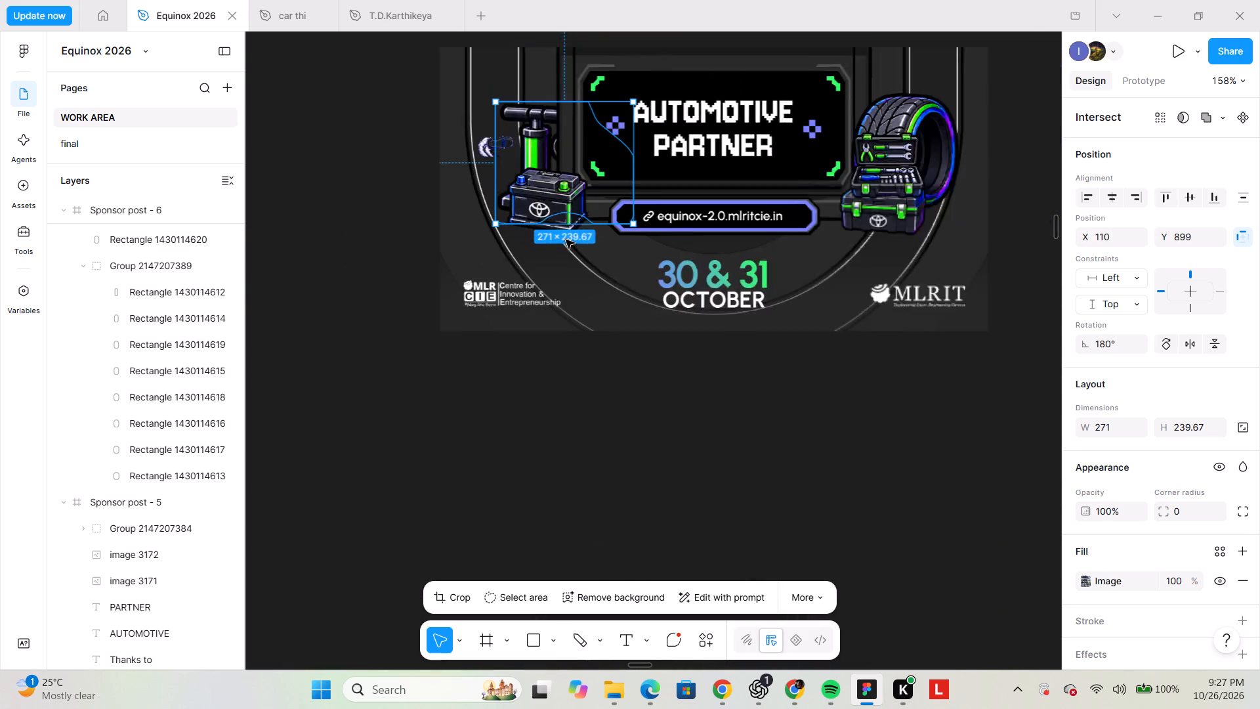
pyautogui.keyDown('ctrl'); pyautogui.scroll(-2, 566, 240); pyautogui.keyUp('ctrl')
pyautogui.scroll(2, 577, 238)
pyautogui.keyDown('ctrl'); pyautogui.scroll(1, 495, 286); pyautogui.keyUp('ctrl')
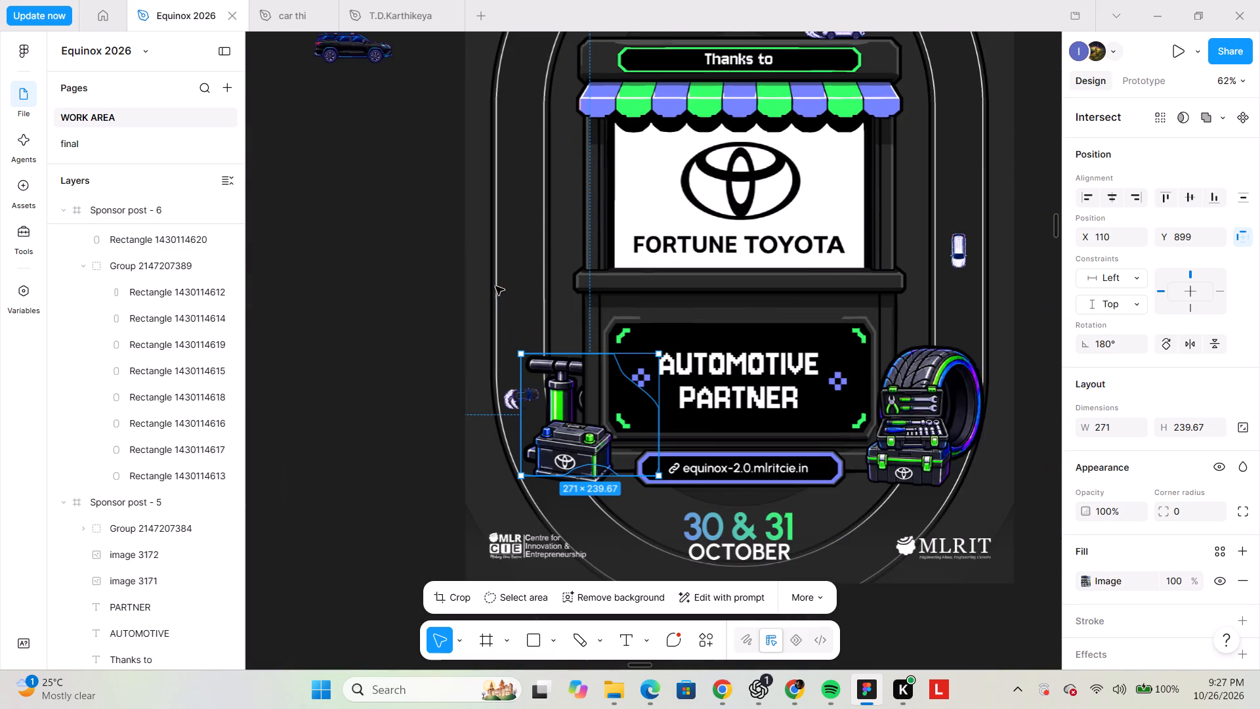
pyautogui.moveTo(519, 352); pyautogui.dragTo(534, 364)
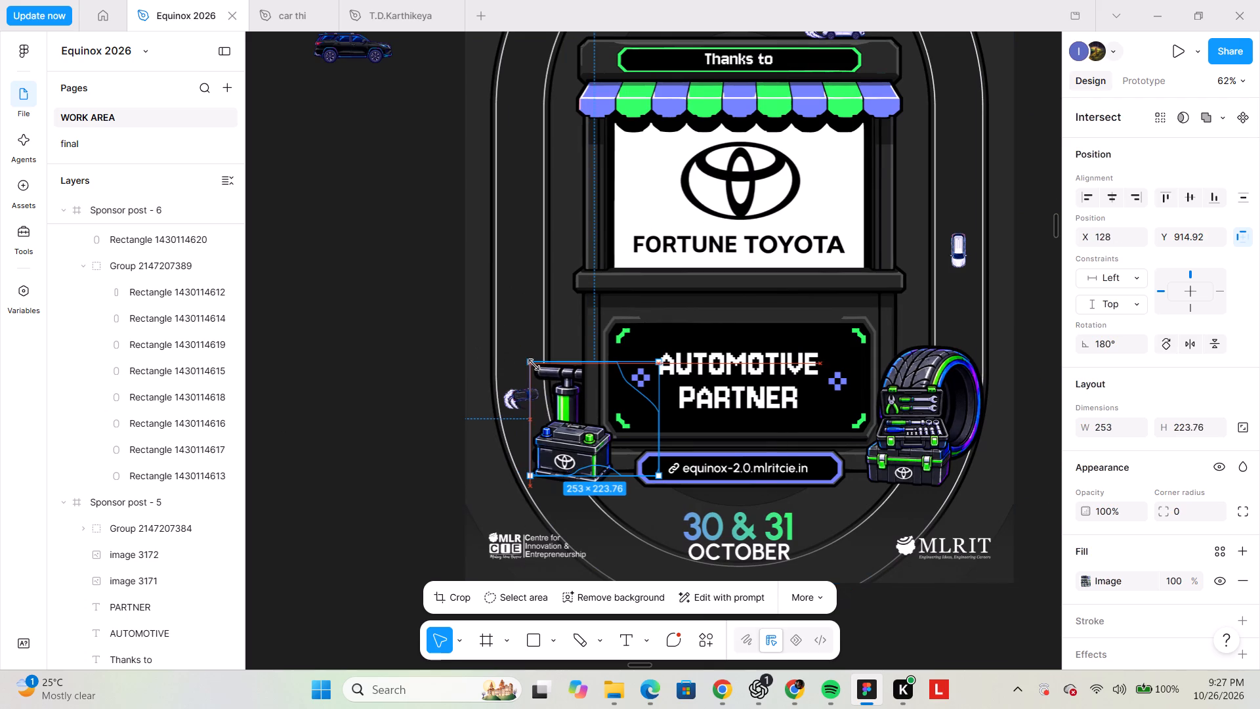
pyautogui.moveTo(534, 364); pyautogui.dragTo(535, 358)
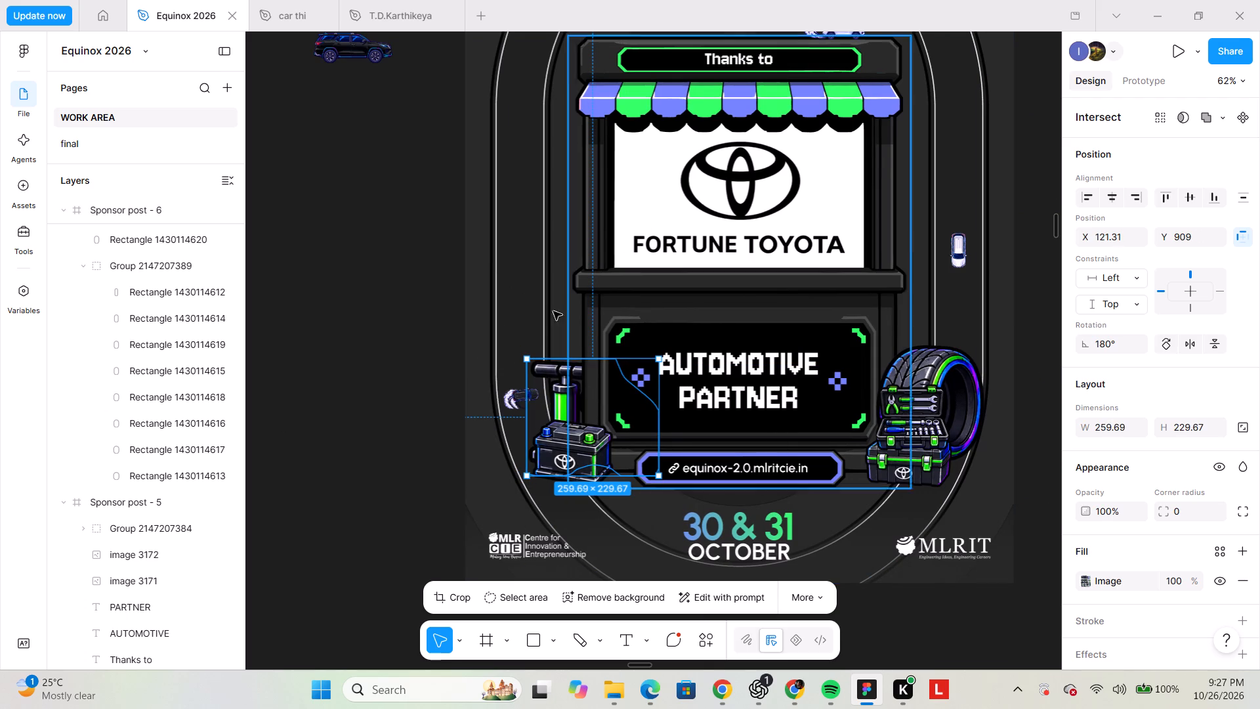
pyautogui.click(433, 350)
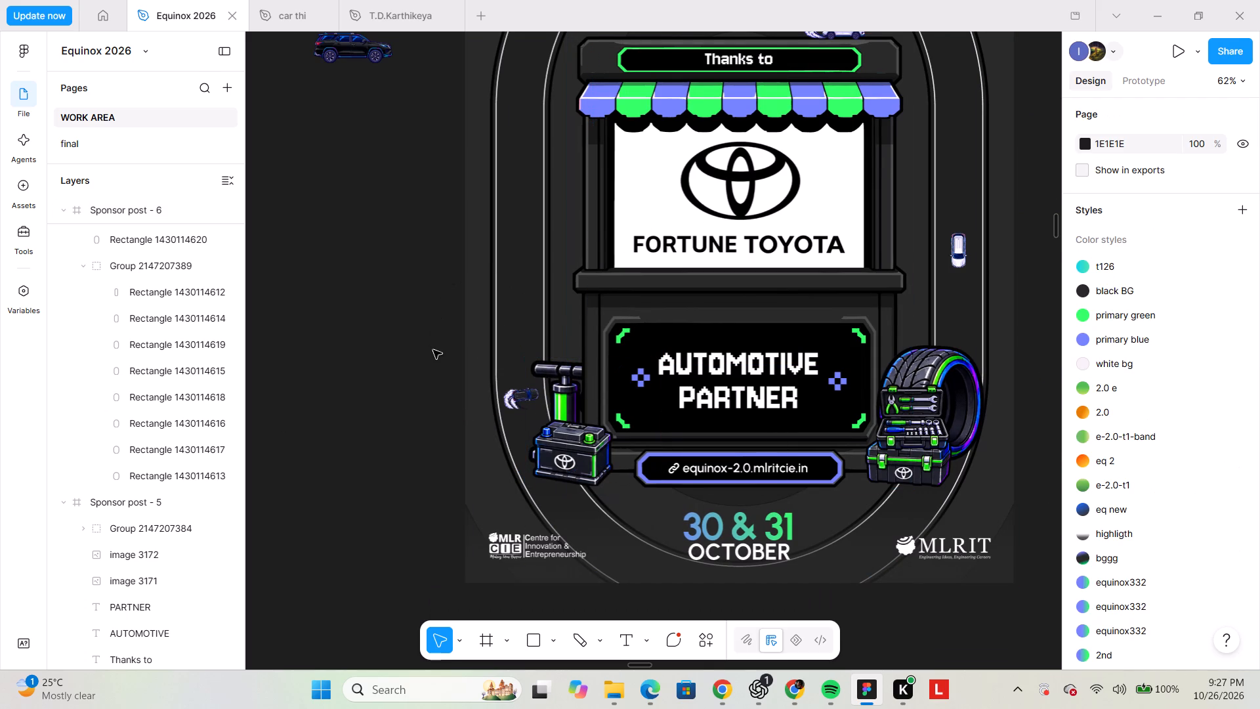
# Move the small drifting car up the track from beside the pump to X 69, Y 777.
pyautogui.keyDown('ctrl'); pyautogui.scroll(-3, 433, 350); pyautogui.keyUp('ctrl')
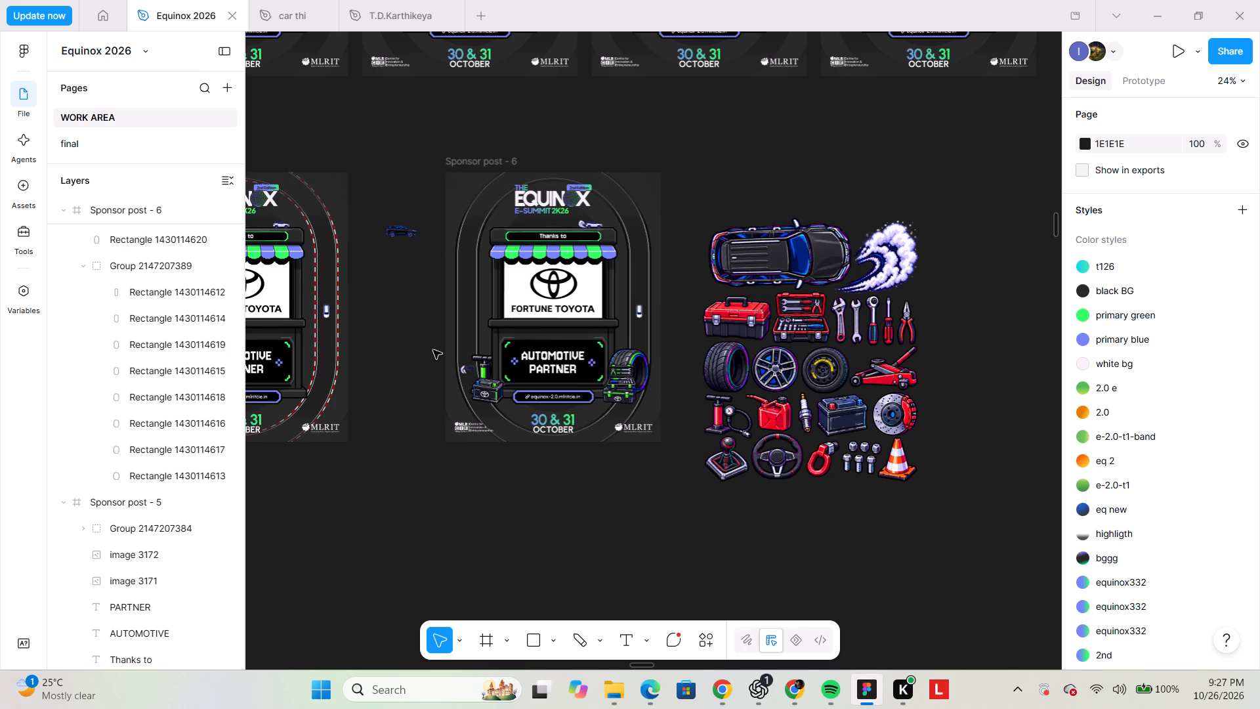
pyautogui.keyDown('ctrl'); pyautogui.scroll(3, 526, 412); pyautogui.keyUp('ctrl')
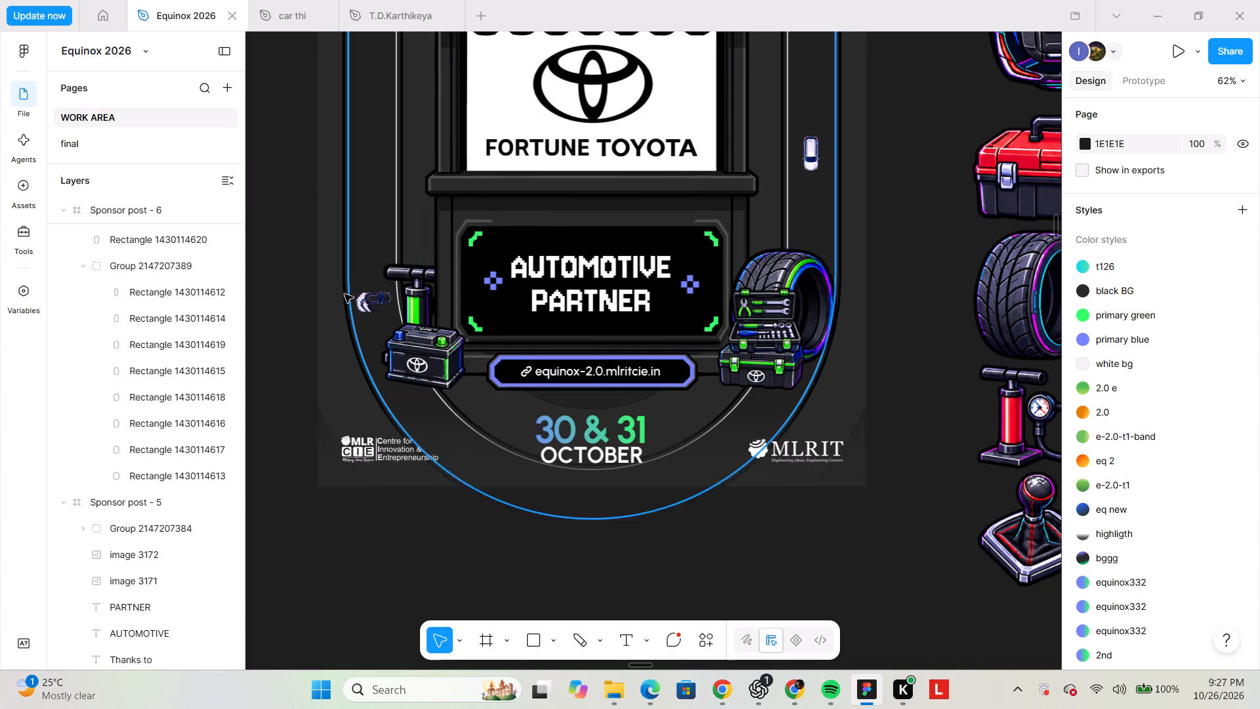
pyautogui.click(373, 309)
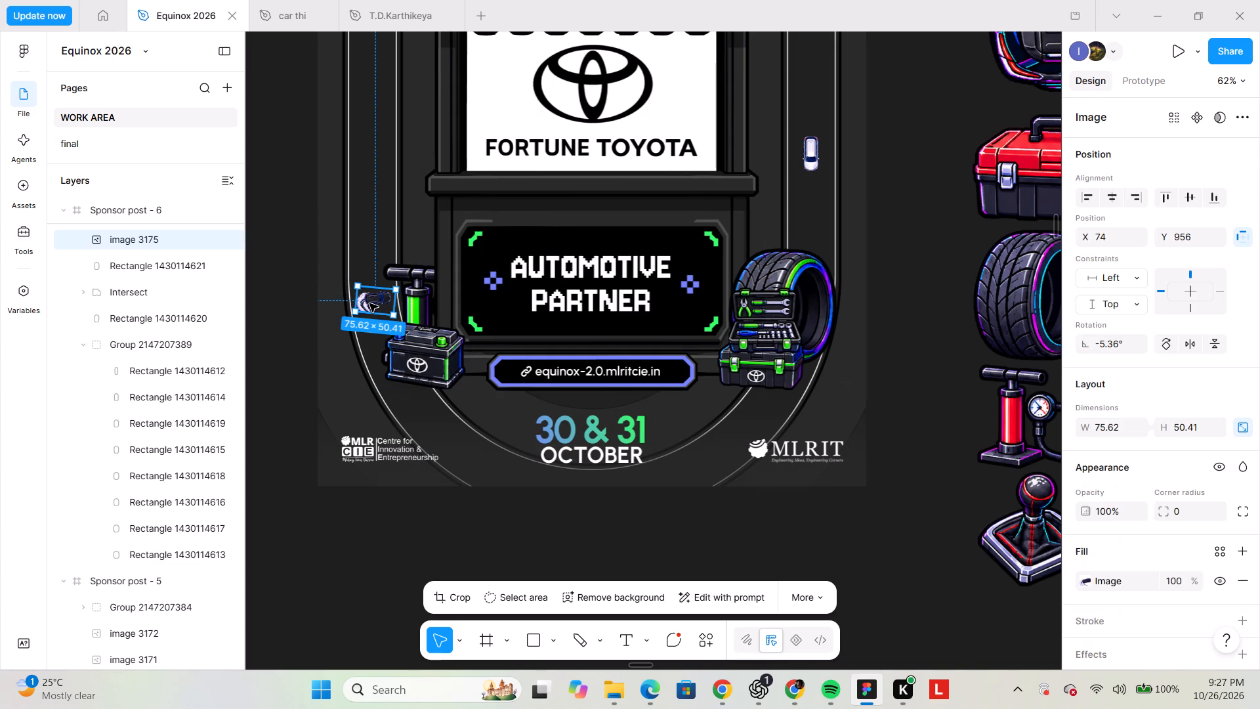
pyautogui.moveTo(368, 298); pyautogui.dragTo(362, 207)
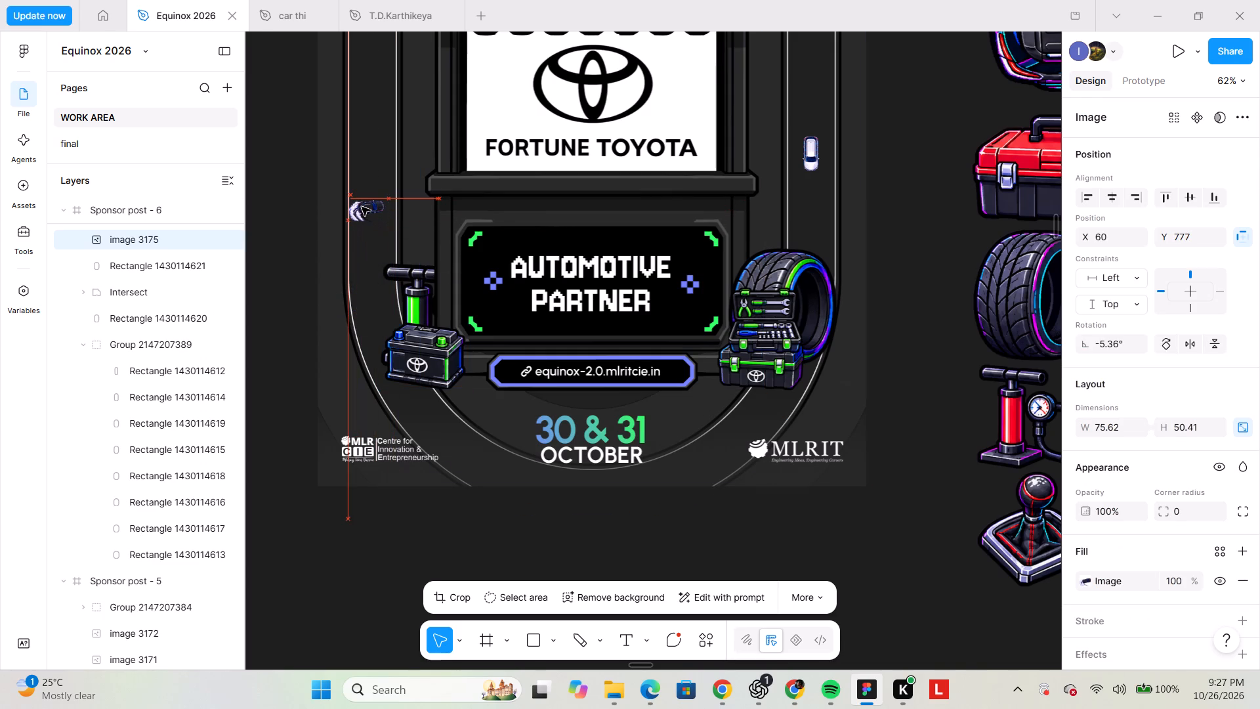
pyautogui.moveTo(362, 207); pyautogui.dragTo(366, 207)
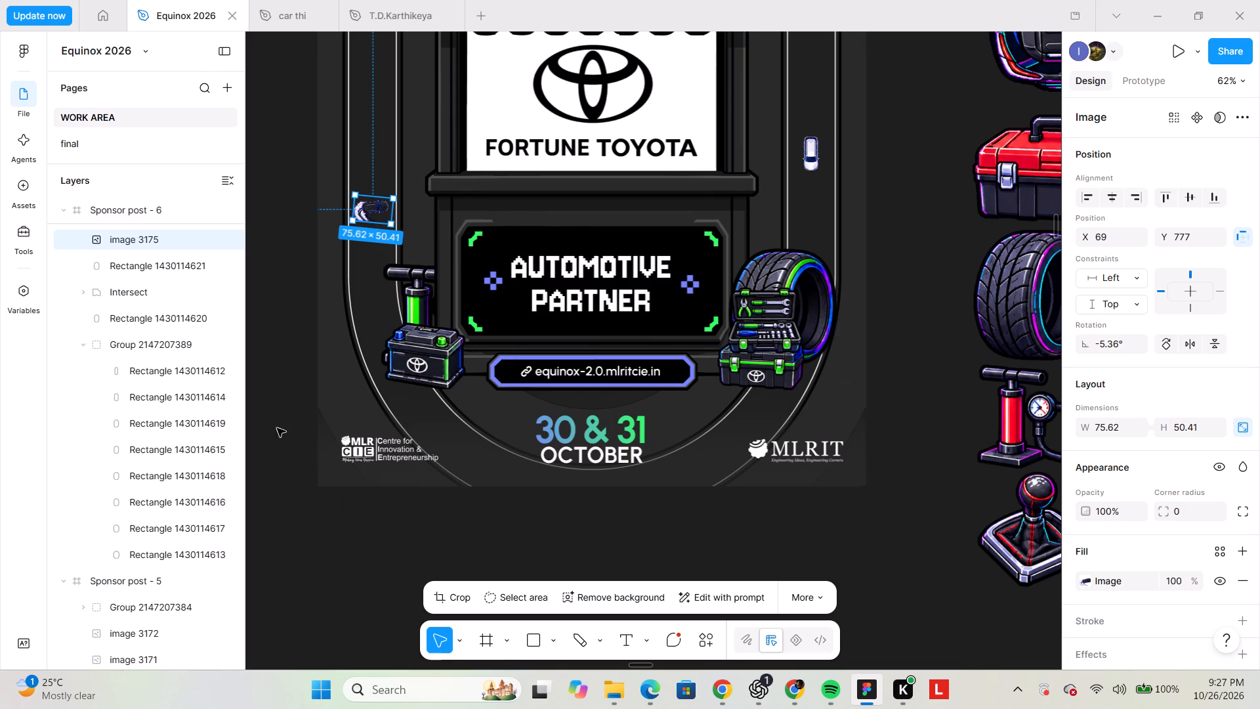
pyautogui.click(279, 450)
# Move the drifting car up the track to beside the shop's awning and rotate it to -0.21°.
pyautogui.scroll(2, 280, 450)
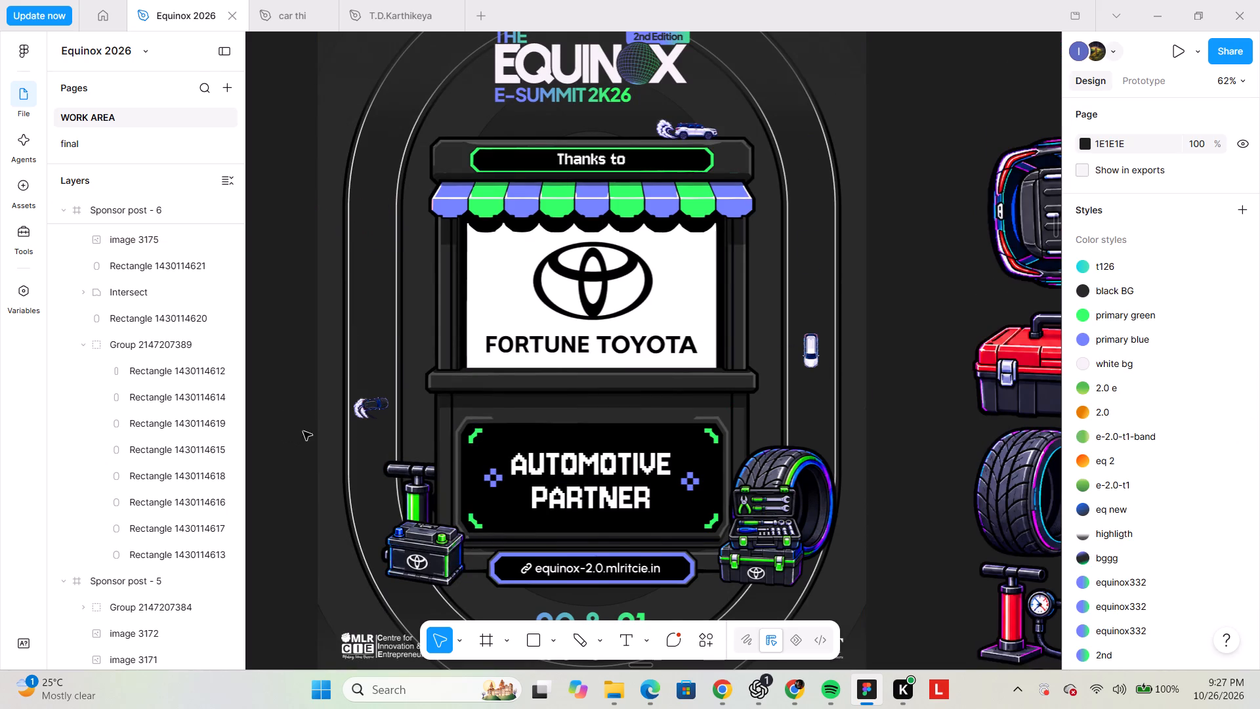
pyautogui.moveTo(373, 410); pyautogui.dragTo(386, 151)
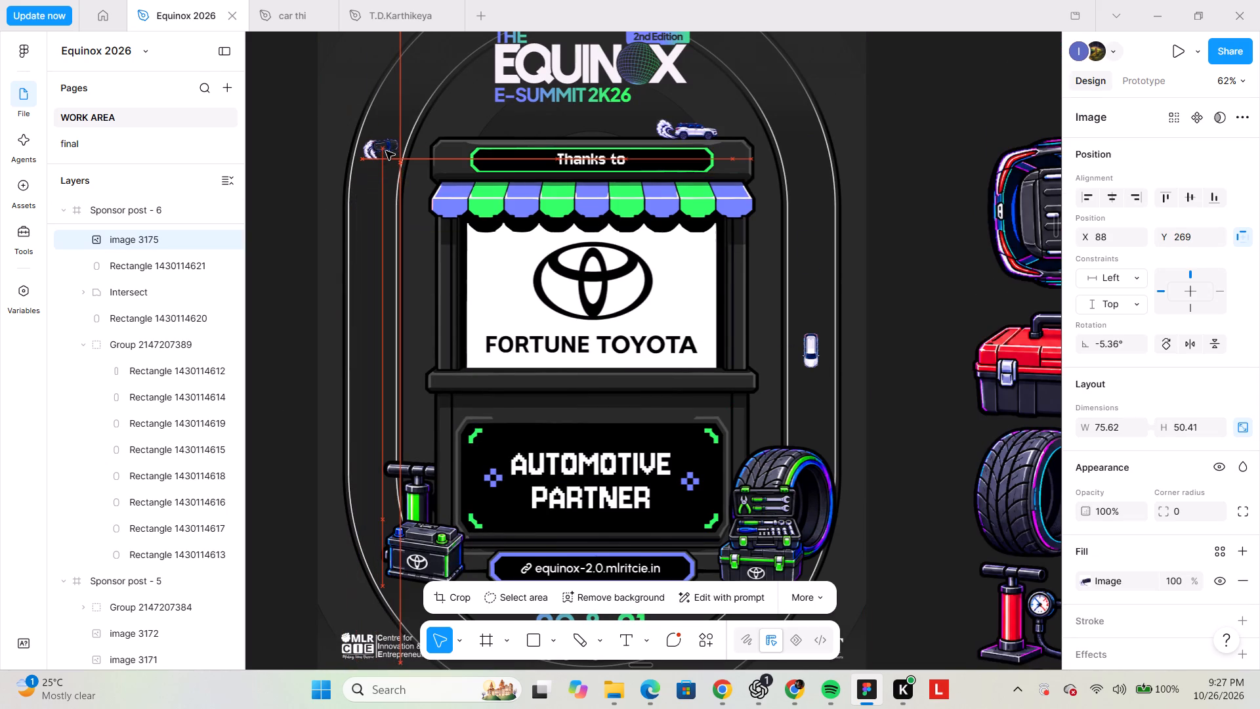
pyautogui.moveTo(386, 151); pyautogui.dragTo(385, 151)
pyautogui.keyDown('ctrl'); pyautogui.scroll(3, 386, 127); pyautogui.keyUp('ctrl')
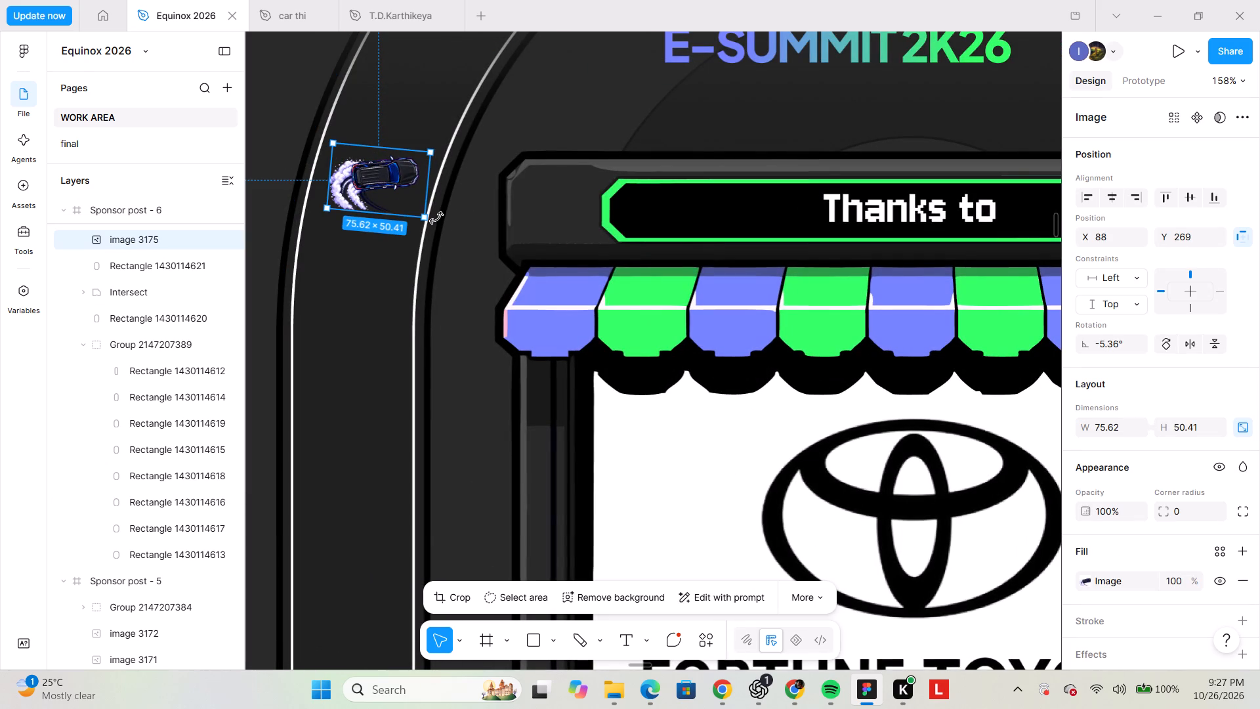
pyautogui.click(436, 218)
pyautogui.moveTo(383, 165); pyautogui.dragTo(364, 259)
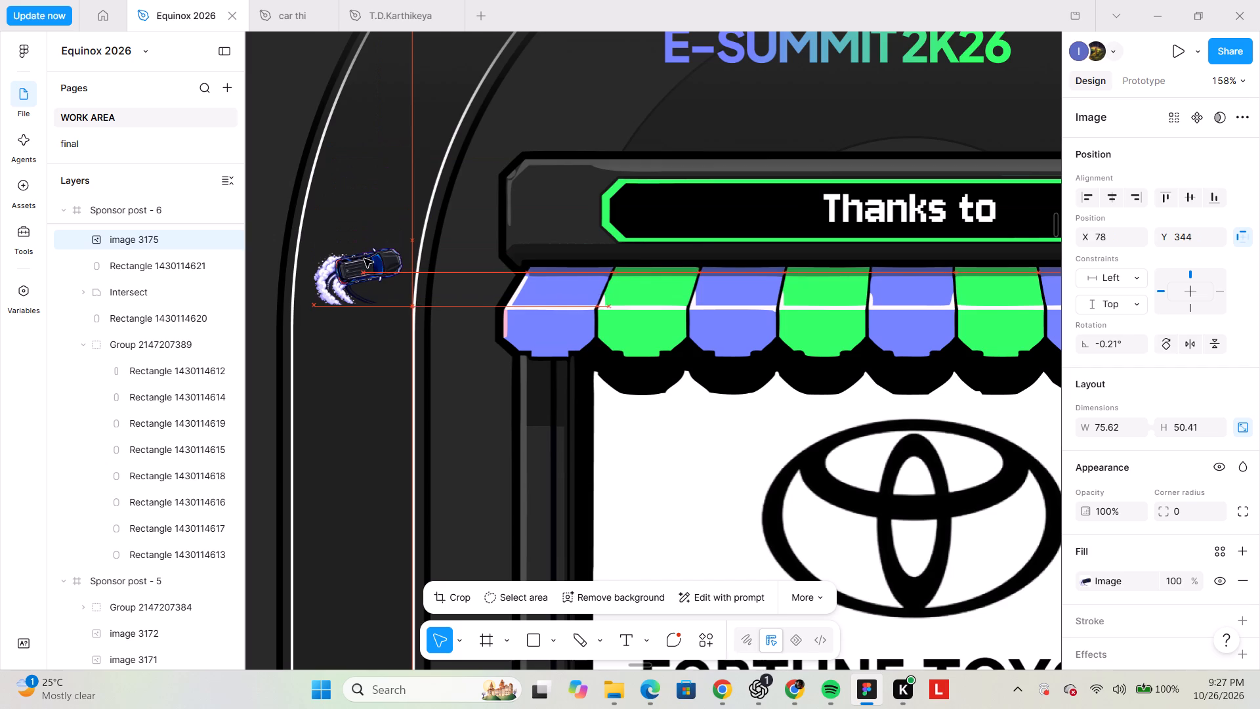
pyautogui.moveTo(364, 259); pyautogui.dragTo(360, 256)
pyautogui.keyDown('ctrl'); pyautogui.scroll(-4, 377, 335); pyautogui.keyUp('ctrl')
pyautogui.doubleClick(295, 303)
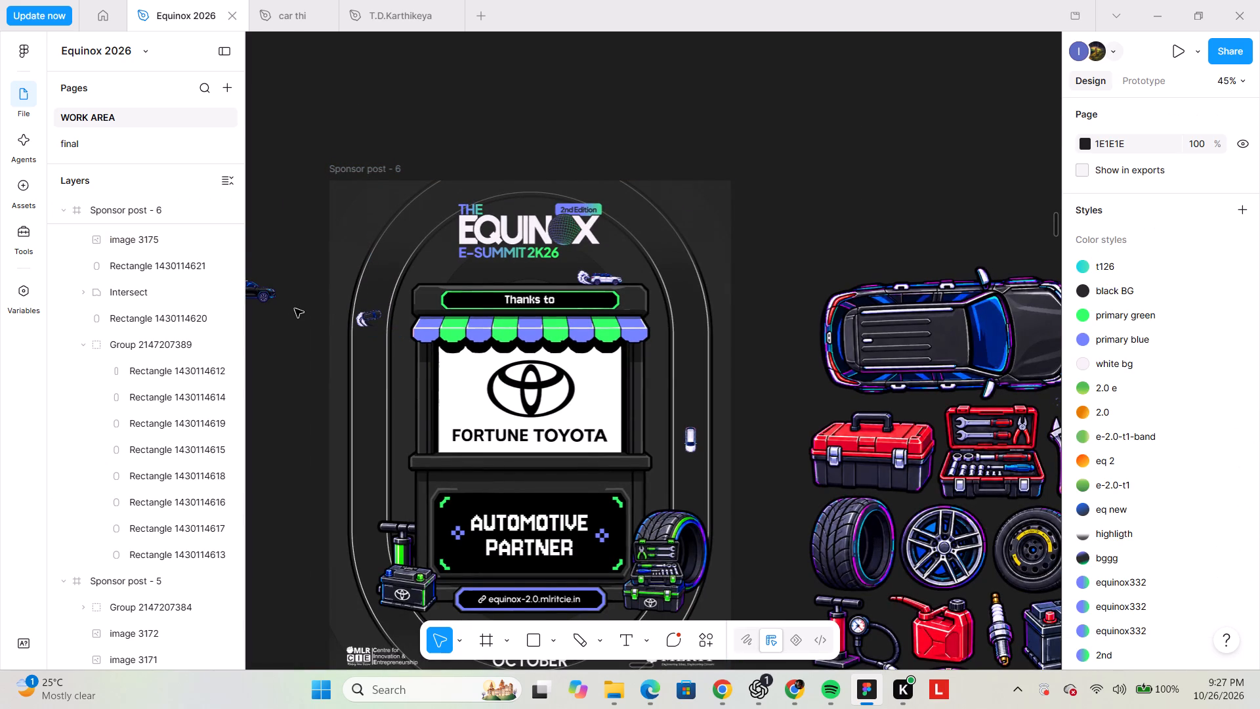
# Group the white car above the shop roof with its smoke trail and hide the group.
pyautogui.click(600, 274)
pyautogui.keyDown('shift'); pyautogui.click(576, 276); pyautogui.keyUp('shift')
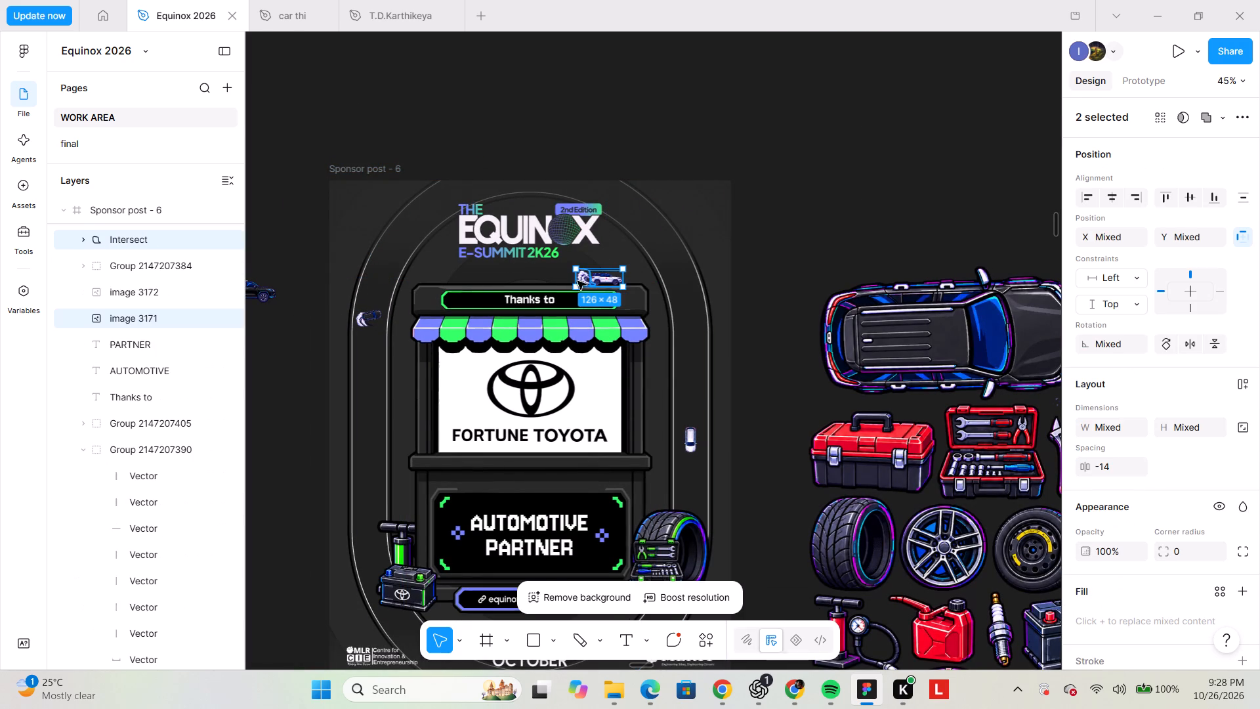
pyautogui.hotkey('ctrl', 'g')
pyautogui.scroll(-1, 1216, 561)
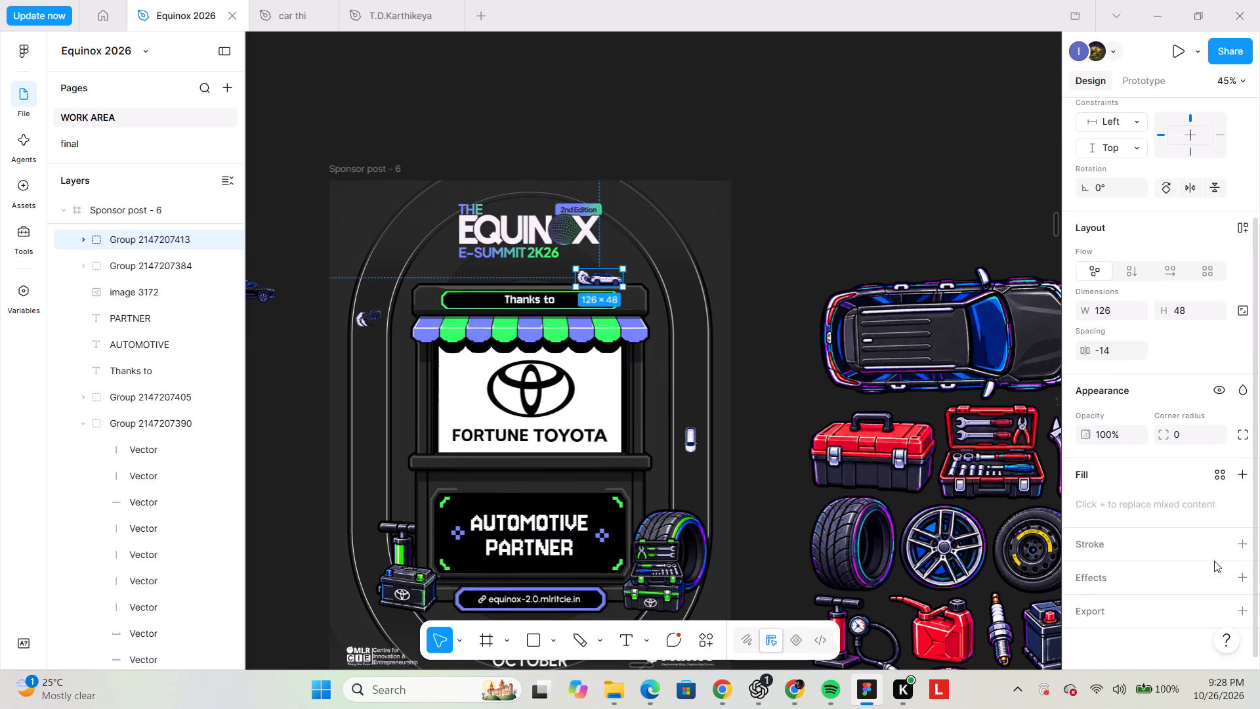
pyautogui.click(1217, 391)
pyautogui.click(854, 234)
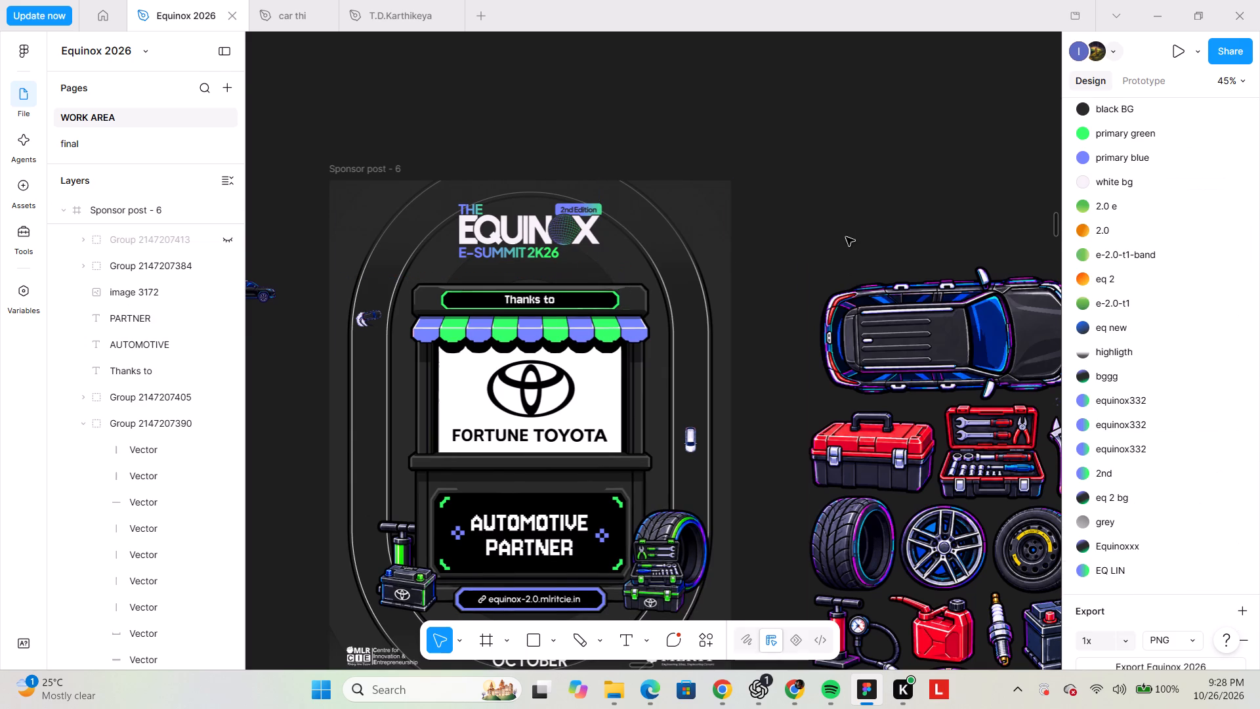
# Switch to Chrome and examine the MyFonts matches for the "TICKETS ARE" lettering from the reference poster.
pyautogui.scroll(-2, 839, 239)
pyautogui.keyDown('ctrl'); pyautogui.scroll(-1, 839, 239); pyautogui.keyUp('ctrl')
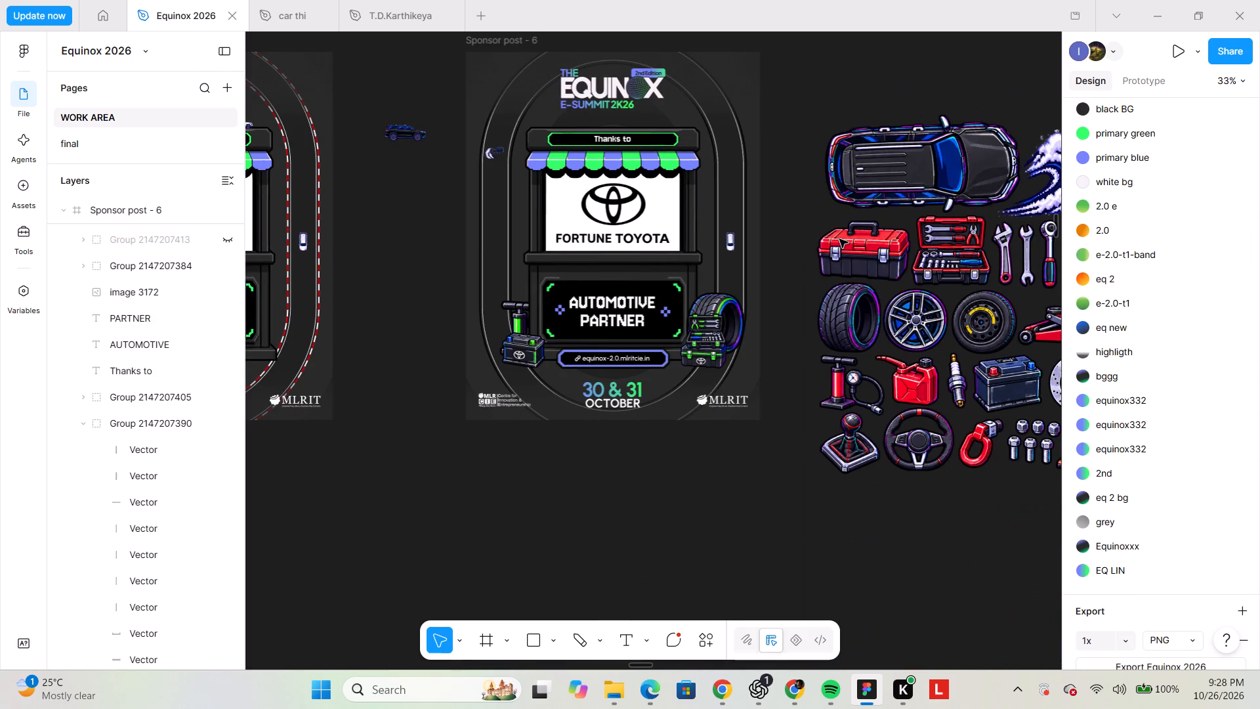
pyautogui.hotkey('alt', 'Tab')
pyautogui.hotkey('alt', 'Tab')
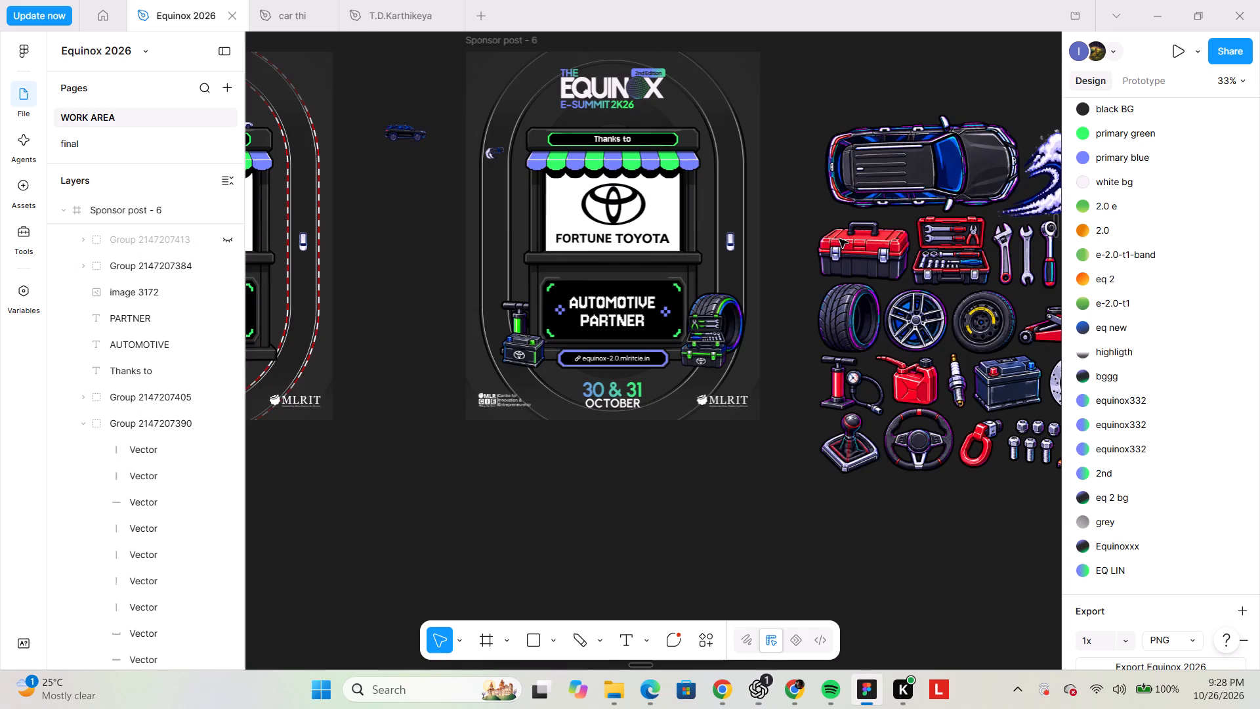
pyautogui.hotkey('alt', 'Tab')
pyautogui.hotkey('alt', 'Tab')
pyautogui.hotkey('alt', 'Tab')
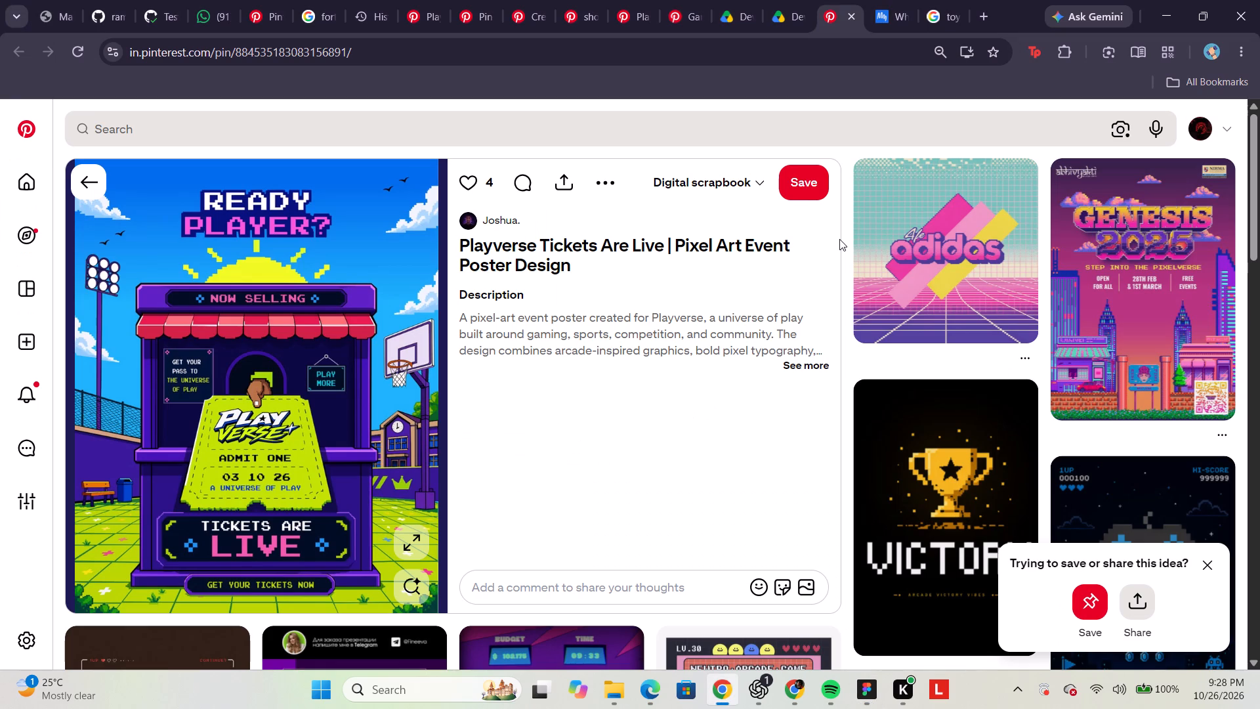
pyautogui.click(905, 0)
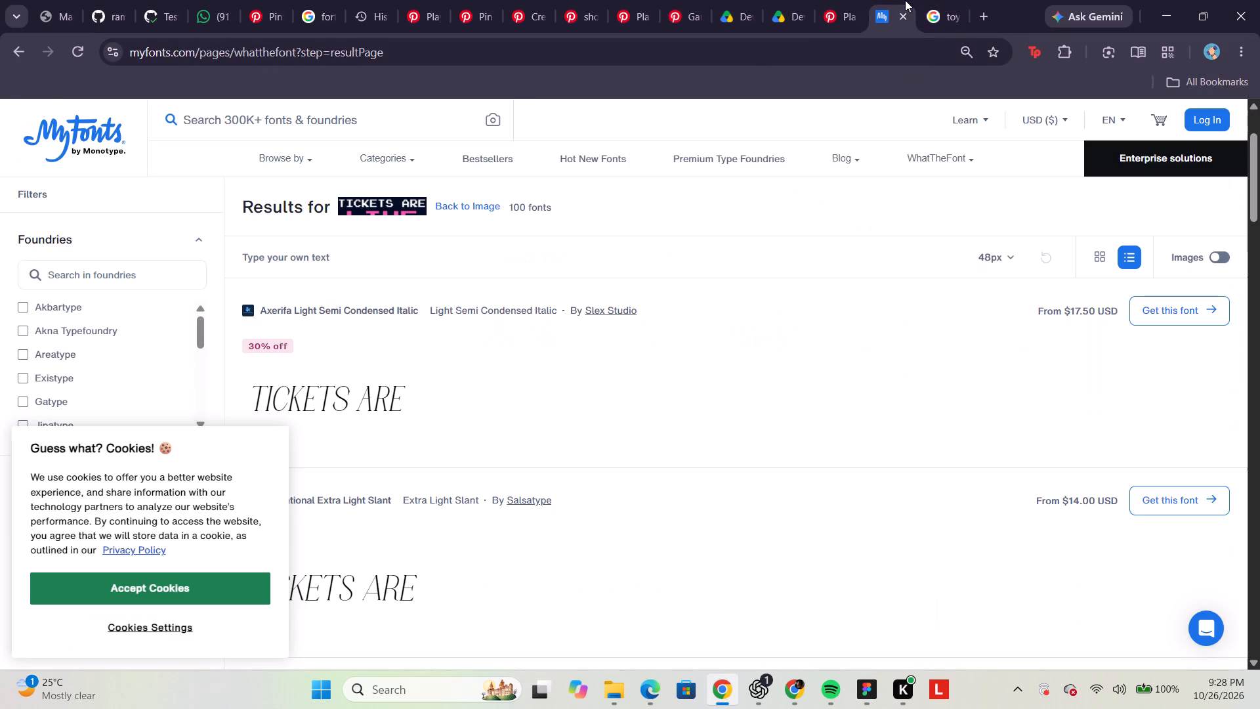
pyautogui.click(587, 300)
pyautogui.scroll(-4, 586, 300)
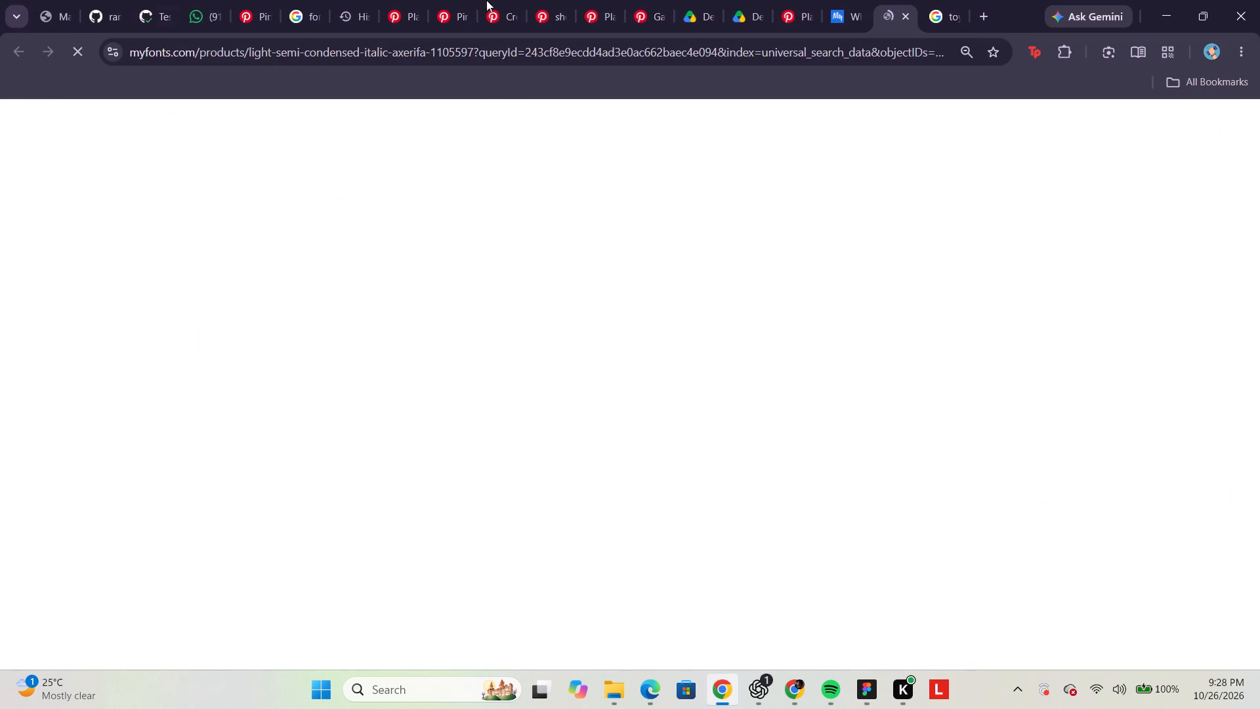
pyautogui.click(879, 0)
pyautogui.click(858, 2)
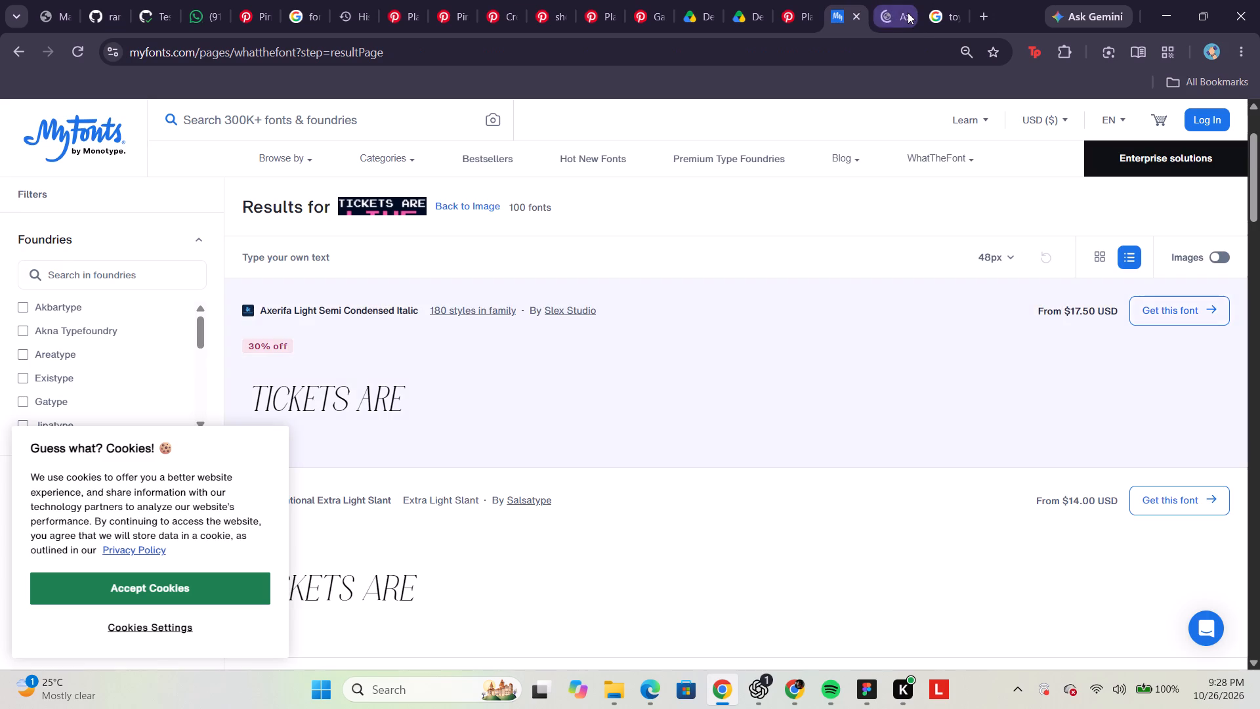
pyautogui.doubleClick(908, 12)
pyautogui.scroll(-3, 701, 257)
pyautogui.scroll(-2, 670, 302)
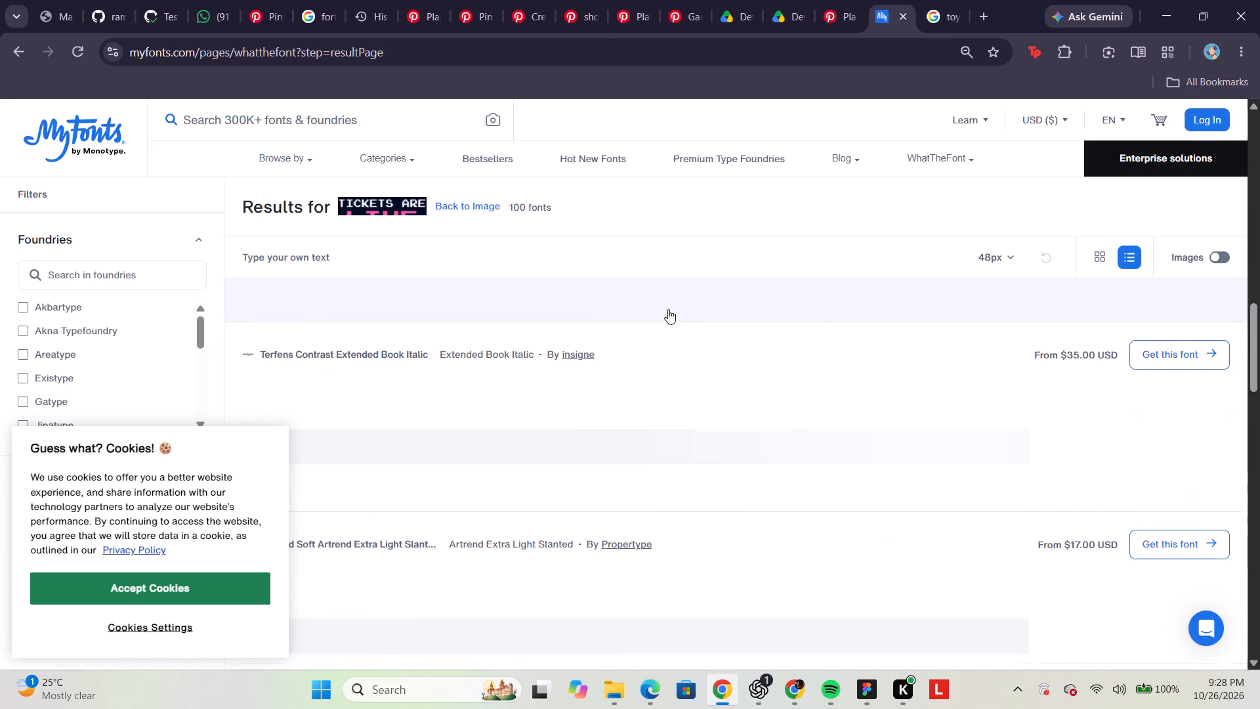
pyautogui.scroll(-3, 668, 309)
pyautogui.scroll(2, 380, 234)
# Go back to the uploaded MyFonts image and identify the font of the "LIVE" lettering.
pyautogui.click(459, 211)
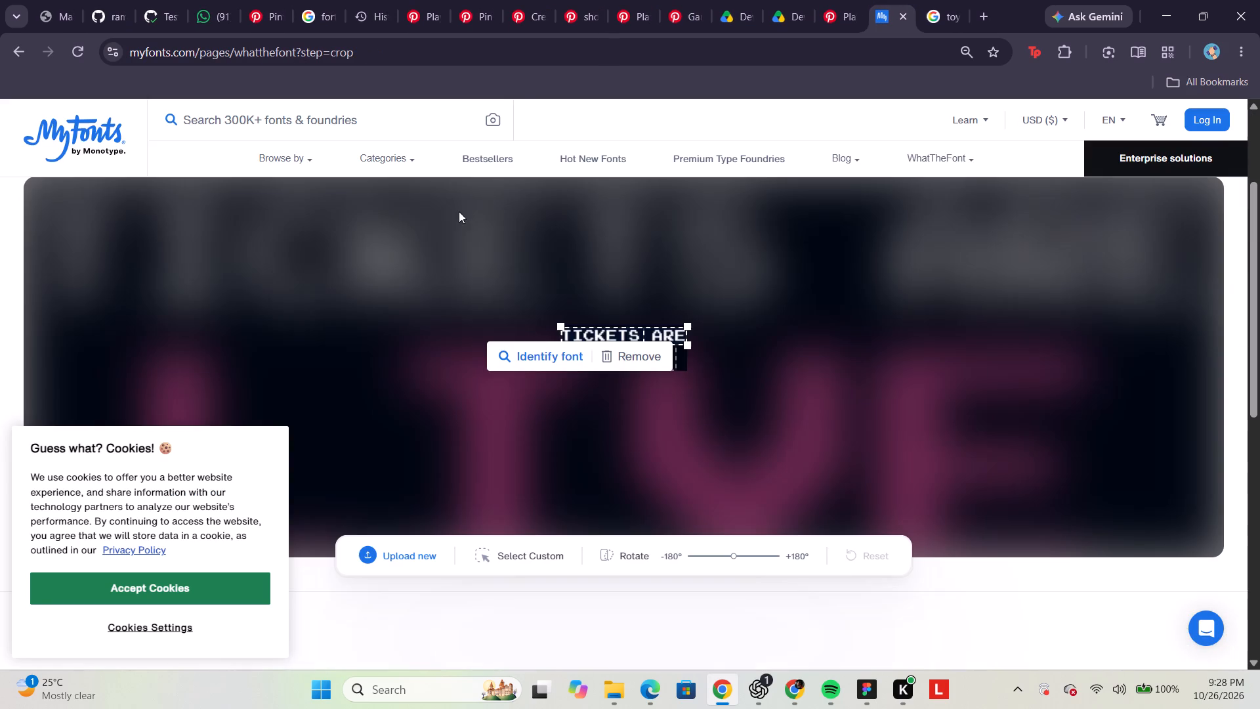
pyautogui.click(675, 362)
pyautogui.click(549, 368)
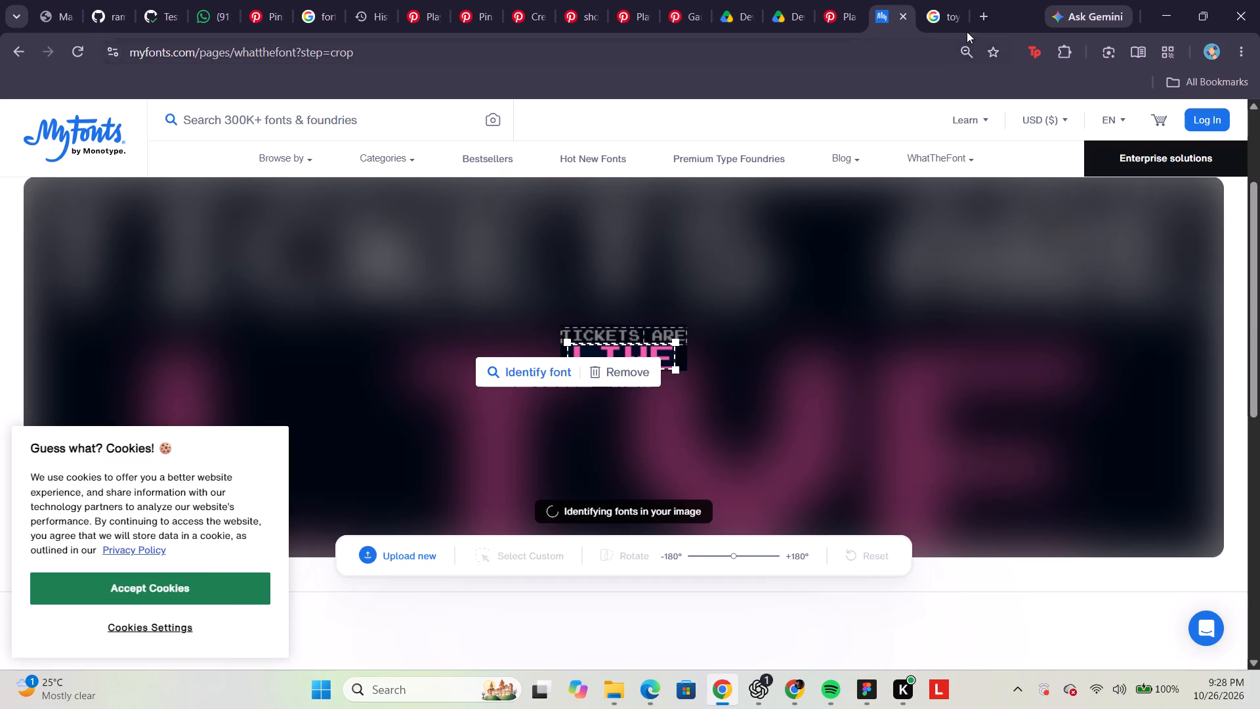
# Search the web for "pixel font" in a new tab and open the 1001 Fonts page of free pixel fonts.
pyautogui.click(983, 10)
pyautogui.write('oi')
pyautogui.press('BackSpace')
pyautogui.press('BackSpace')
pyautogui.write('pixel font')
pyautogui.press('Return')
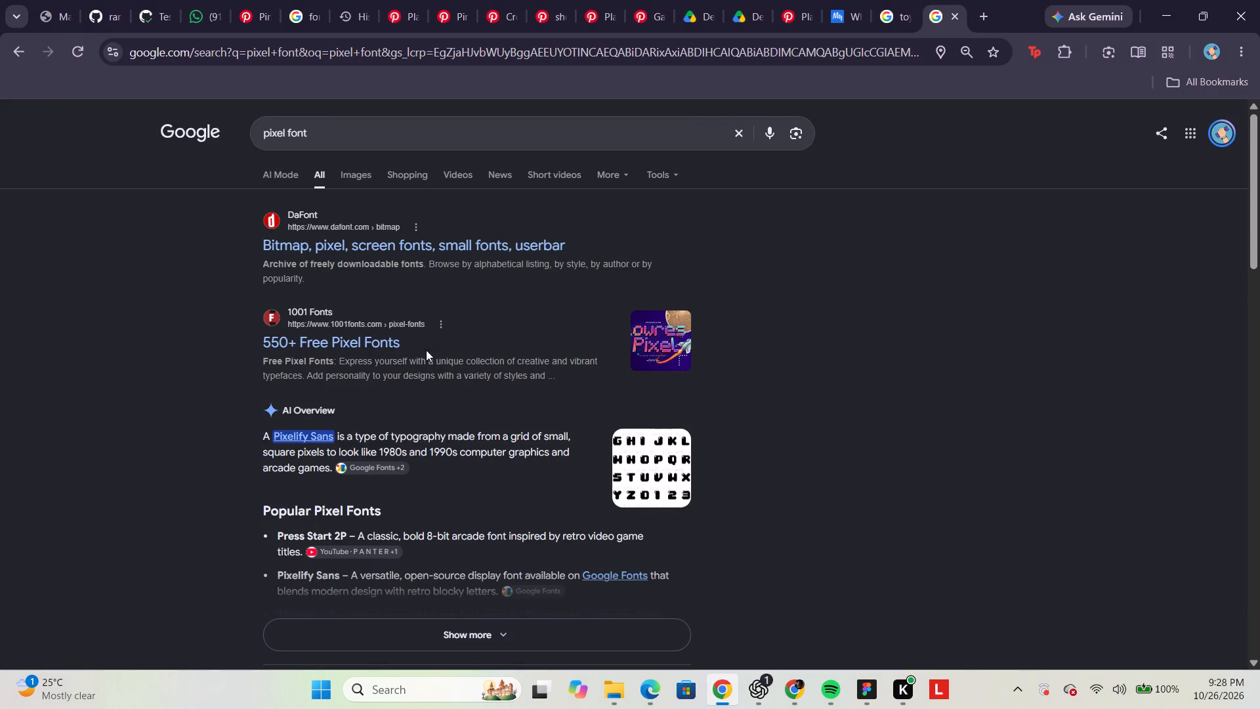
pyautogui.click(381, 353)
pyautogui.click(381, 347)
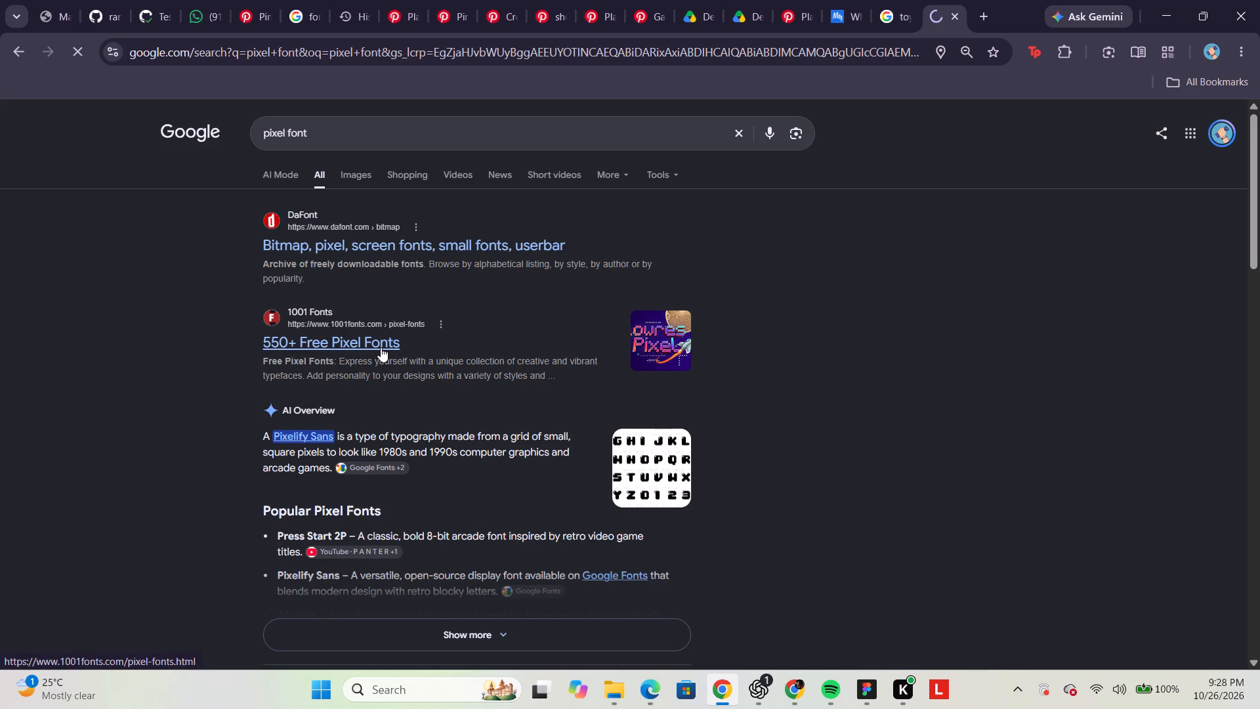
# Preview the MyFonts matches for the "LIVE" lettering with the sample text LIVE and compare the fonts.
pyautogui.click(892, 2)
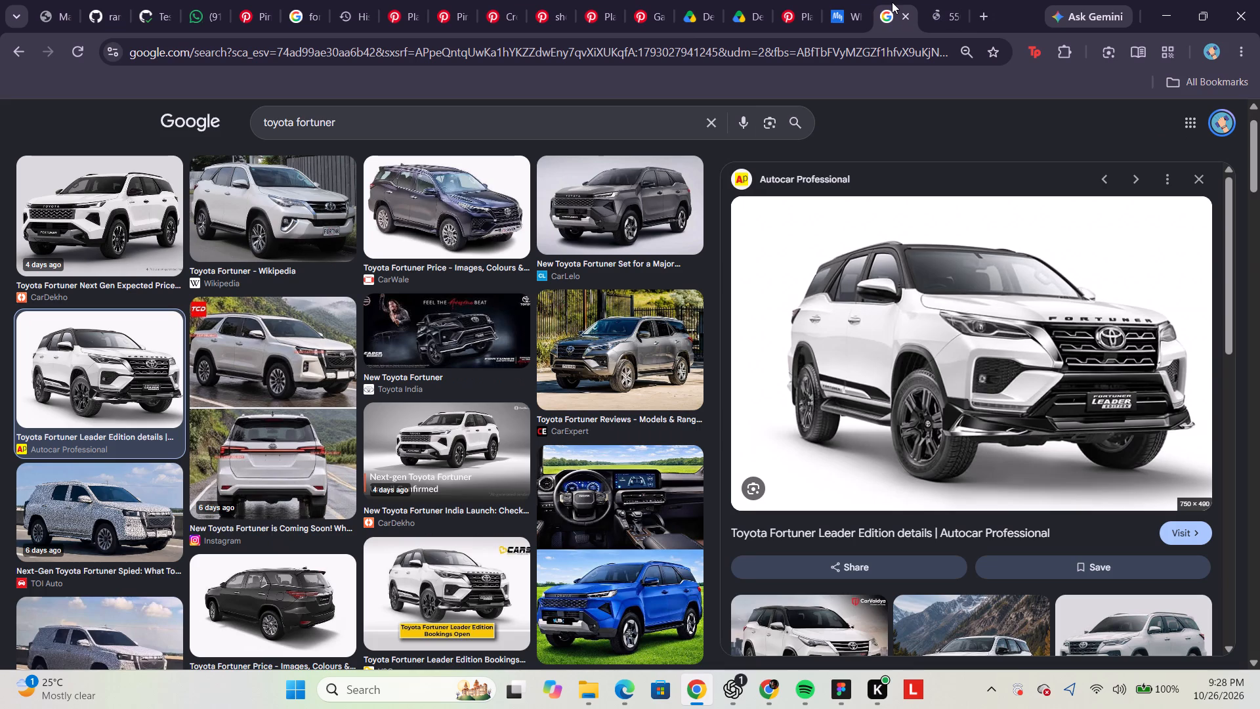
pyautogui.click(856, 0)
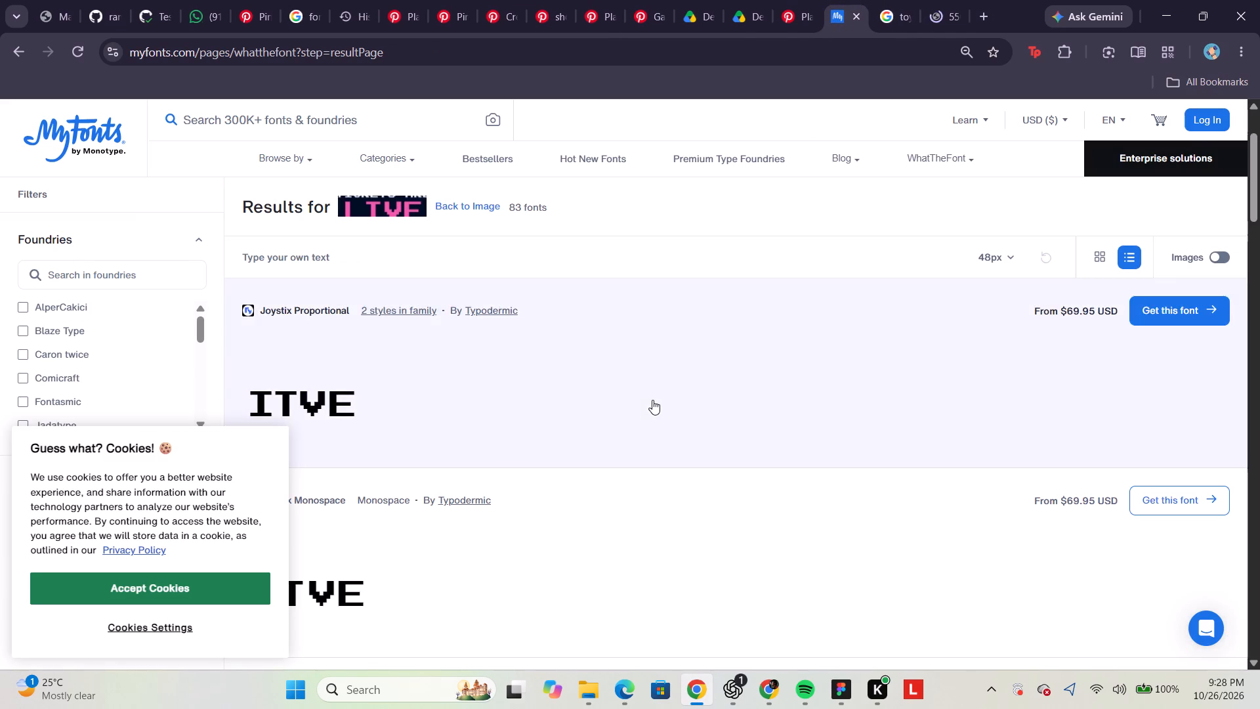
pyautogui.scroll(-3, 652, 400)
pyautogui.scroll(3, 652, 400)
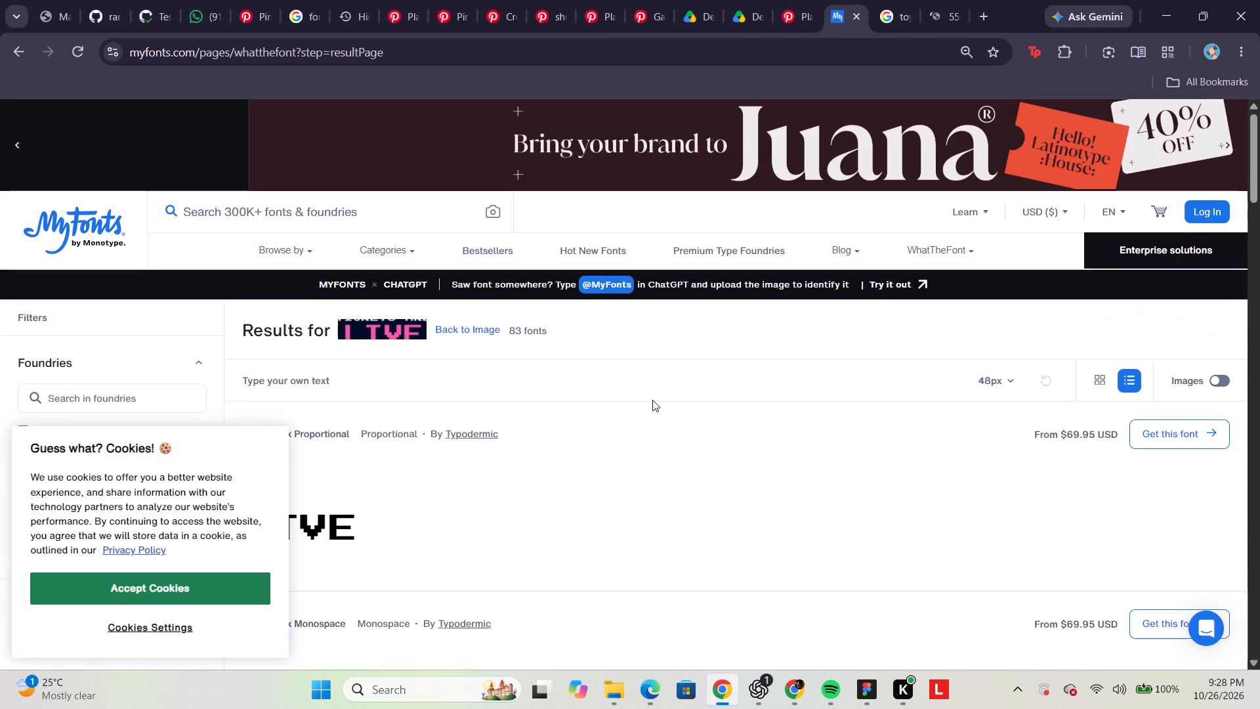
pyautogui.moveTo(338, 362); pyautogui.dragTo(339, 389)
pyautogui.doubleClick(339, 389)
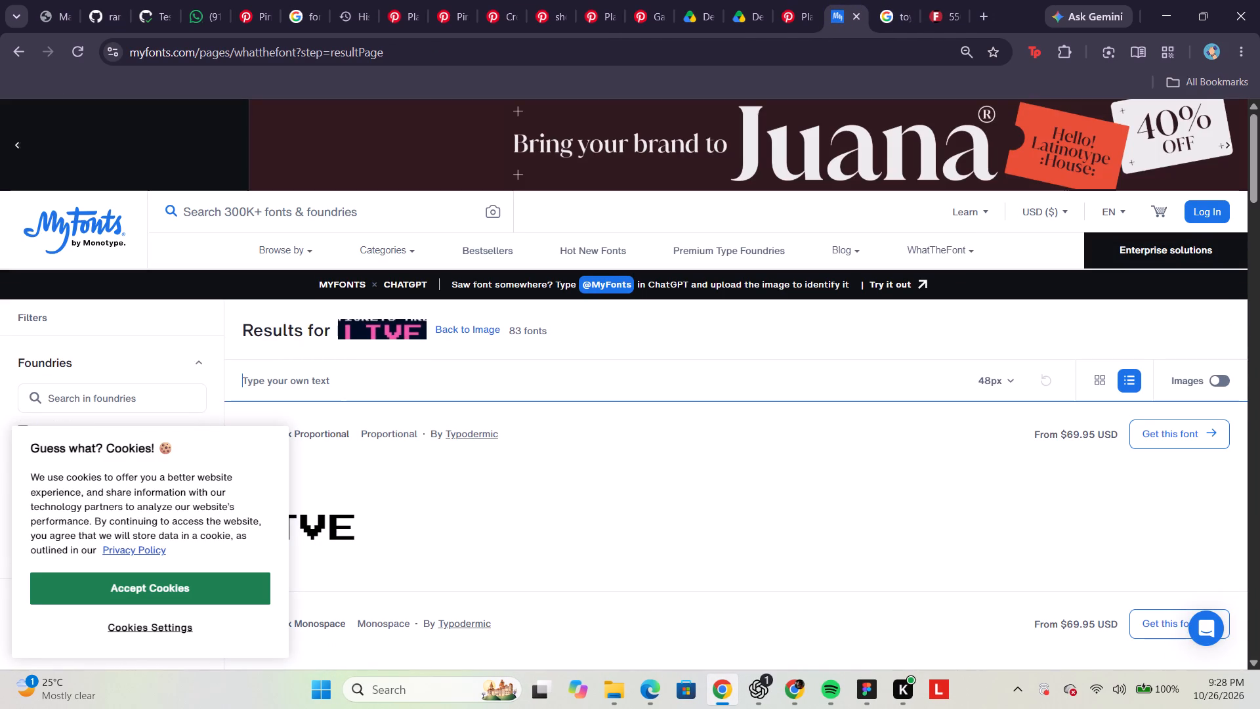
pyautogui.write('LIVE')
pyautogui.hscroll(1, 490, 398)
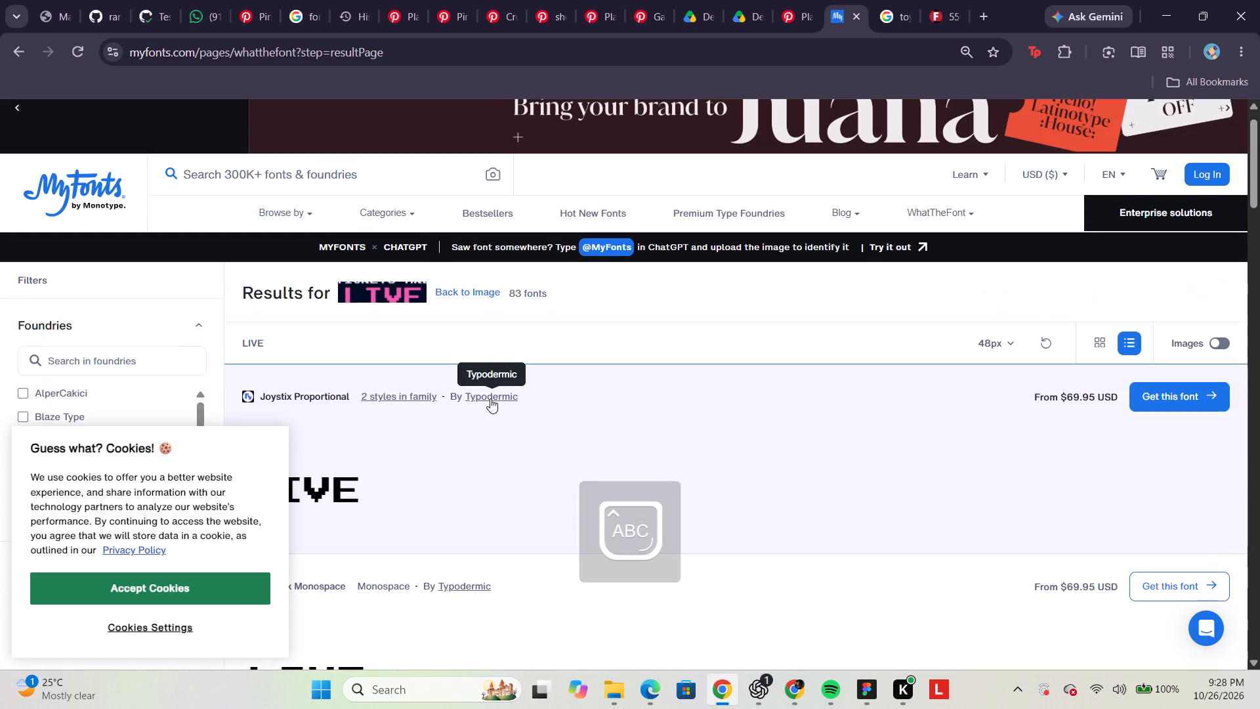
pyautogui.hscroll(2, 490, 398)
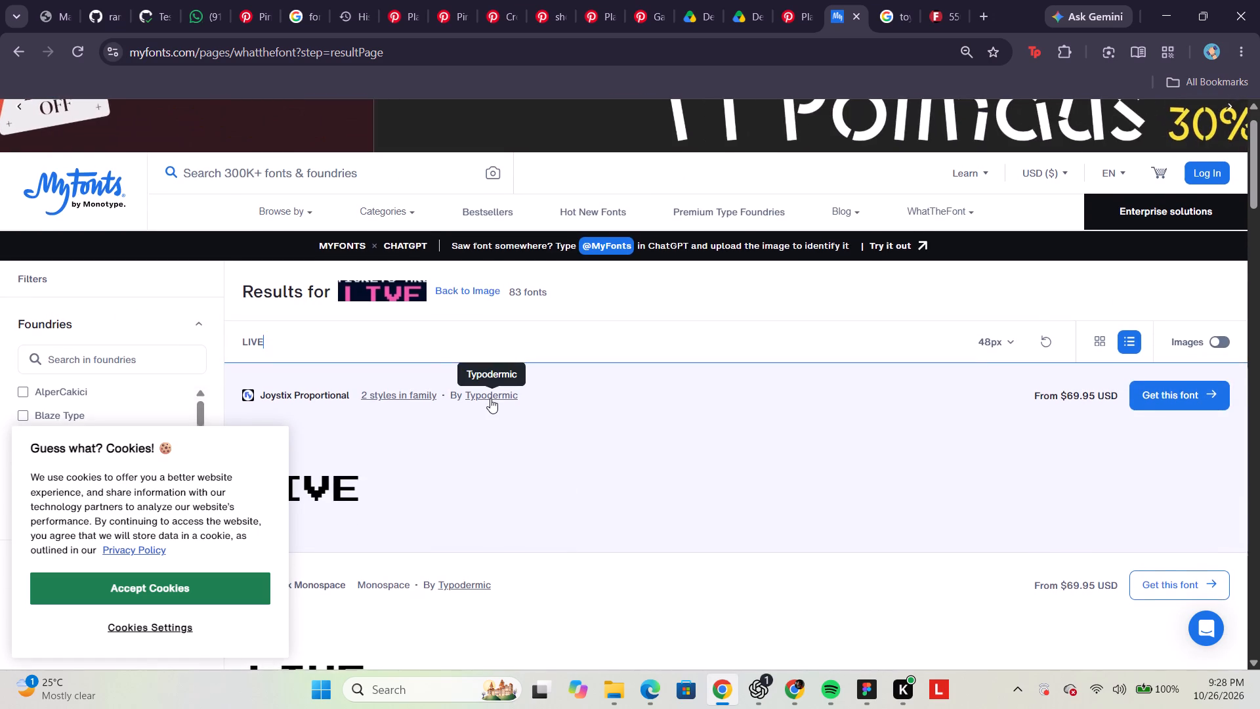
pyautogui.hscroll(1, 490, 398)
pyautogui.scroll(1, 490, 398)
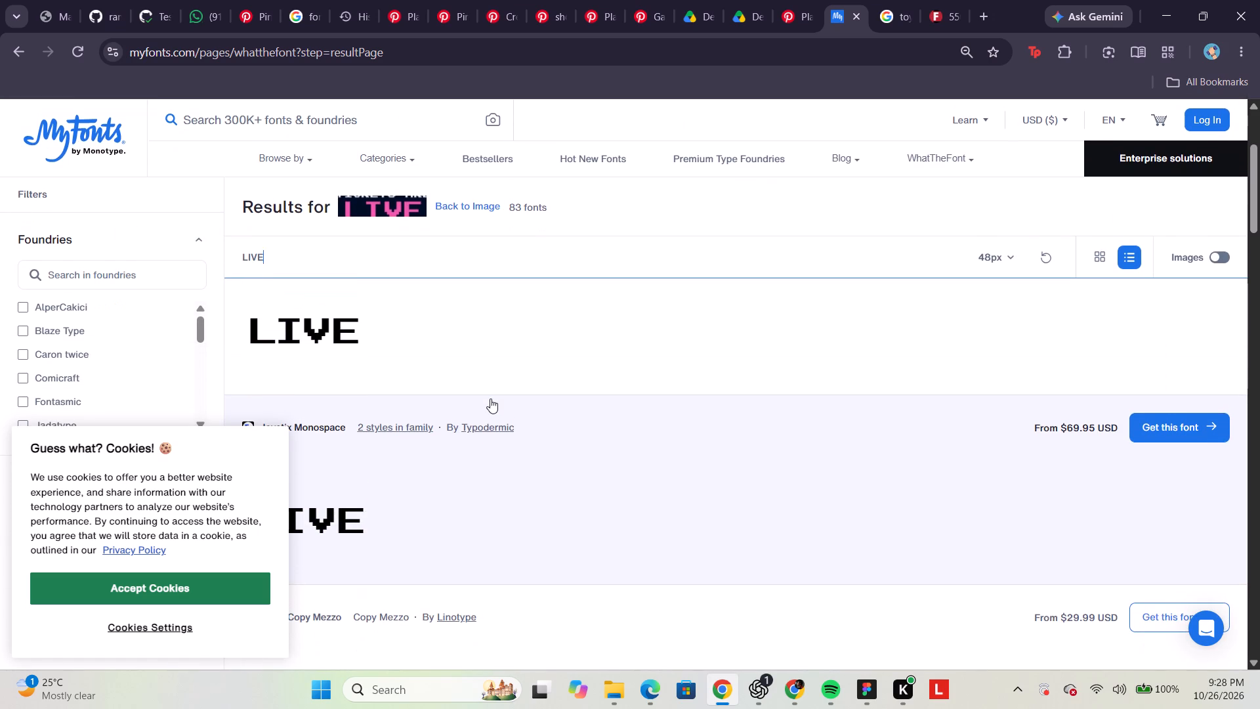
pyautogui.scroll(2, 490, 398)
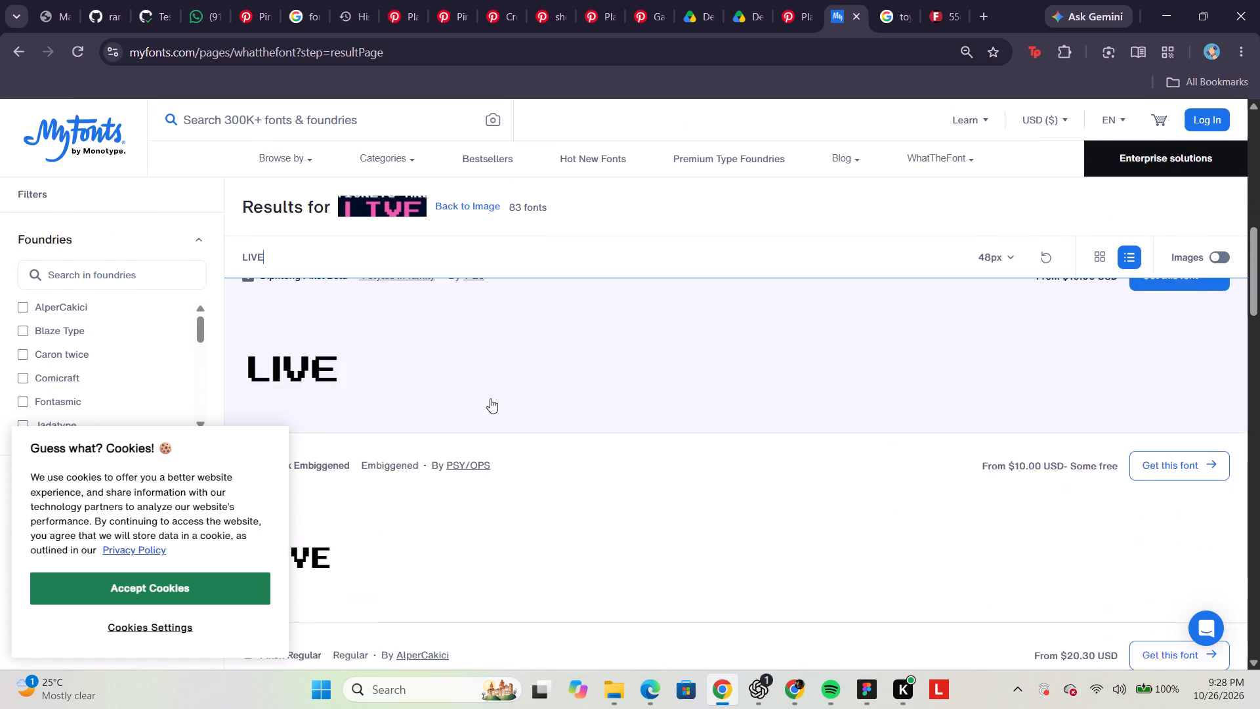
pyautogui.scroll(3, 490, 398)
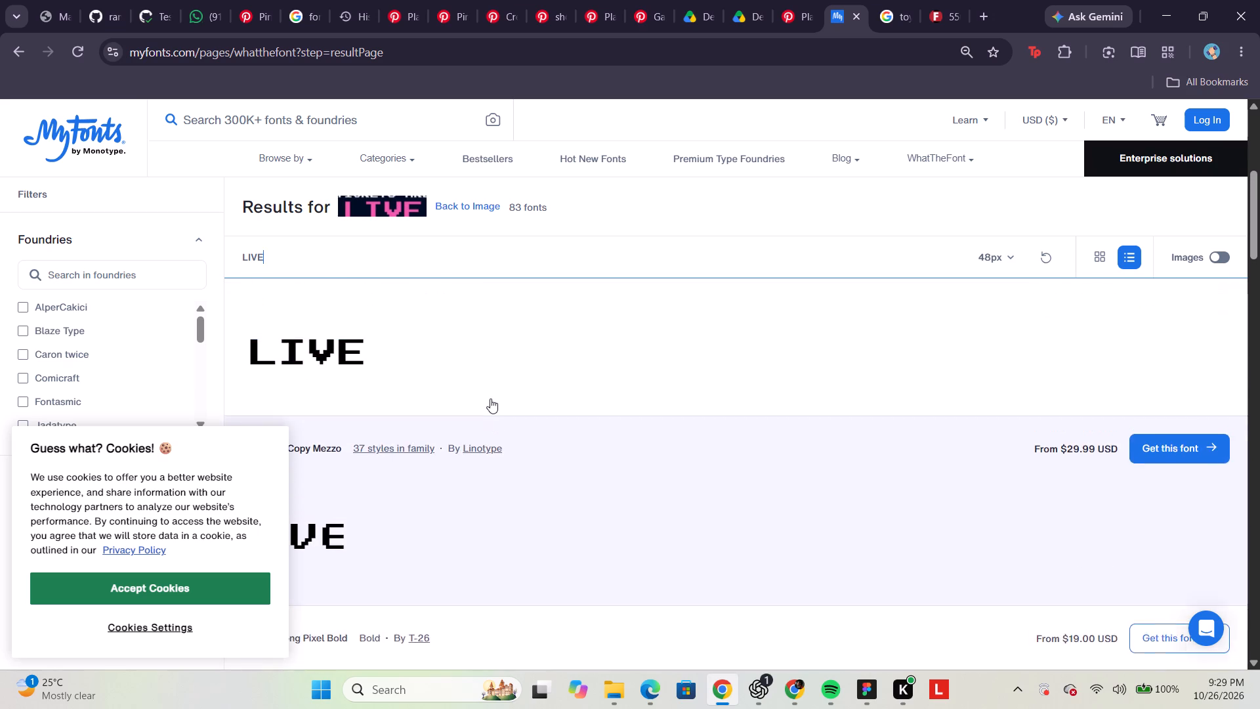
pyautogui.scroll(2, 490, 398)
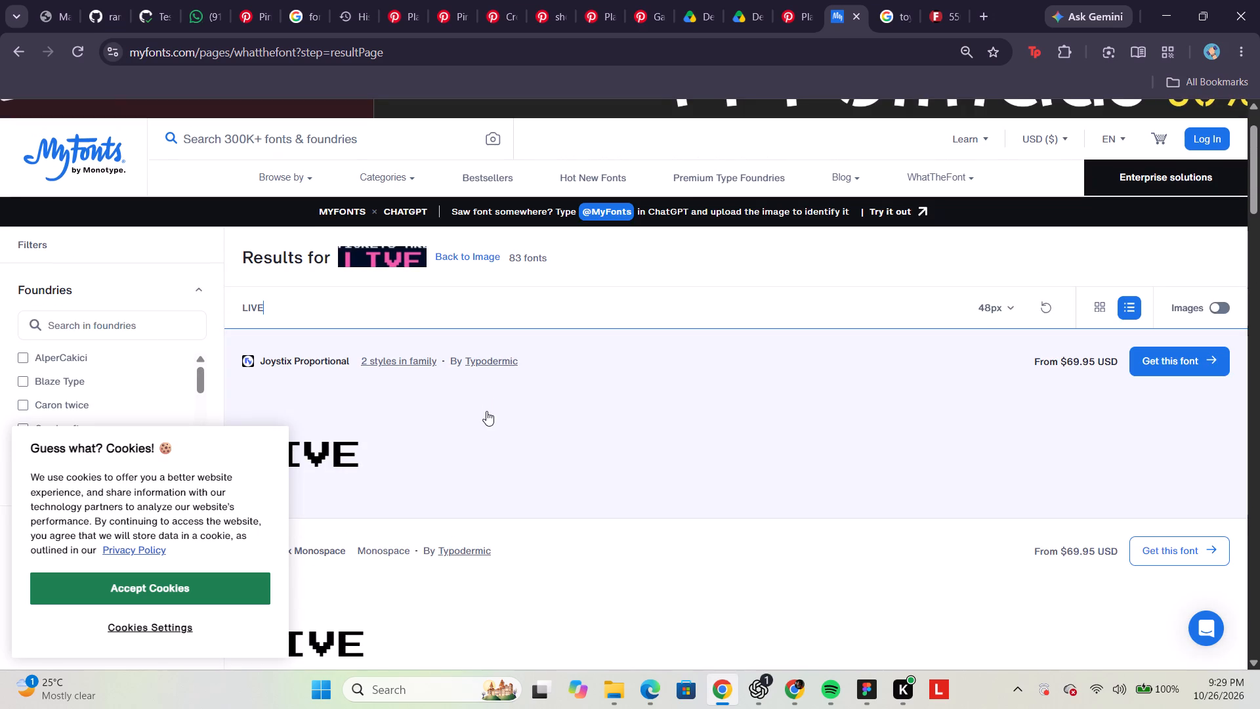
# Open the Joystix Proportional font page from the MyFonts matches and examine its details.
pyautogui.click(1075, 424)
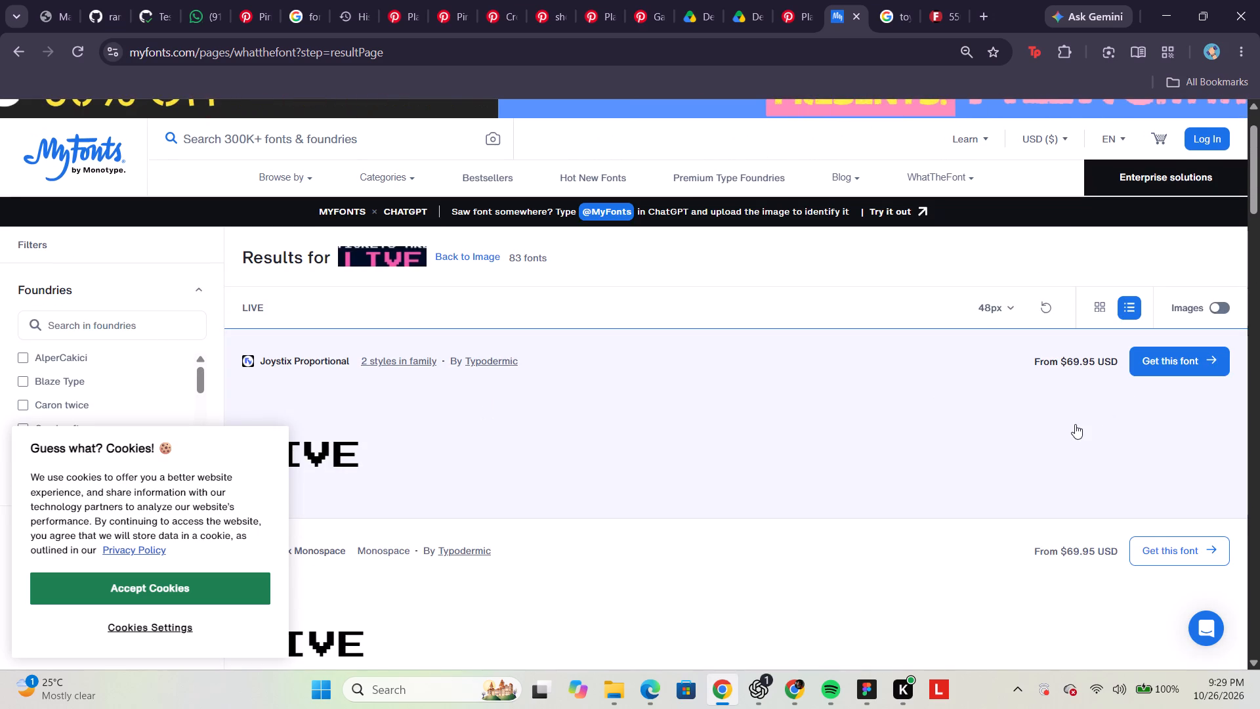
pyautogui.scroll(-1, 774, 543)
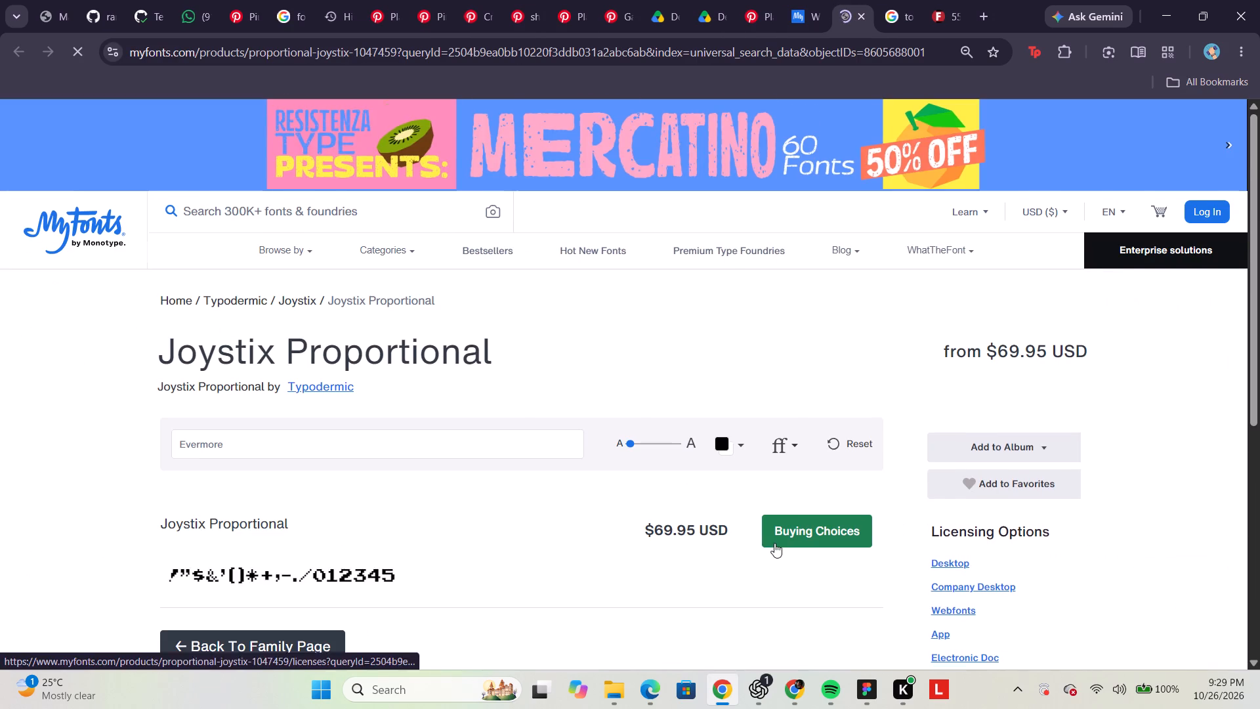
pyautogui.scroll(-1, 774, 543)
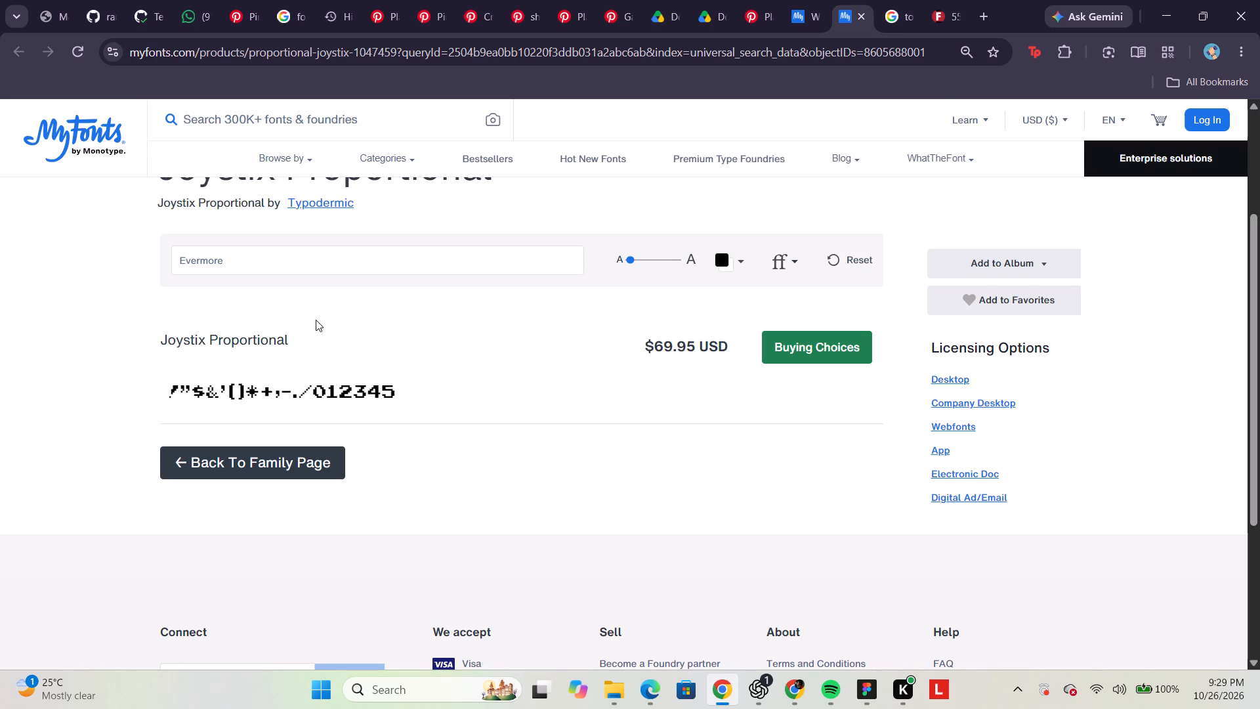
pyautogui.scroll(2, 316, 320)
# Copy the font name and search the web in a new tab for "Joystix Proportional FREE DOWNLOAD".
pyautogui.moveTo(159, 301); pyautogui.dragTo(455, 321)
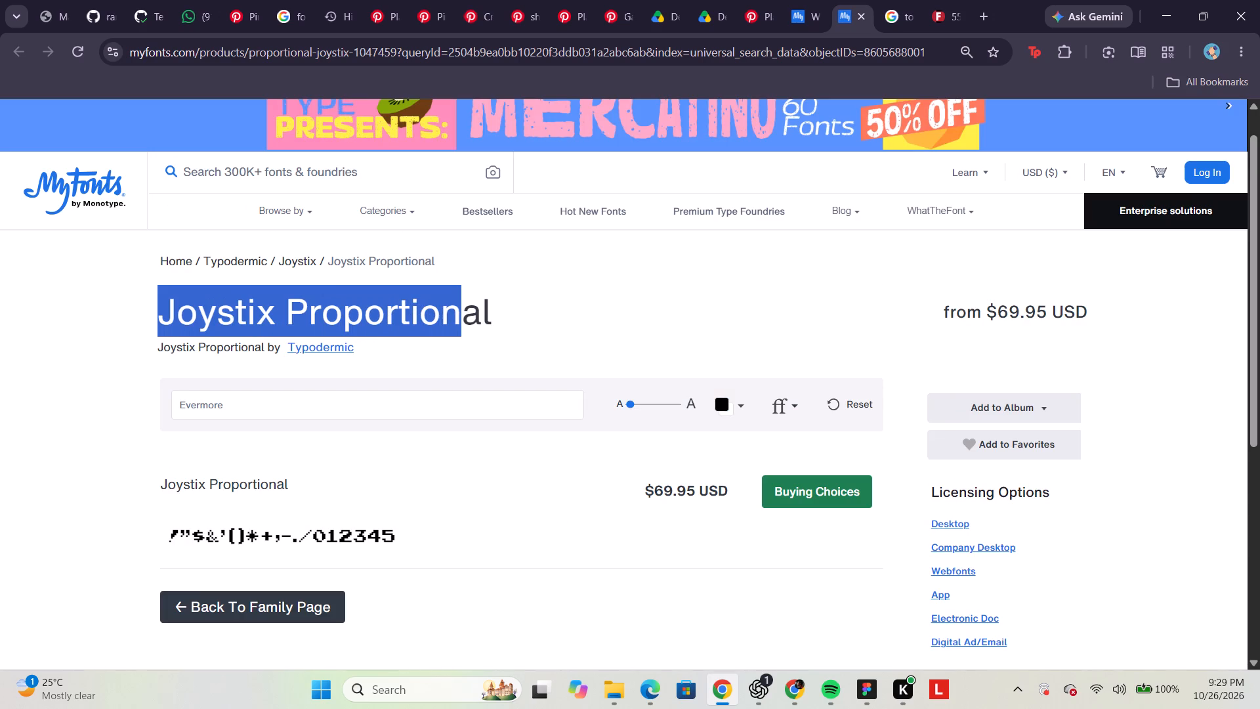
pyautogui.moveTo(455, 321); pyautogui.dragTo(487, 324)
pyautogui.hotkey('ctrl', 'c')
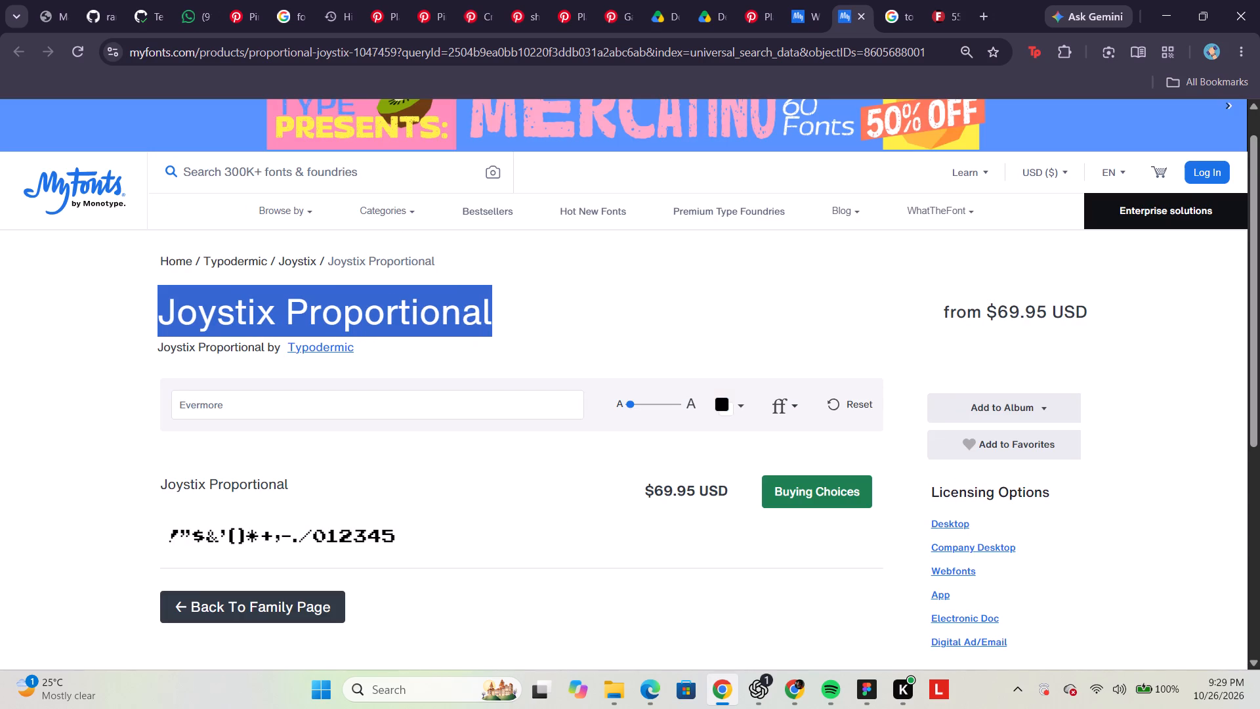
pyautogui.hotkey('ctrl', 't')
pyautogui.hotkey('ctrl', 'v')
pyautogui.press('space')
pyautogui.write('FREE DOWNLOAD')
pyautogui.press('Return')
# Preview the pixel fonts on the 1001 Fonts page with the sample text LIVE.
pyautogui.click(876, 1)
pyautogui.click(901, 0)
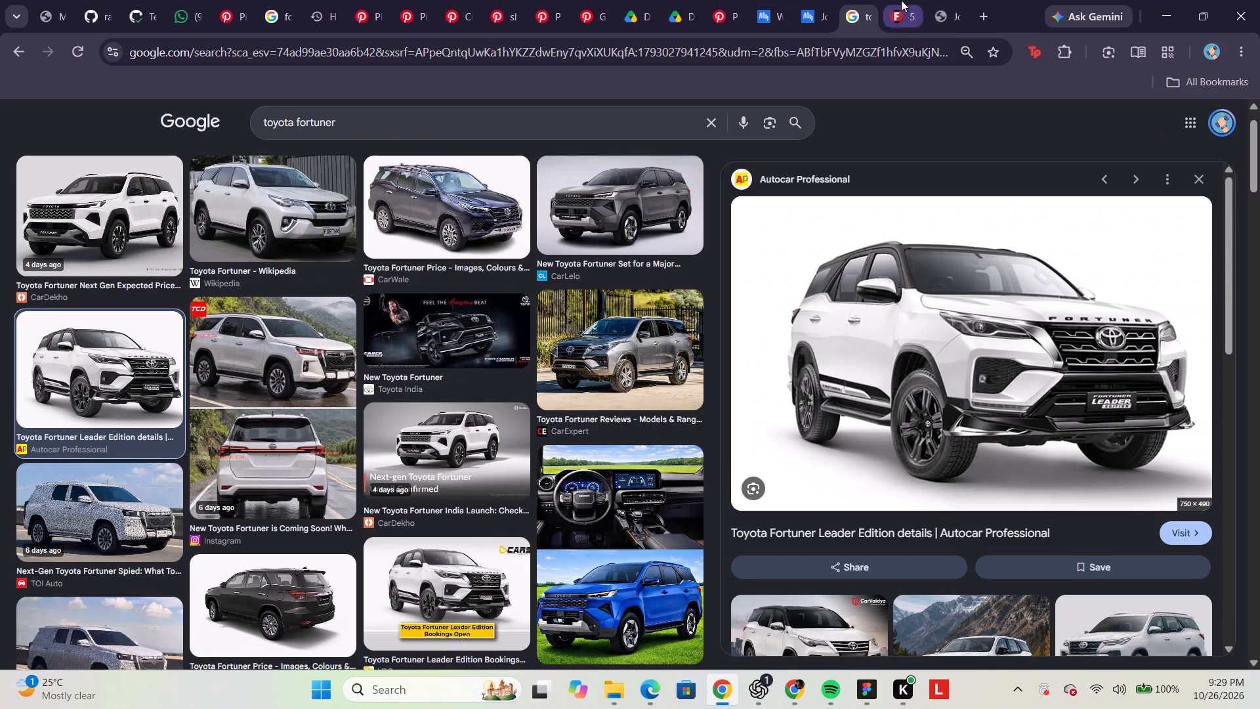
pyautogui.click(286, 427)
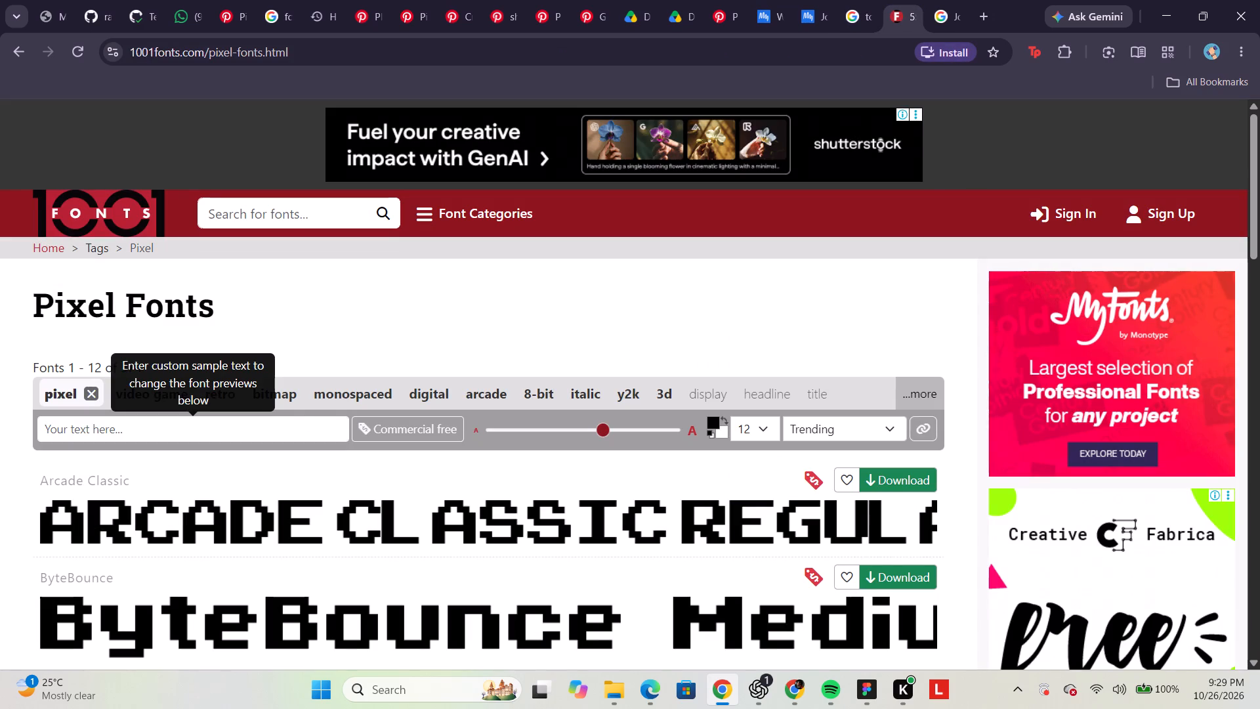
pyautogui.write('LIVE')
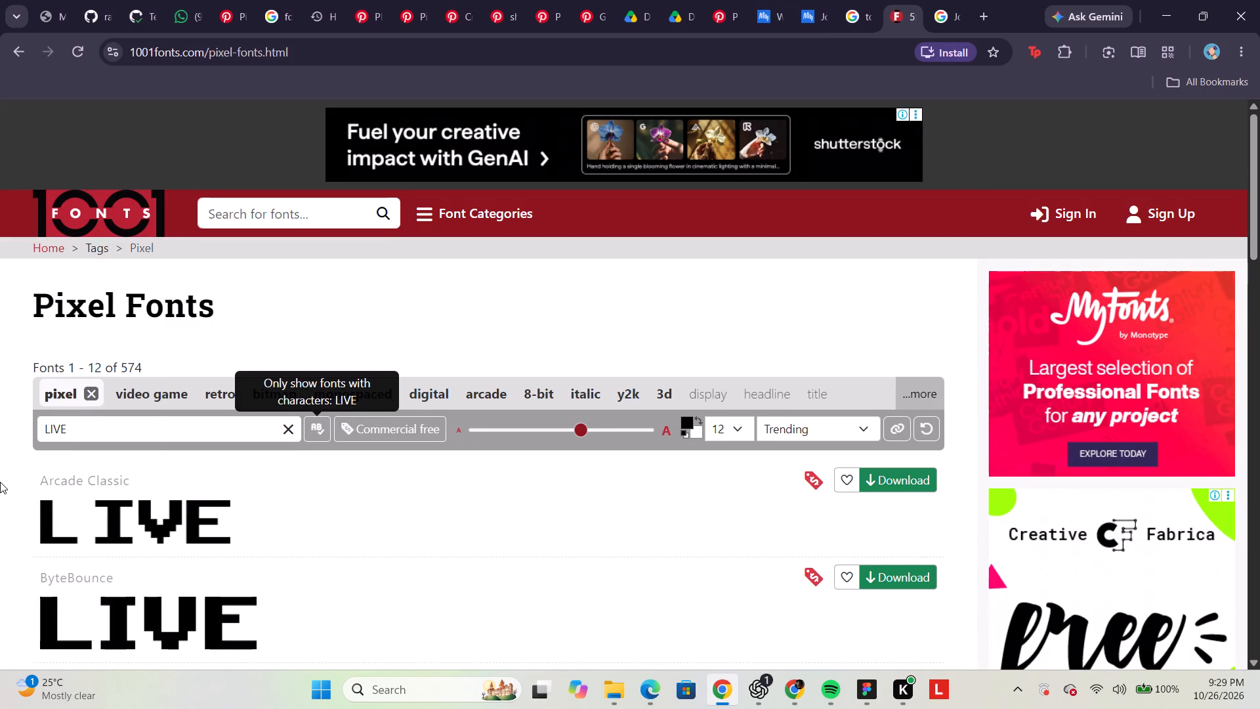
# Compare the listed pixel font previews on 1001 Fonts and download the Arcade Classic font.
pyautogui.scroll(-3, 0, 482)
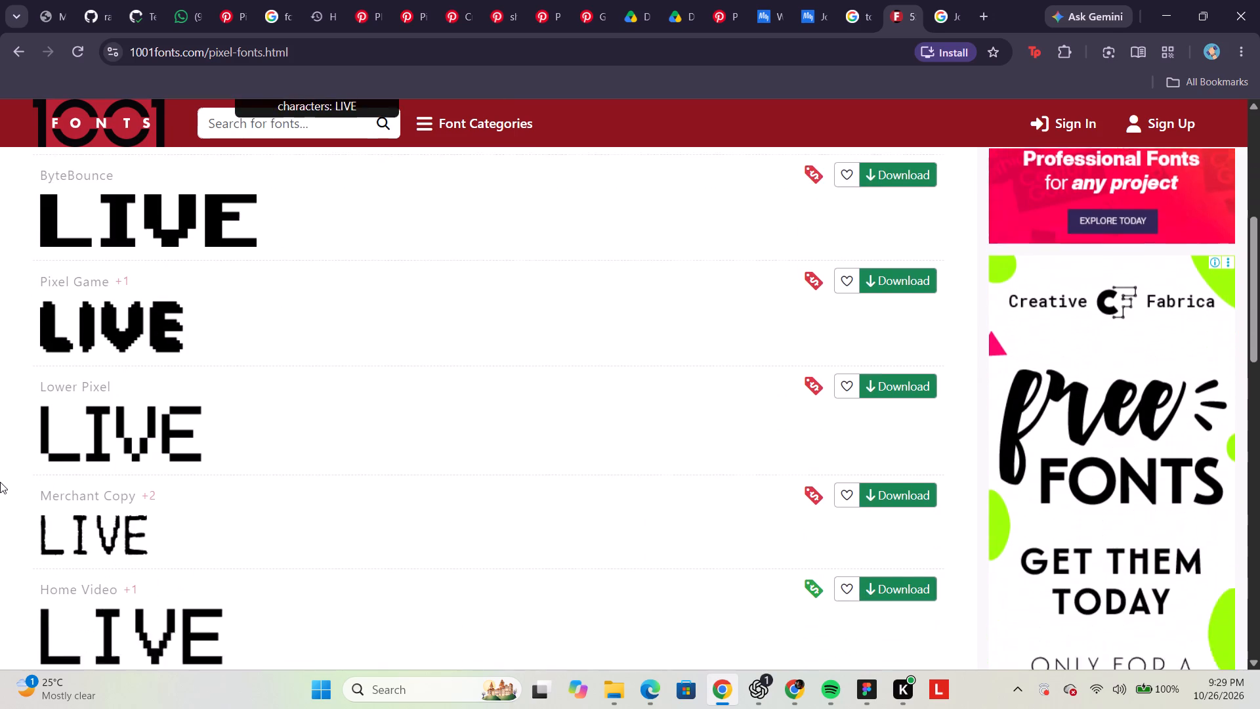
pyautogui.scroll(-3, 0, 482)
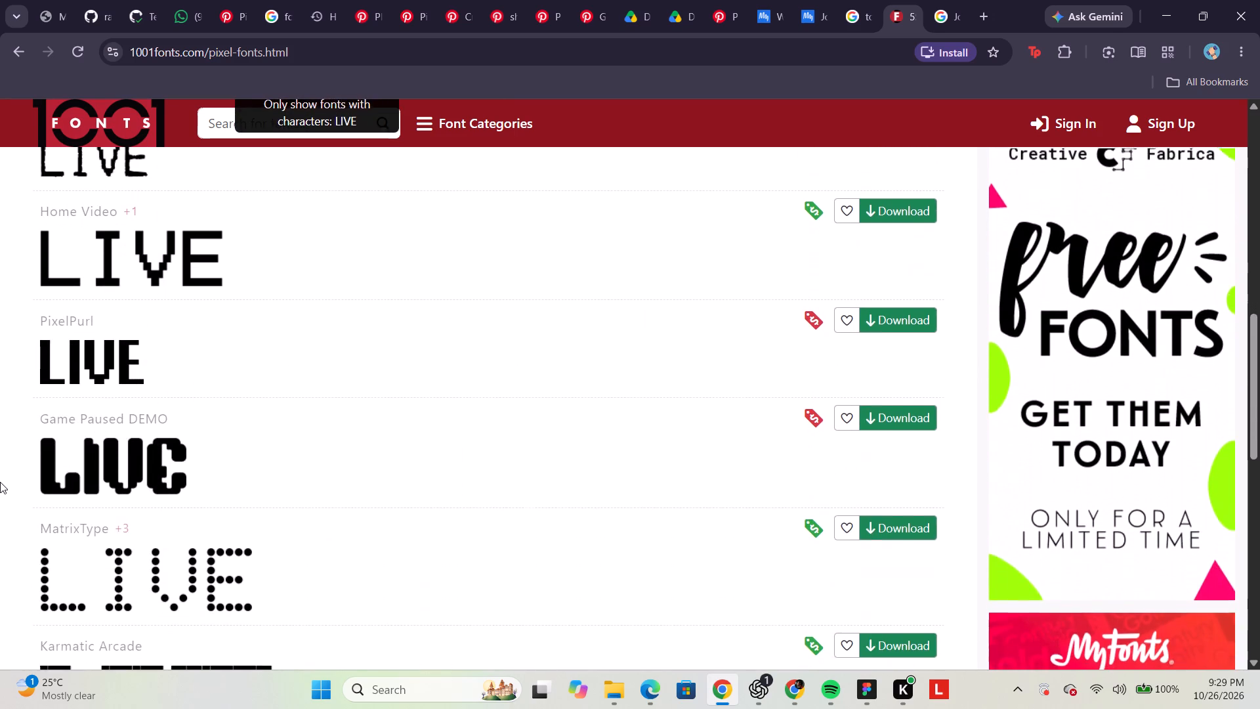
pyautogui.scroll(-3, 0, 482)
pyautogui.scroll(1, 0, 482)
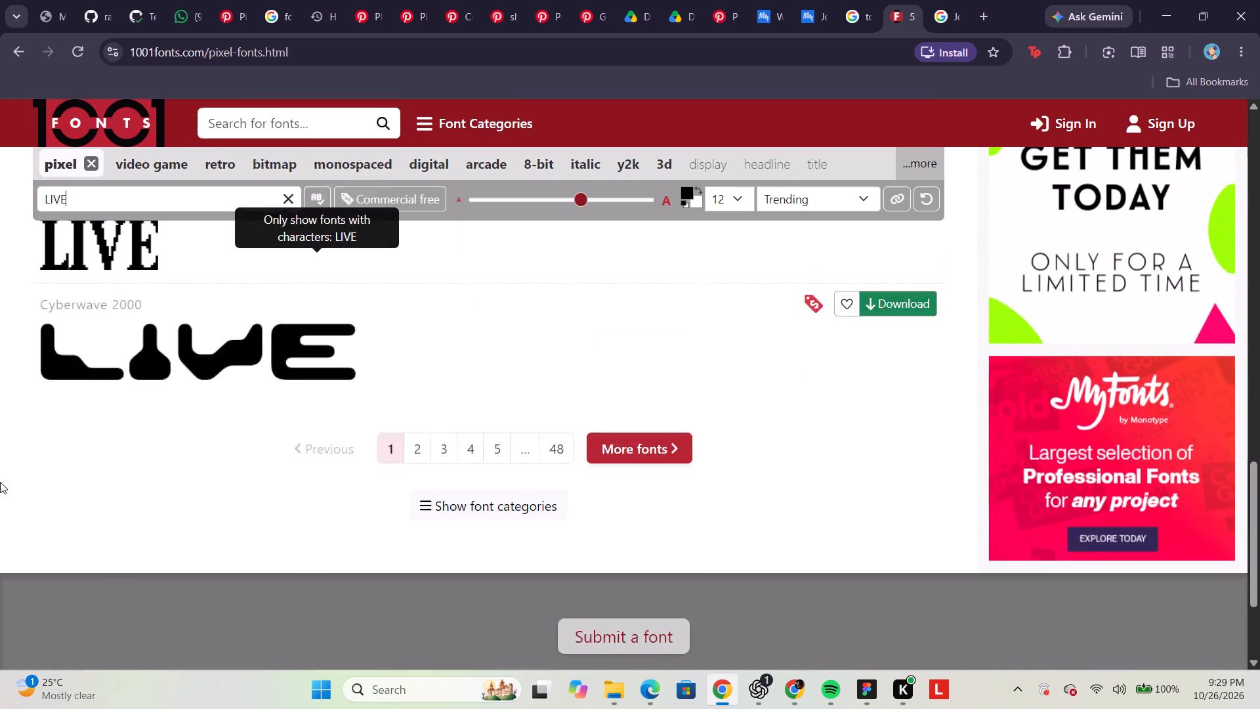
pyautogui.scroll(7, 0, 482)
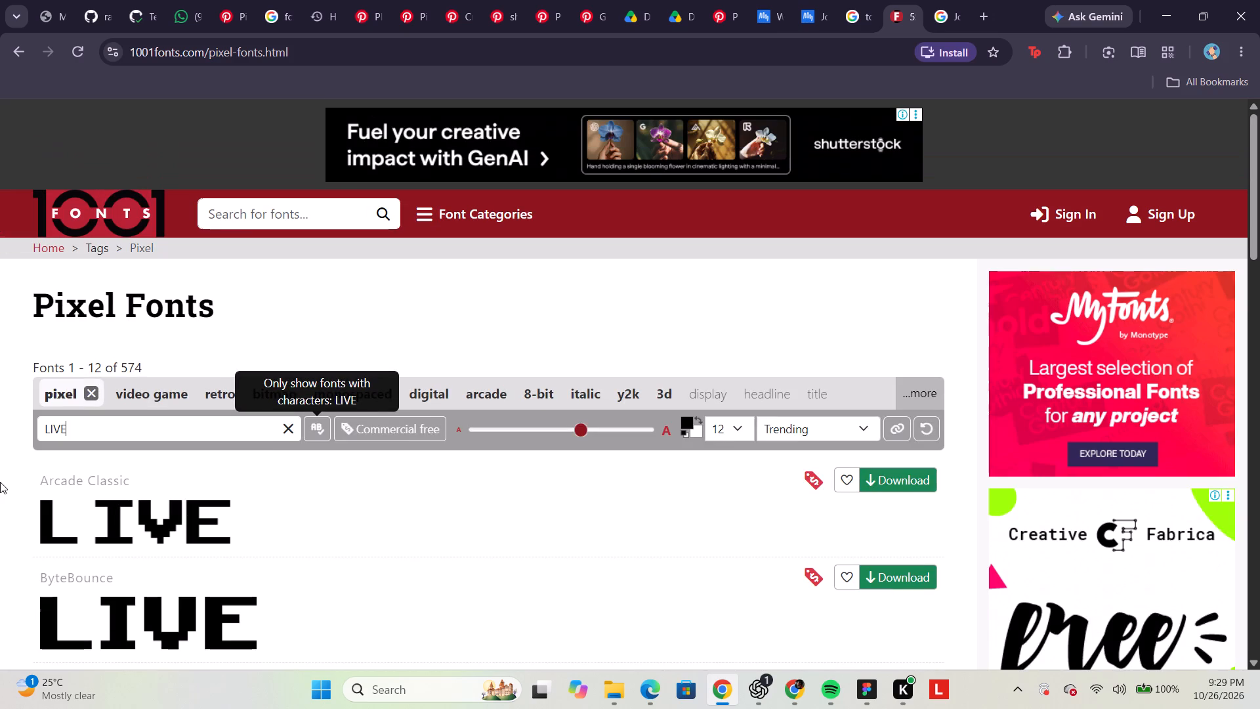
pyautogui.click(902, 492)
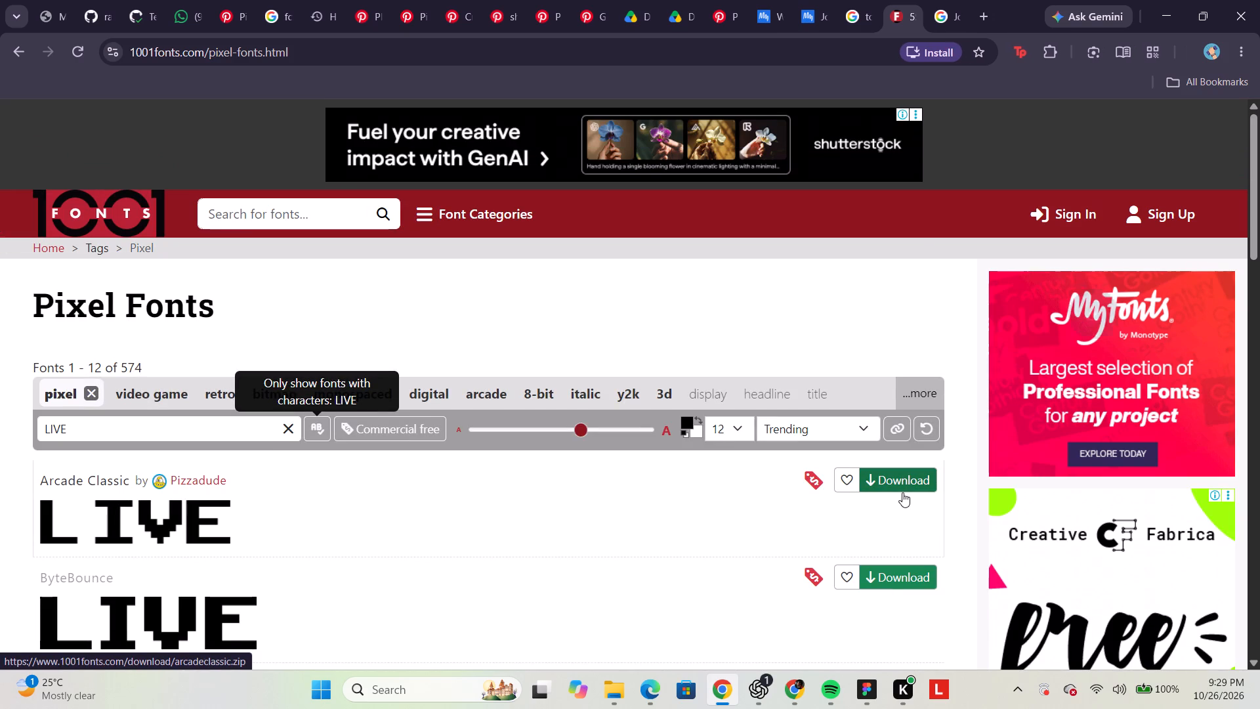
# Open the Joystix page on DaFont from the search results, review its character set and download the font.
pyautogui.click(969, 0)
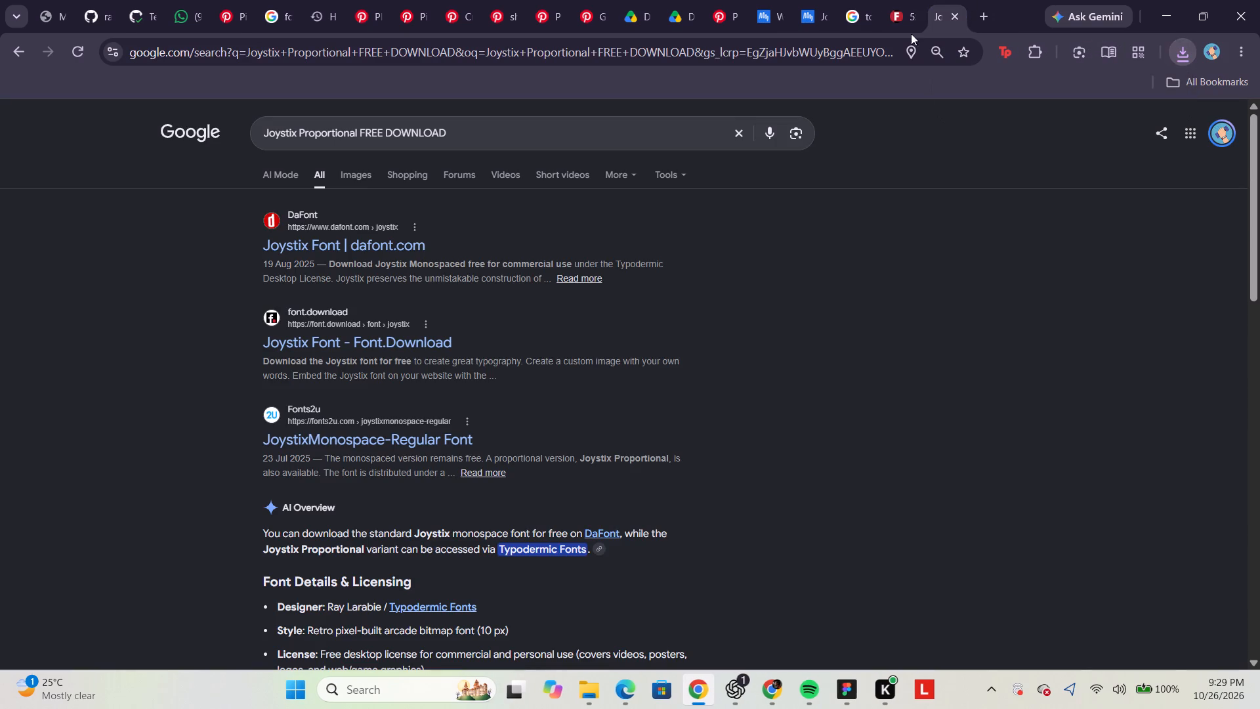
pyautogui.click(366, 251)
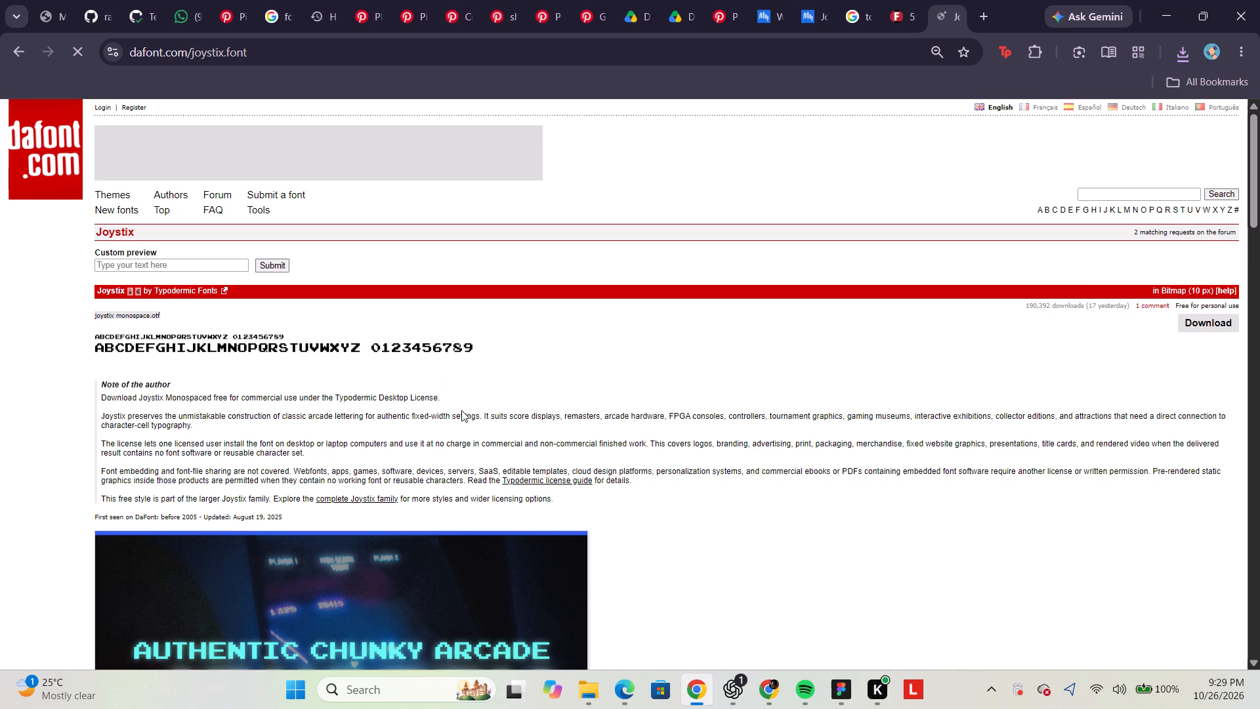
pyautogui.scroll(-3, 461, 410)
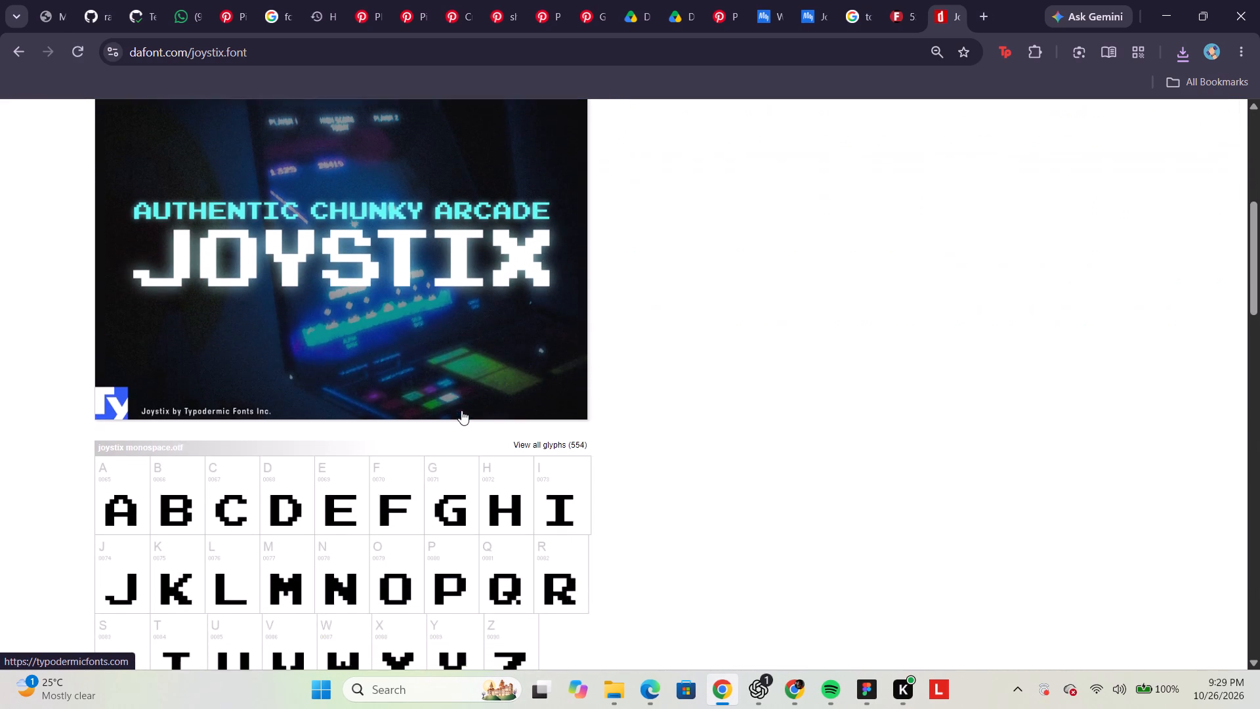
pyautogui.scroll(-1, 461, 410)
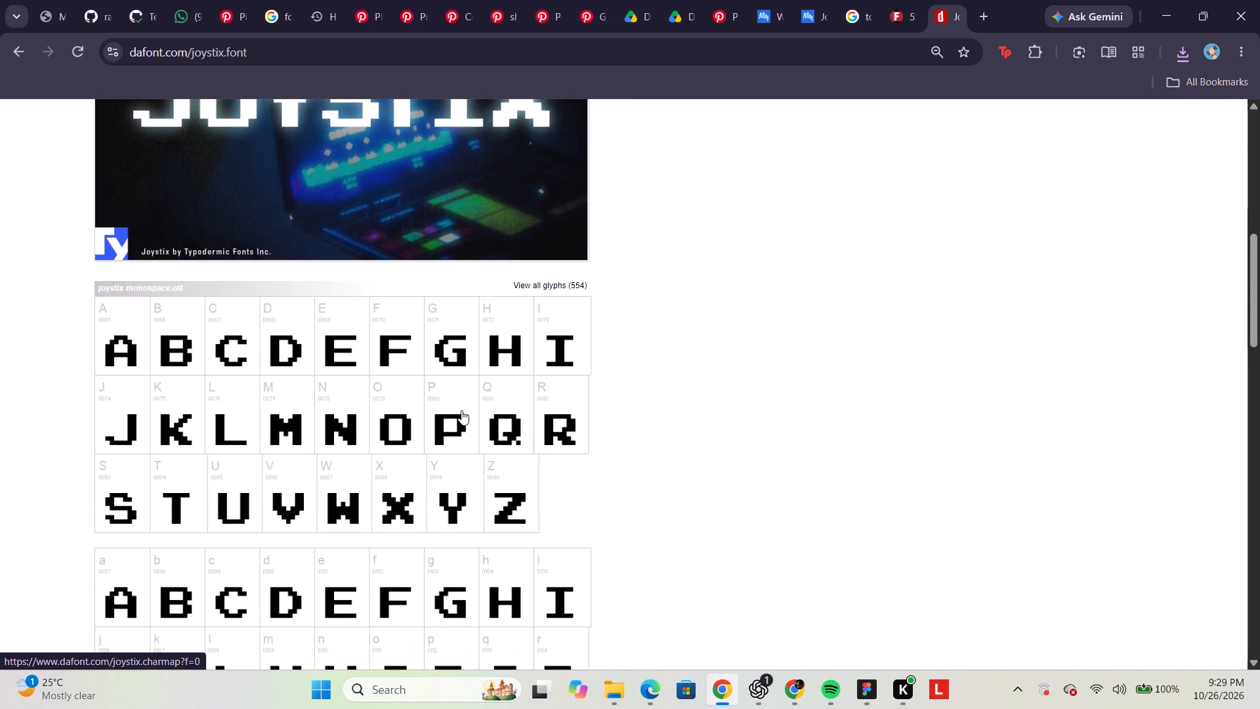
pyautogui.scroll(-1, 461, 410)
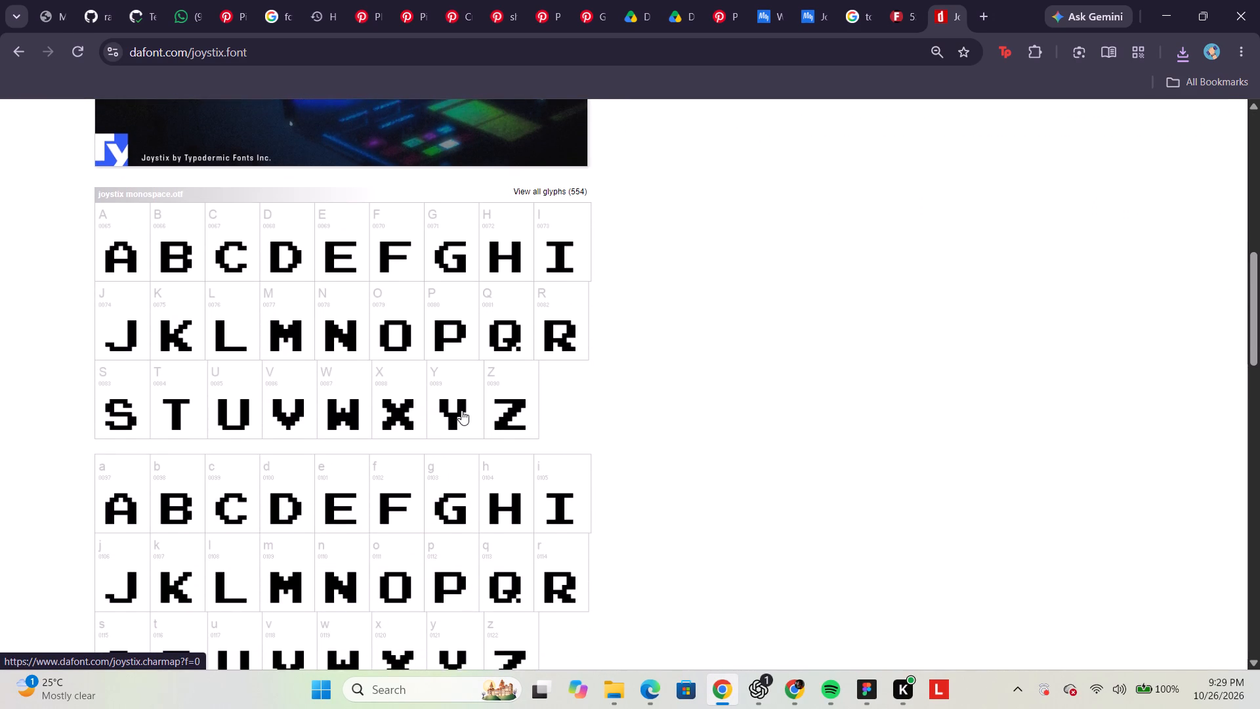
pyautogui.scroll(-4, 461, 410)
pyautogui.scroll(4, 461, 410)
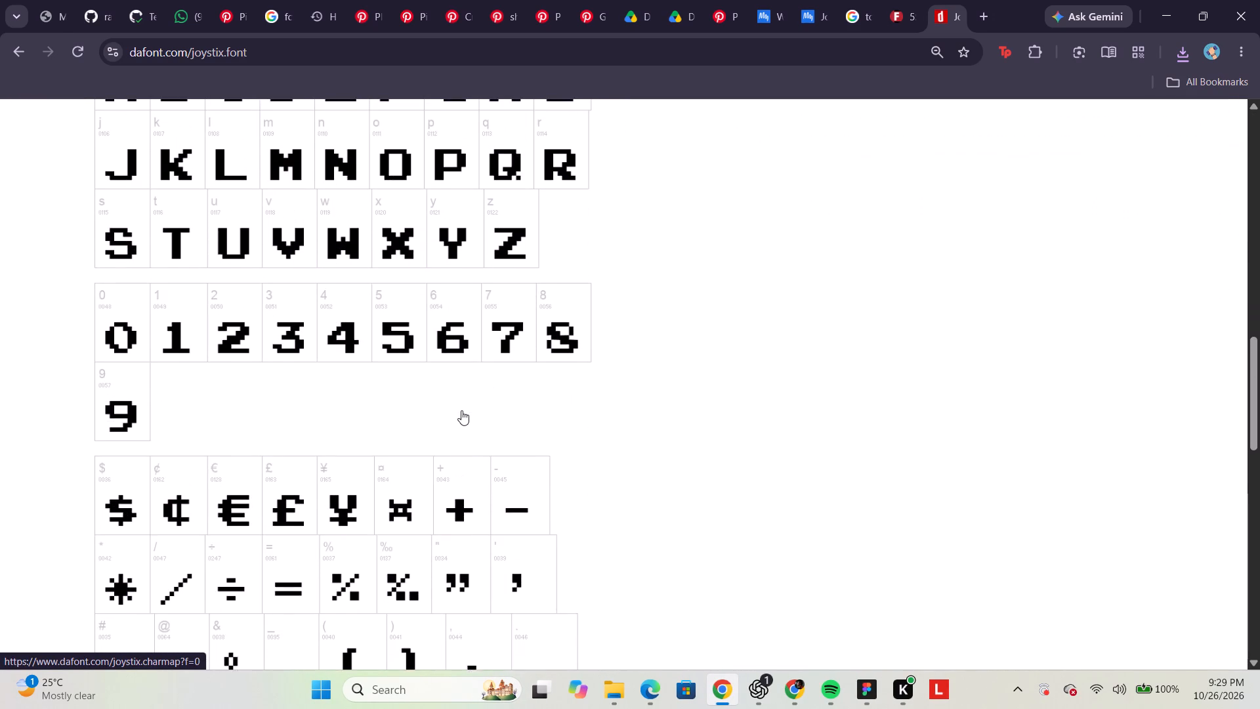
pyautogui.scroll(5, 461, 410)
pyautogui.hscroll(1, 461, 410)
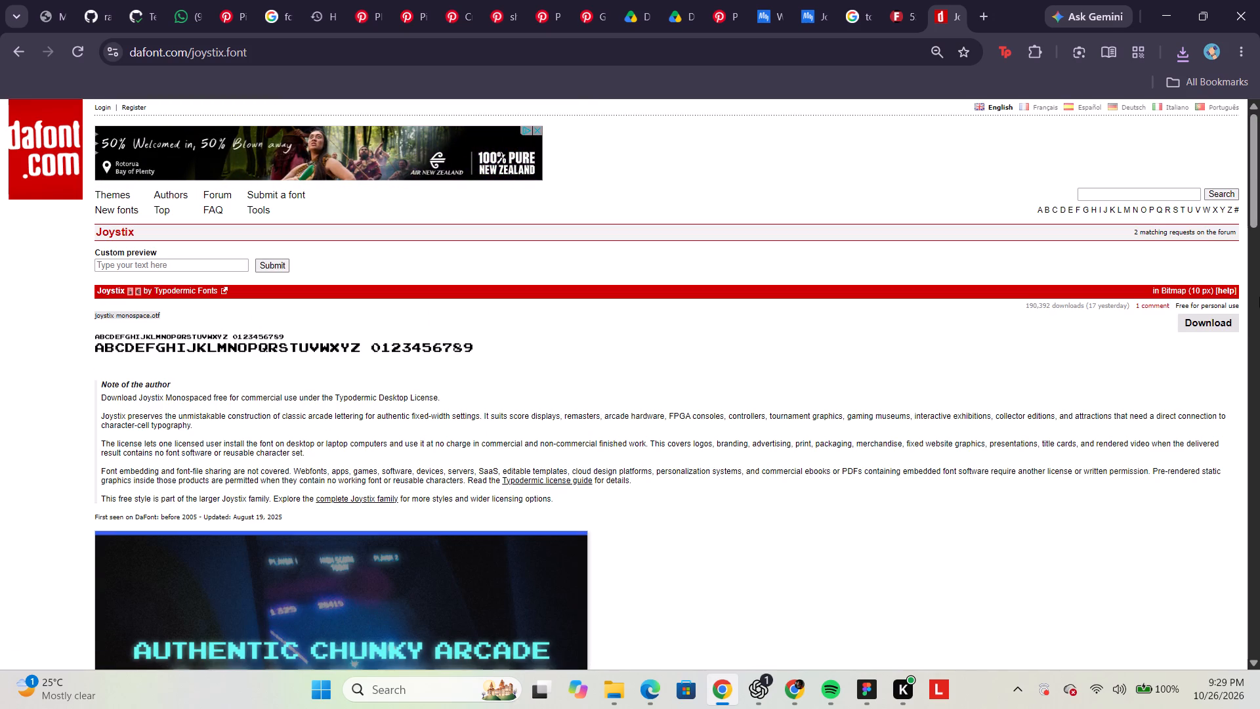
pyautogui.click(1200, 319)
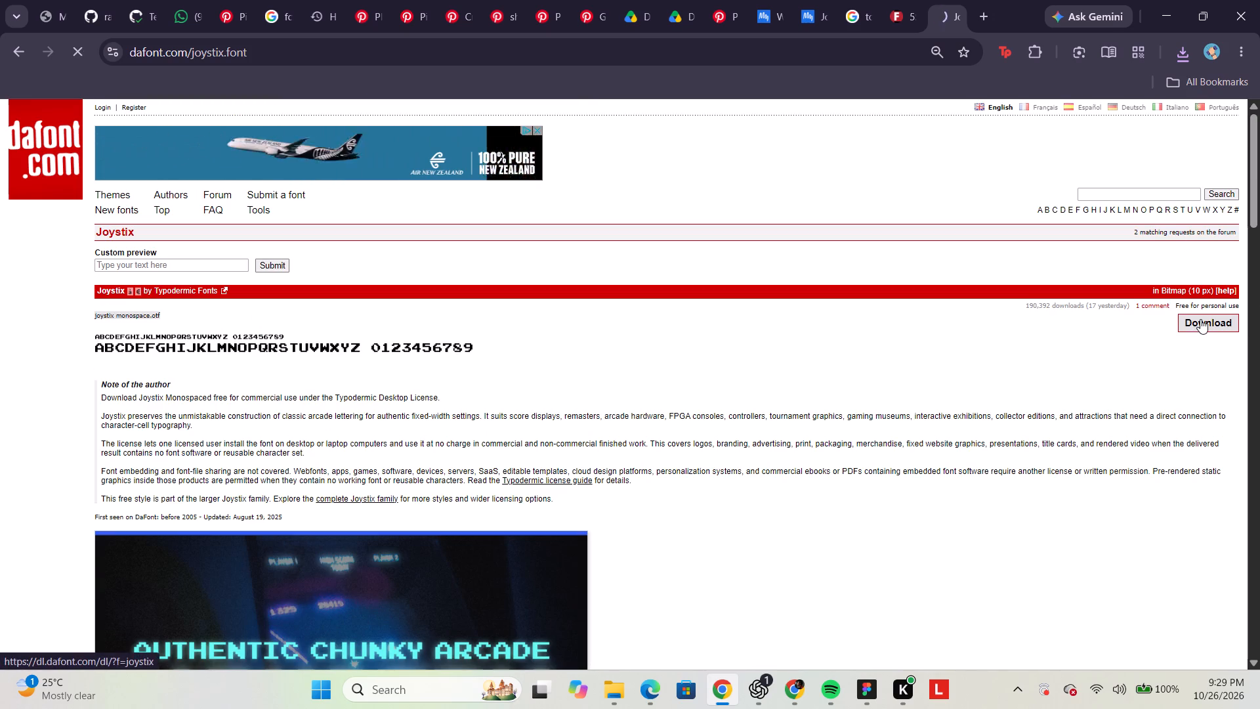
# Switch to File Explorer and extract arcadeclassic.zip in the Downloads folder.
pyautogui.click(619, 697)
pyautogui.click(619, 697)
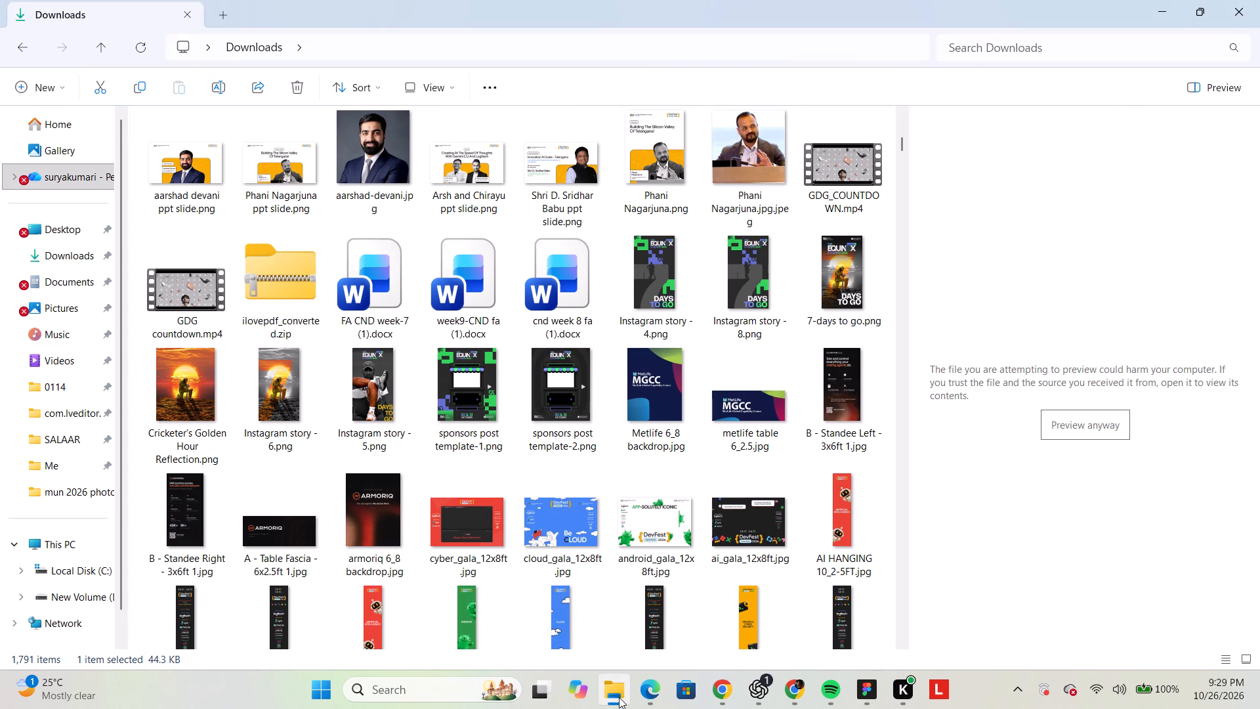
pyautogui.click(77, 267)
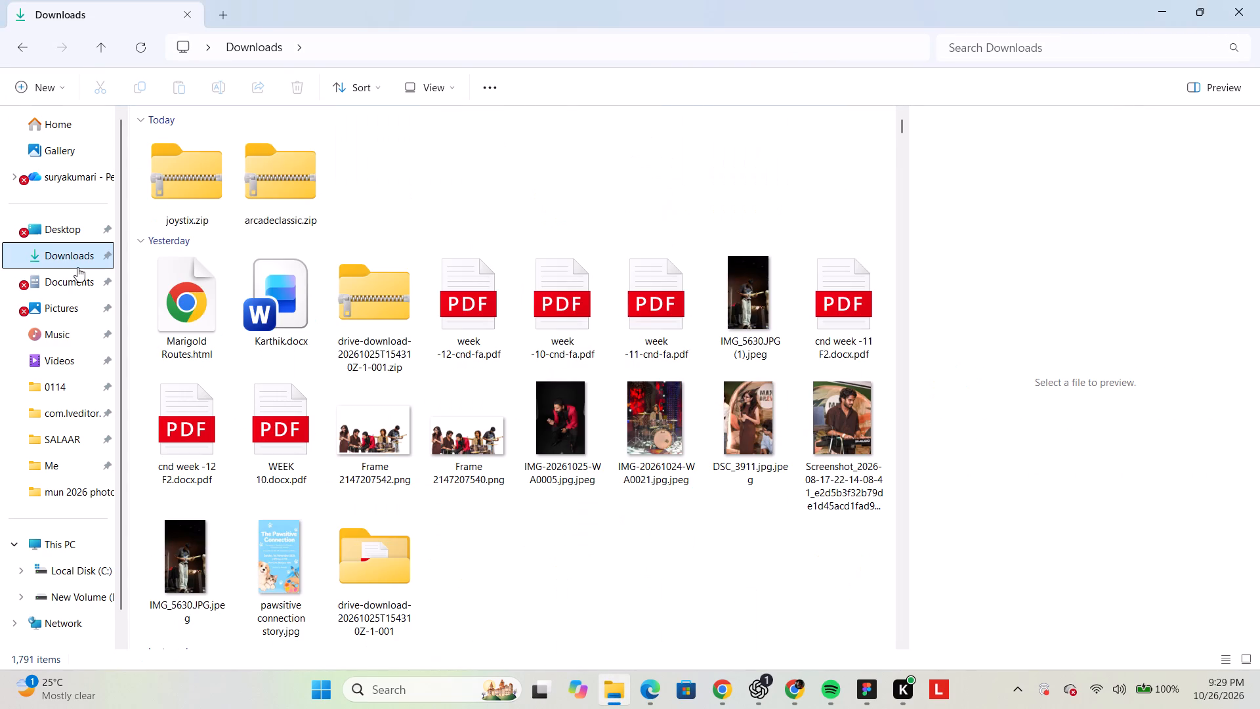
pyautogui.doubleClick(304, 181)
pyautogui.click(24, 48)
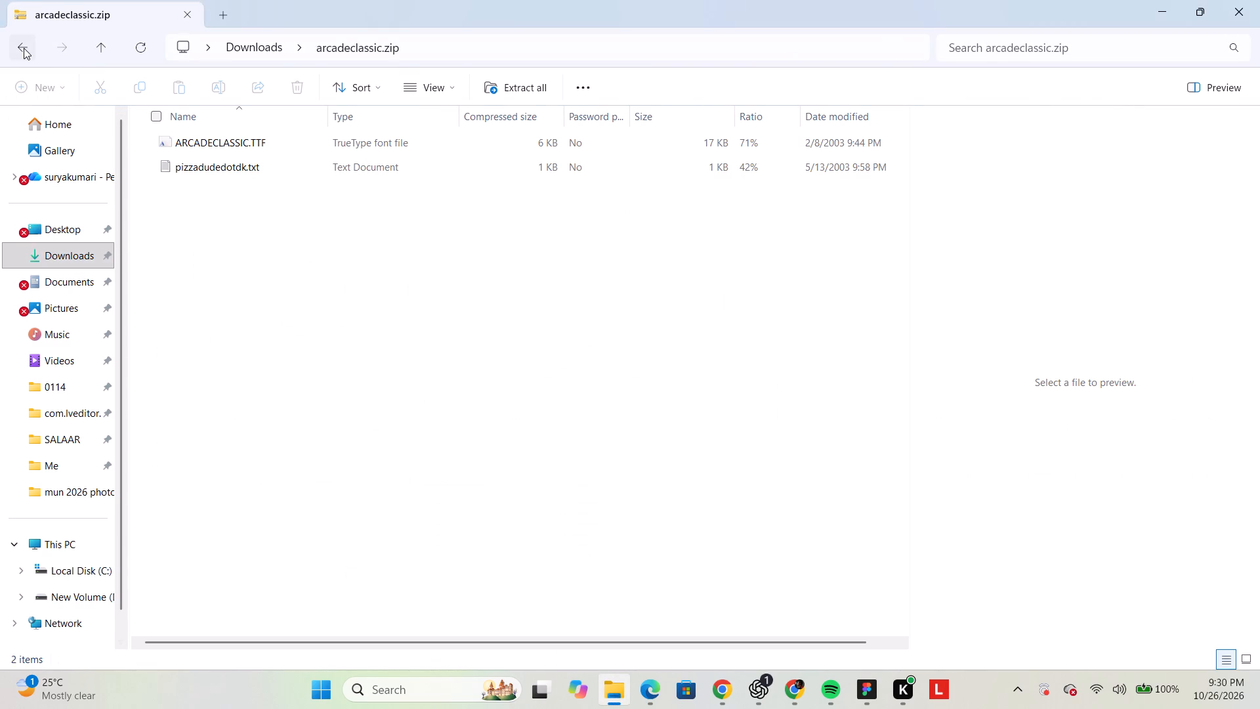
pyautogui.rightClick(306, 207)
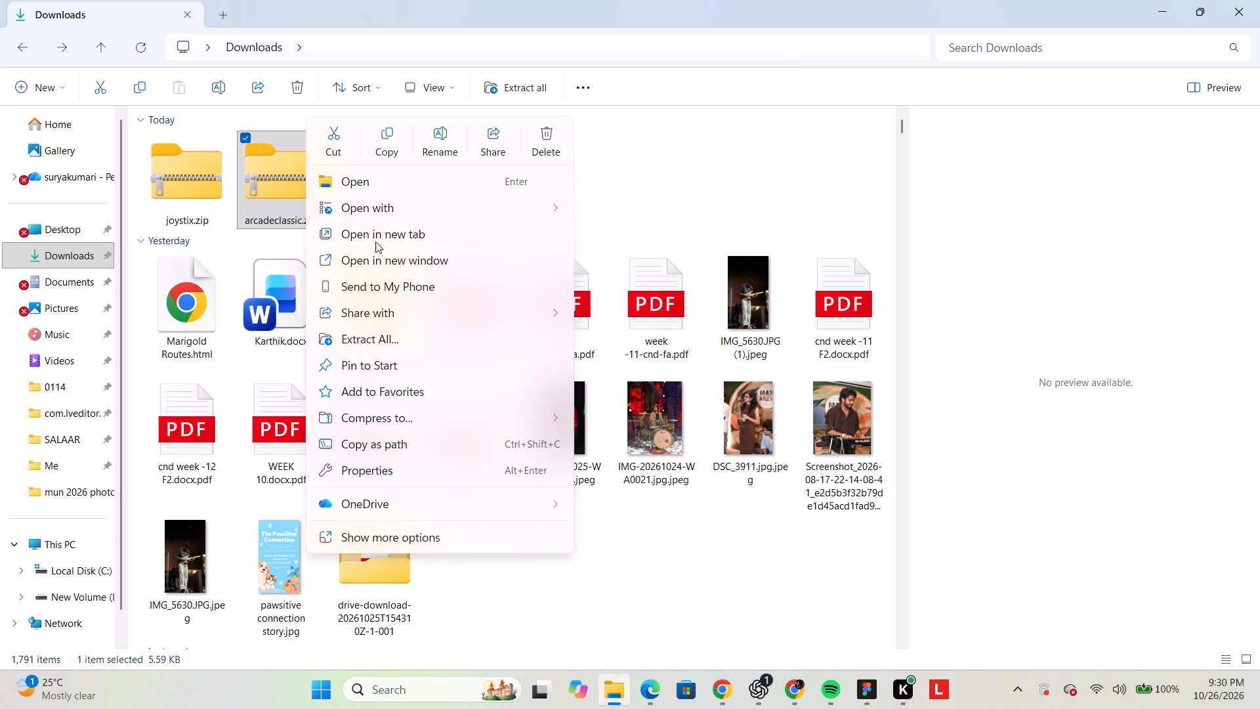
pyautogui.click(396, 349)
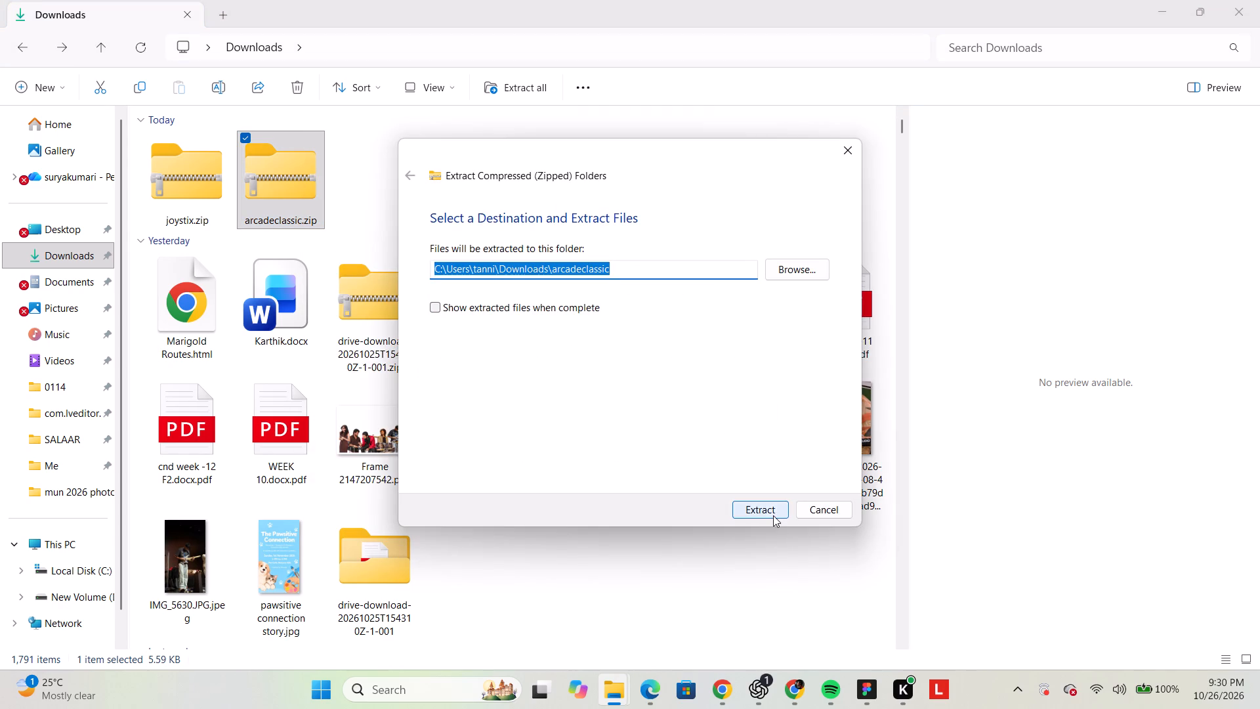
pyautogui.click(773, 515)
# Extract joystix.zip into a joystix folder in Downloads.
pyautogui.click(194, 169)
pyautogui.rightClick(194, 169)
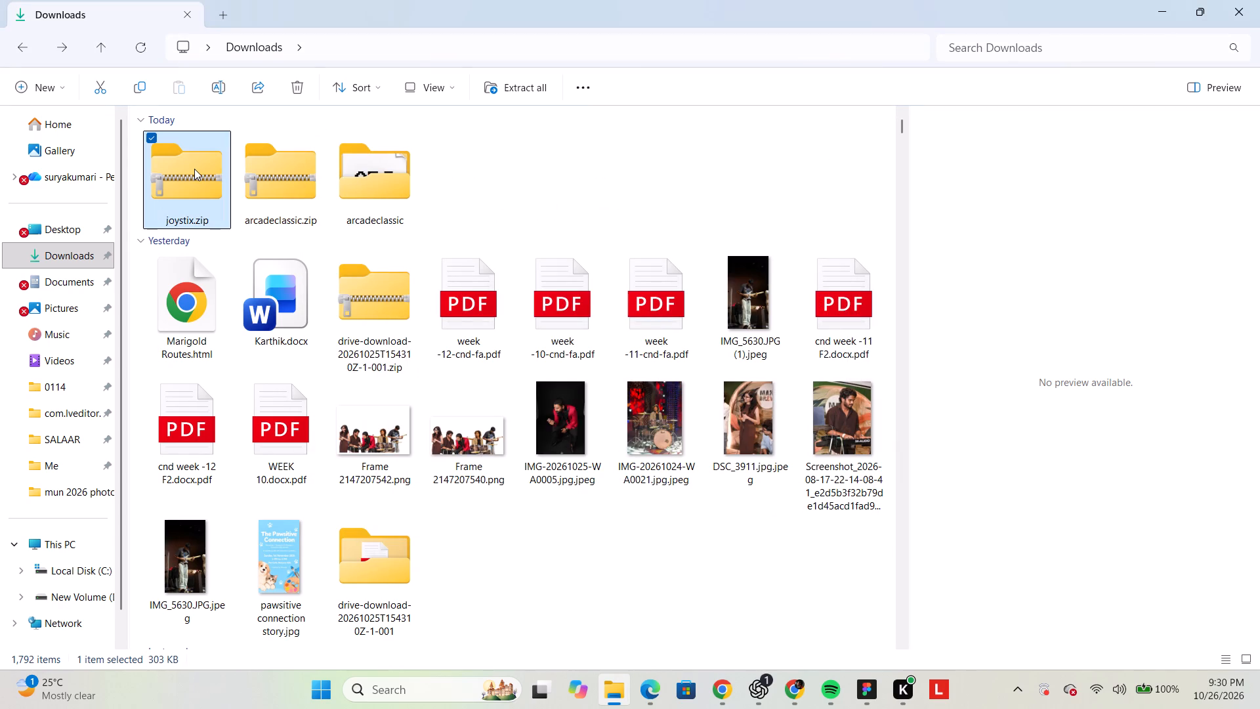
pyautogui.click(266, 385)
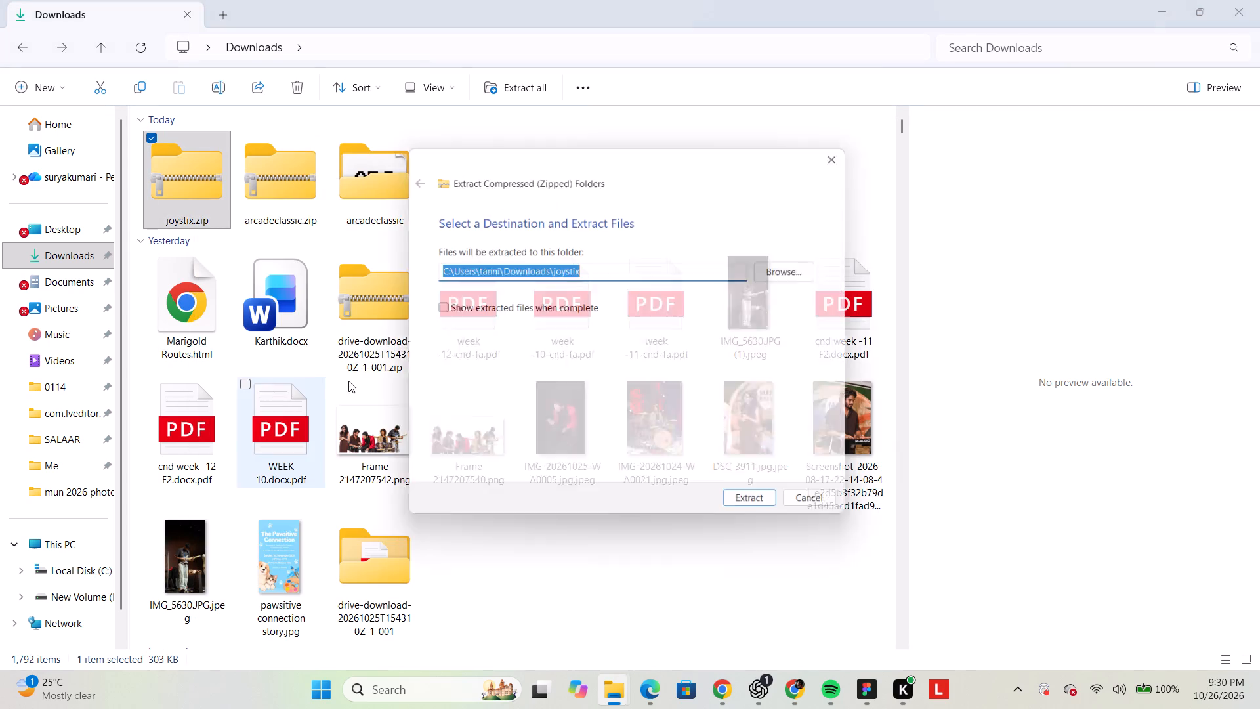
pyautogui.click(774, 502)
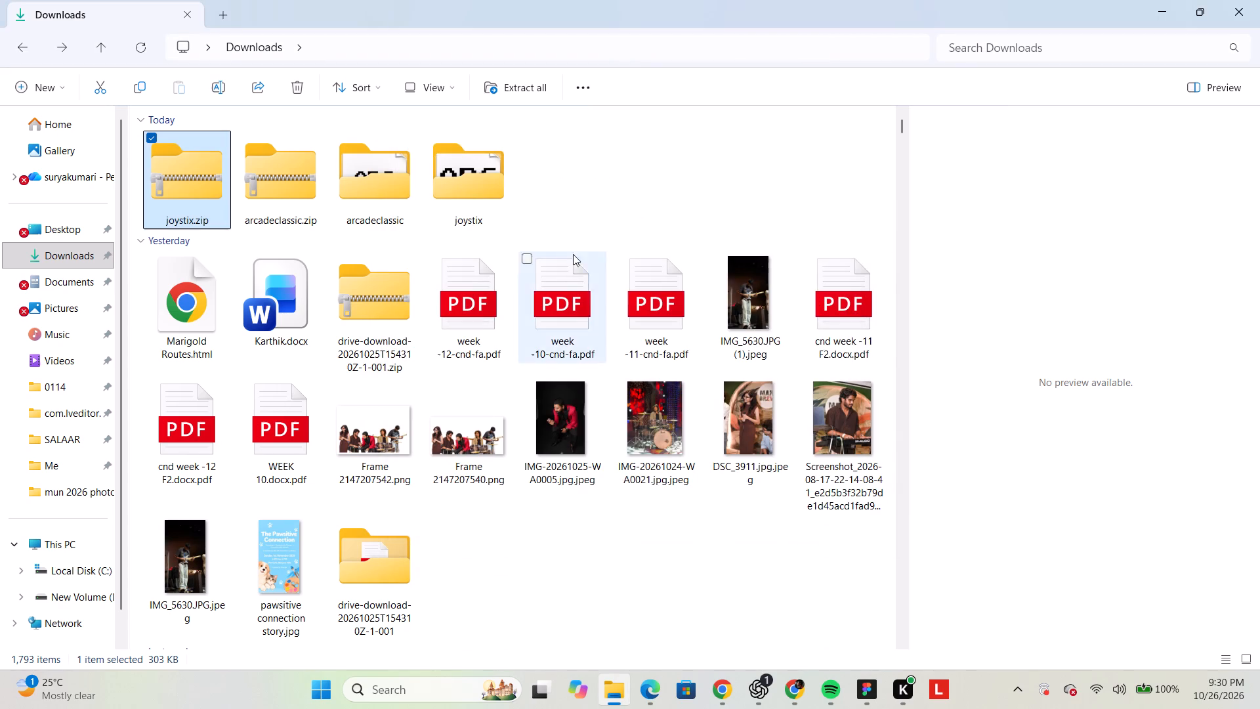
# Install the joystix monospace.otf font from the extracted joystix folder.
pyautogui.doubleClick(480, 192)
pyautogui.doubleClick(327, 155)
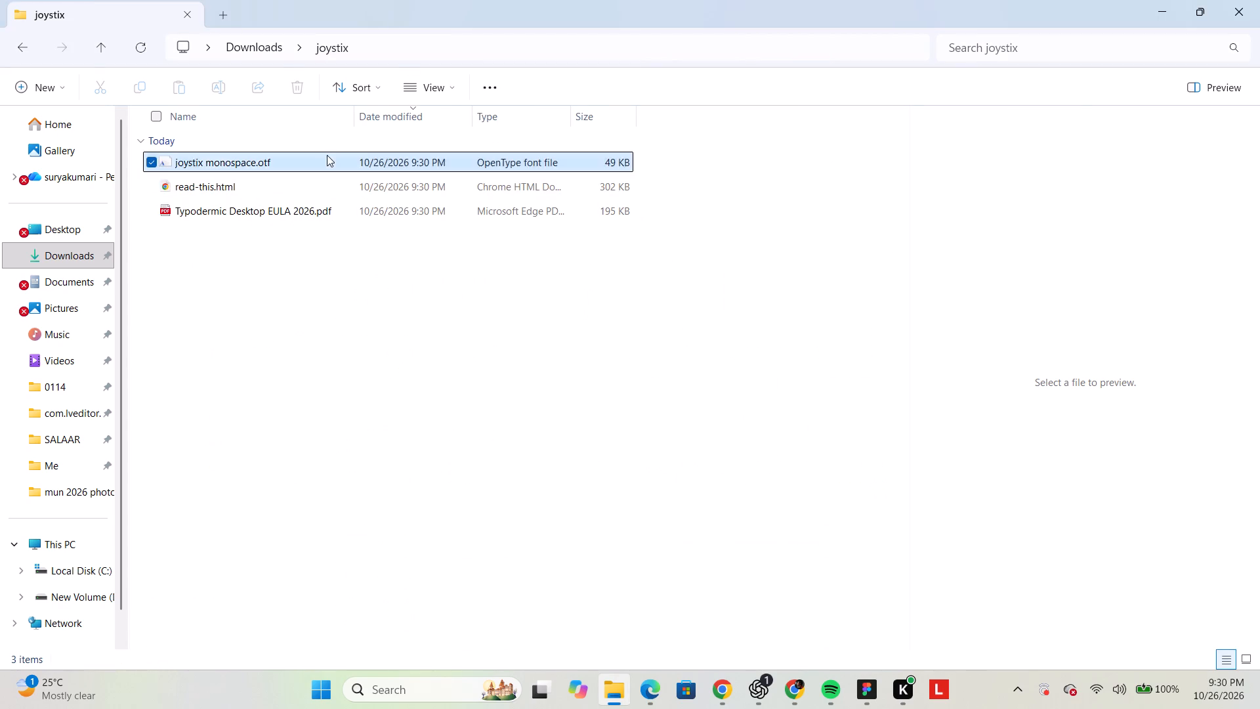
pyautogui.click(205, 100)
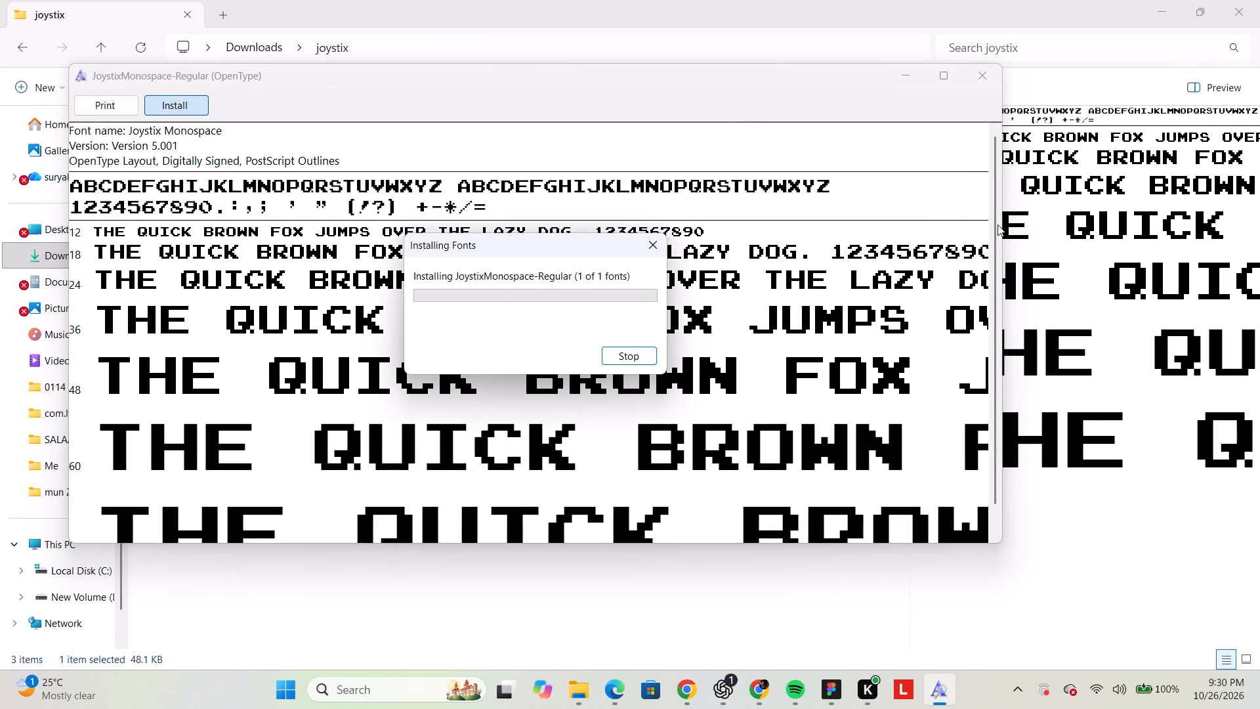
pyautogui.click(992, 73)
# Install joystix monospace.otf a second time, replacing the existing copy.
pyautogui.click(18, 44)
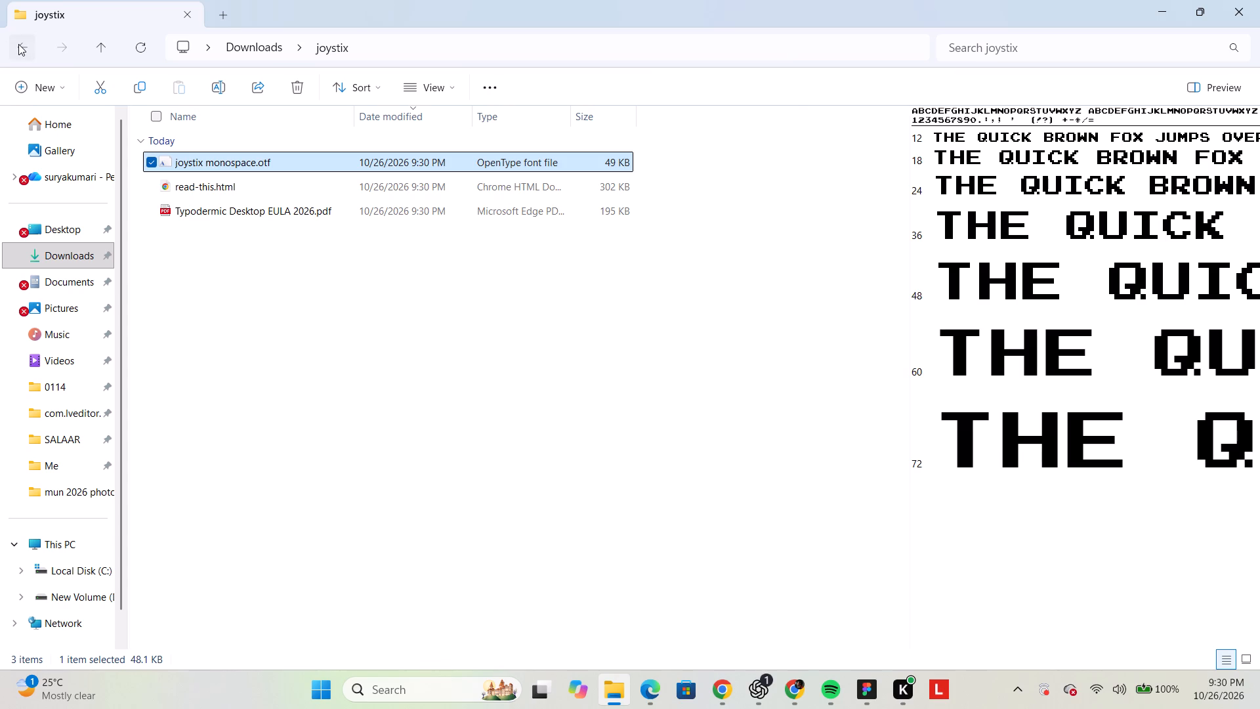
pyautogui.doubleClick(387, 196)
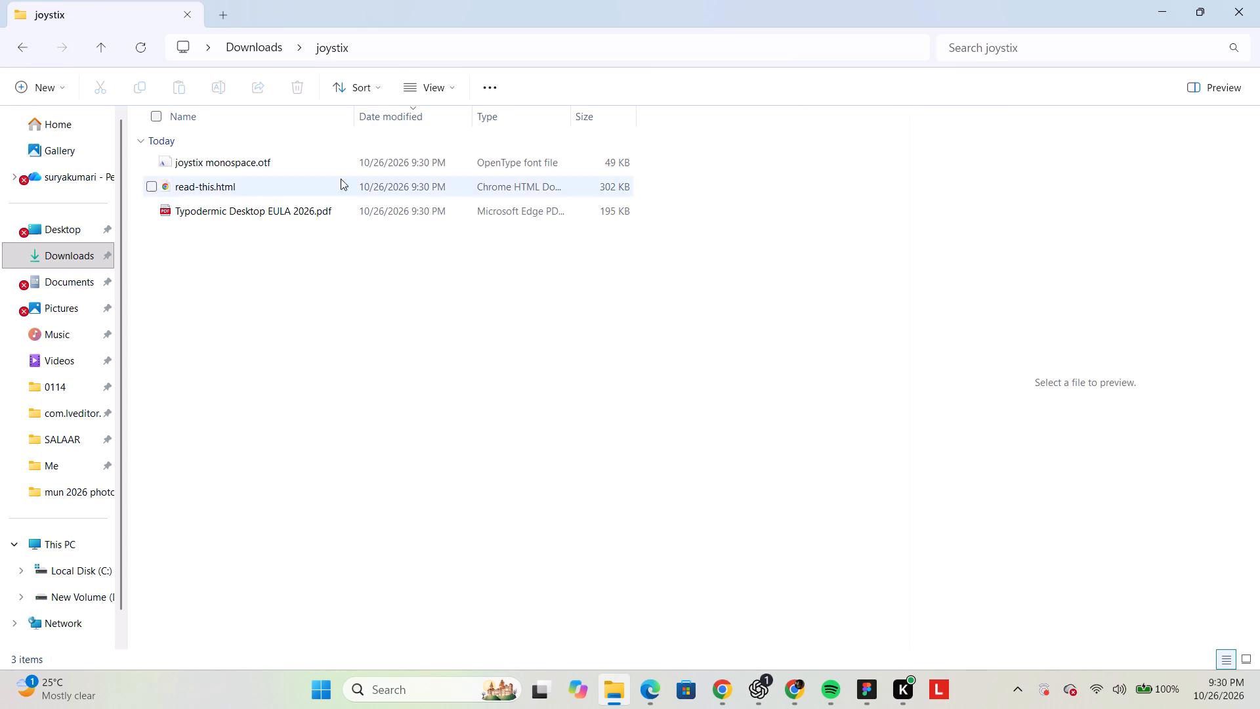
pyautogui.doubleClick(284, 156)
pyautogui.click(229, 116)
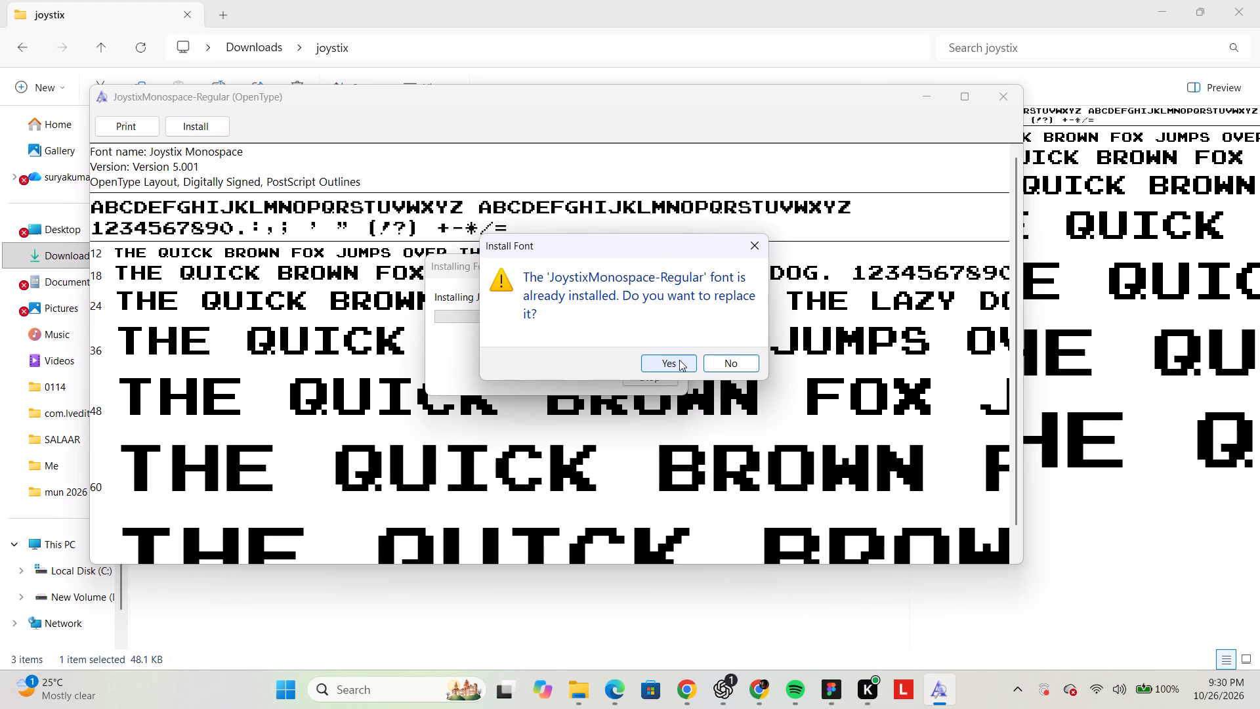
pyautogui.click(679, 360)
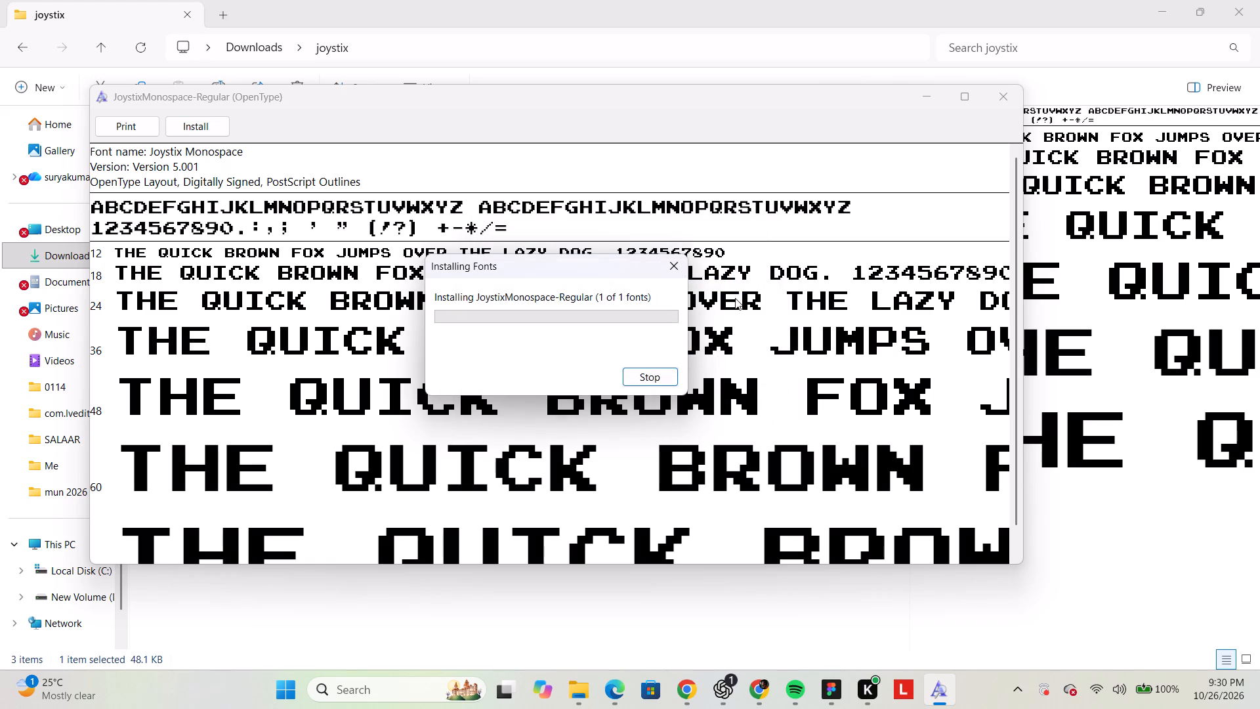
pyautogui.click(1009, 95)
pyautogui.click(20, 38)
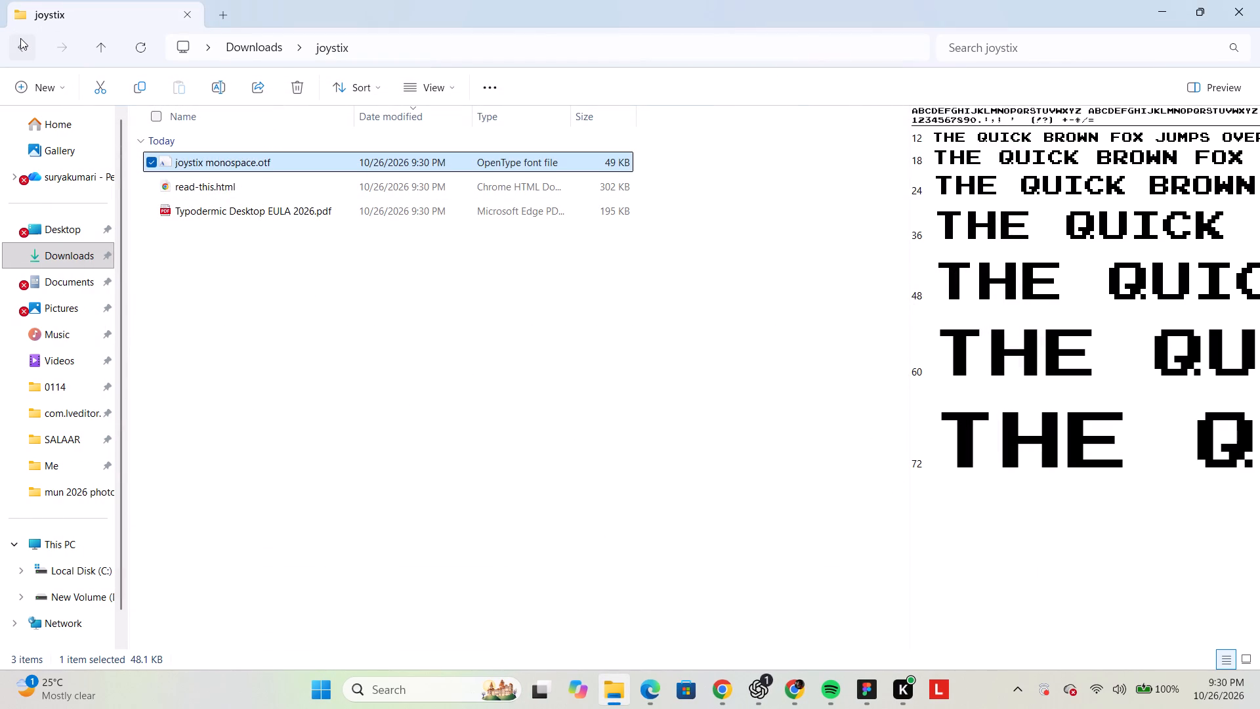
# Install the ARCADECLASSIC.TTF font from the extracted arcadeclassic folder and return to Downloads.
pyautogui.doubleClick(464, 152)
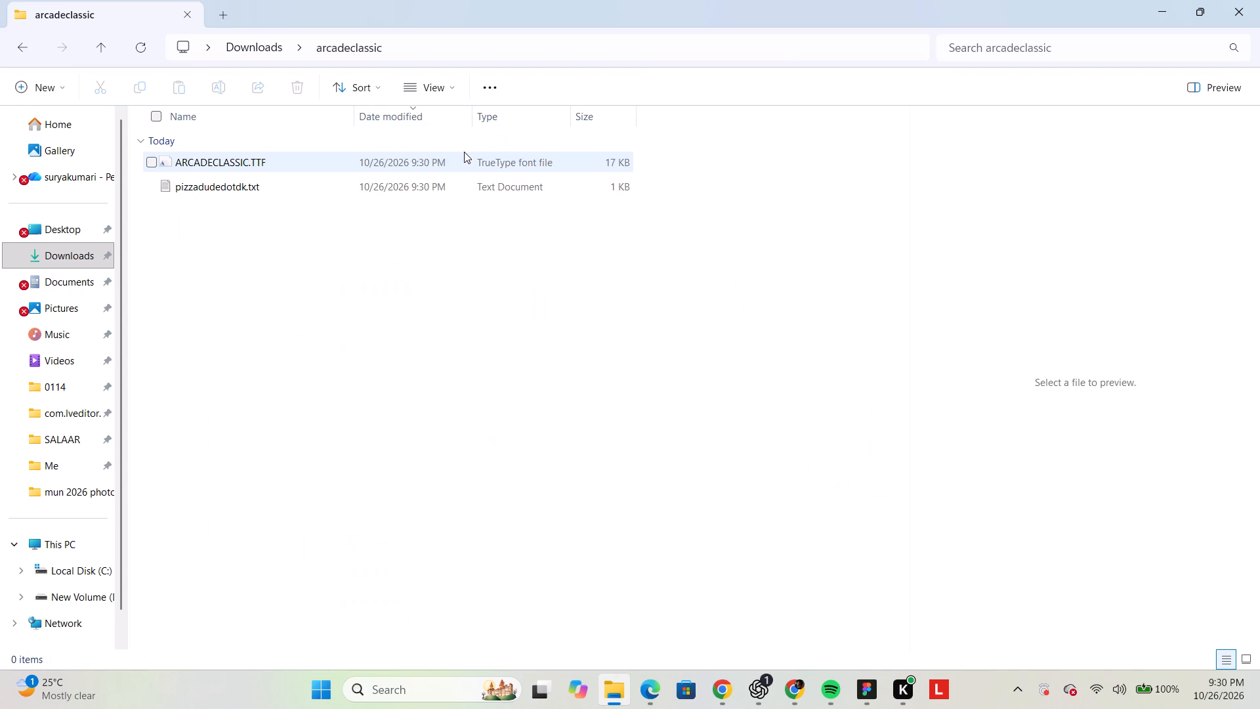
pyautogui.doubleClick(287, 165)
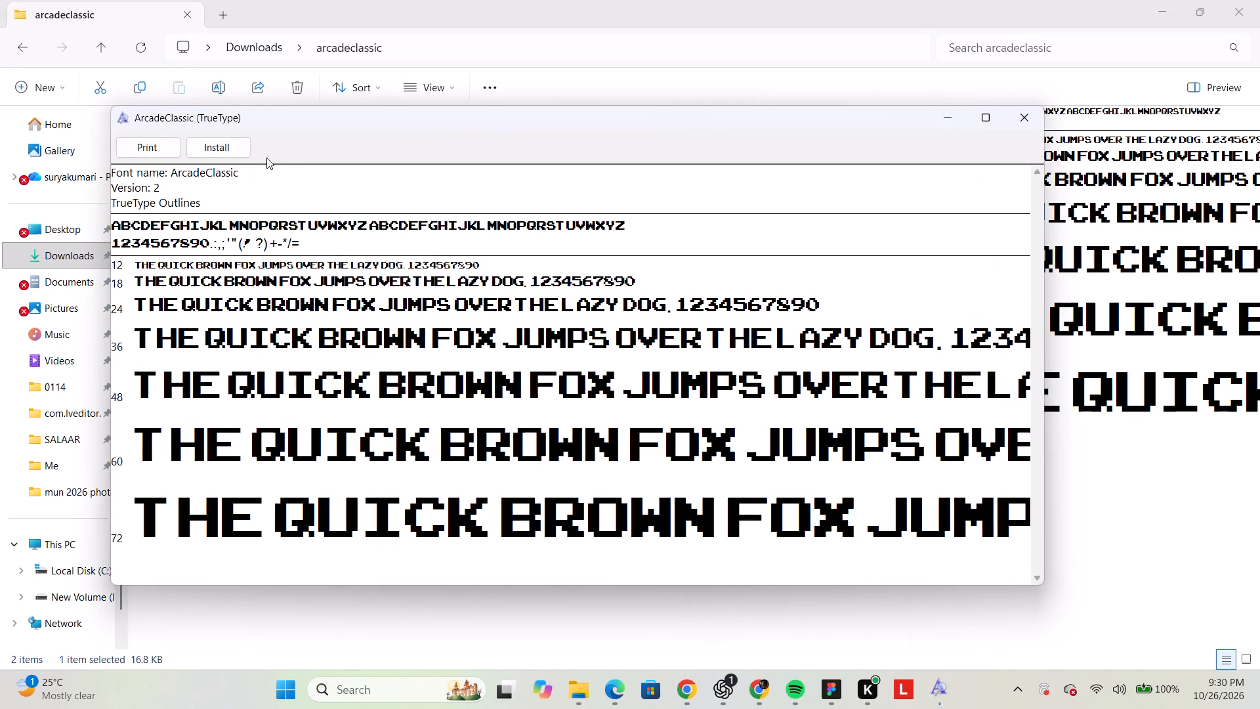
pyautogui.click(230, 146)
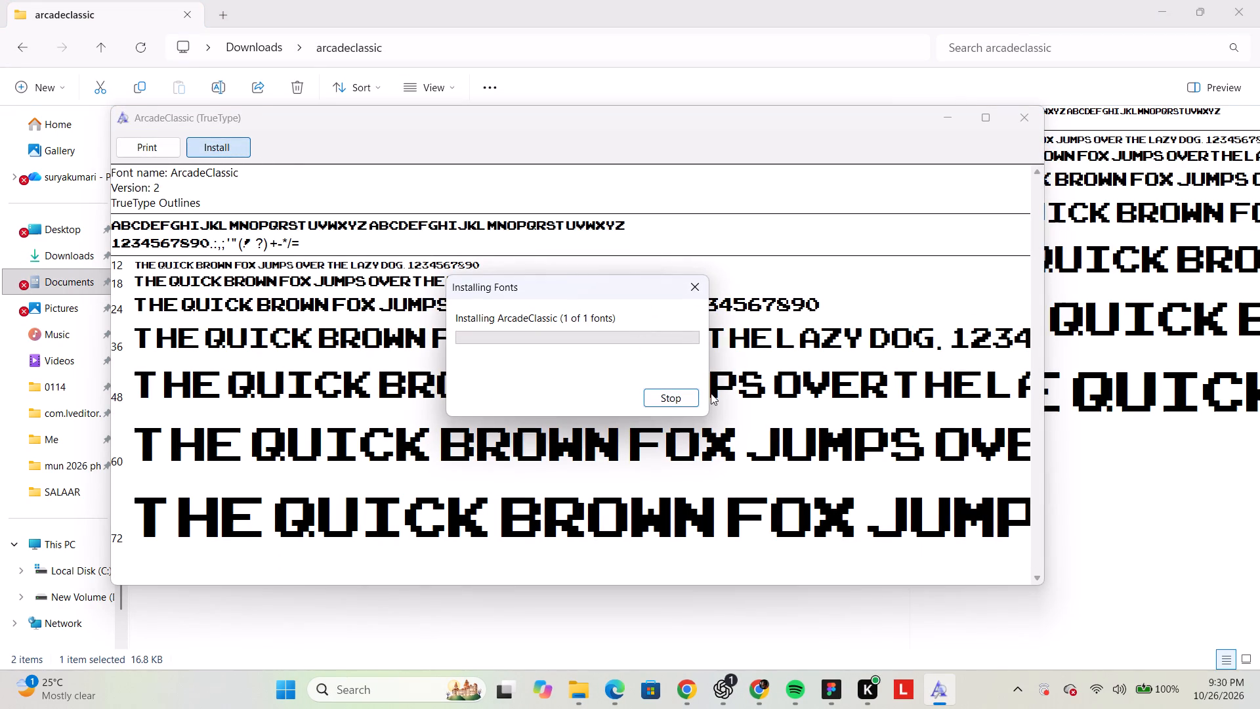
pyautogui.click(1025, 110)
pyautogui.click(17, 54)
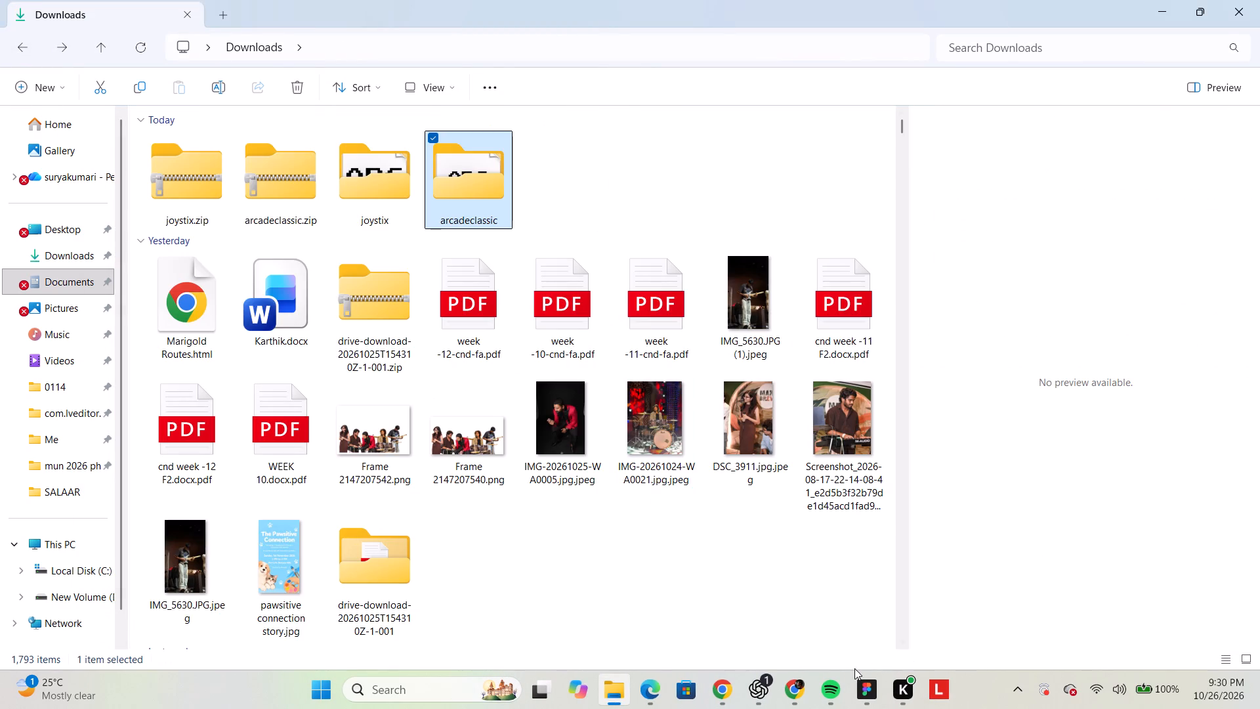
# Switch to Figma and delete the periwinkle pixel cross right of the AUTOMOTIVE PARTNER text in Sponsor post - 6.
pyautogui.click(862, 691)
pyautogui.click(614, 320)
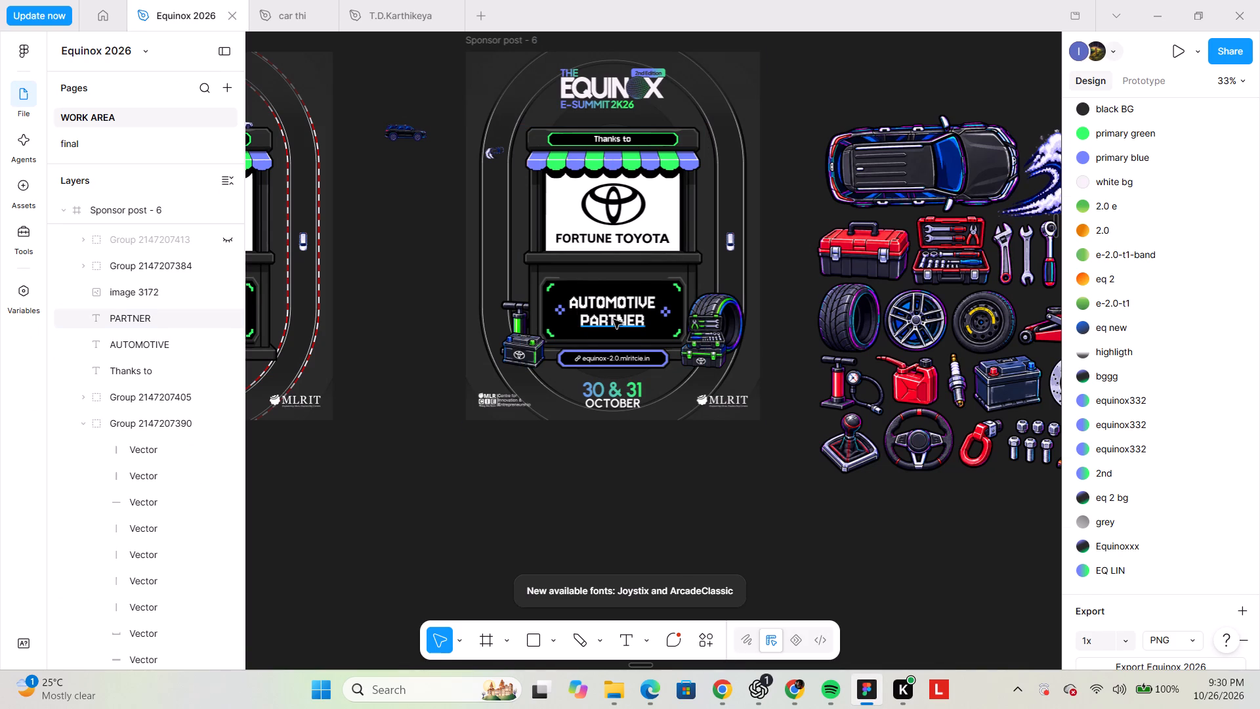
pyautogui.scroll(1, 614, 320)
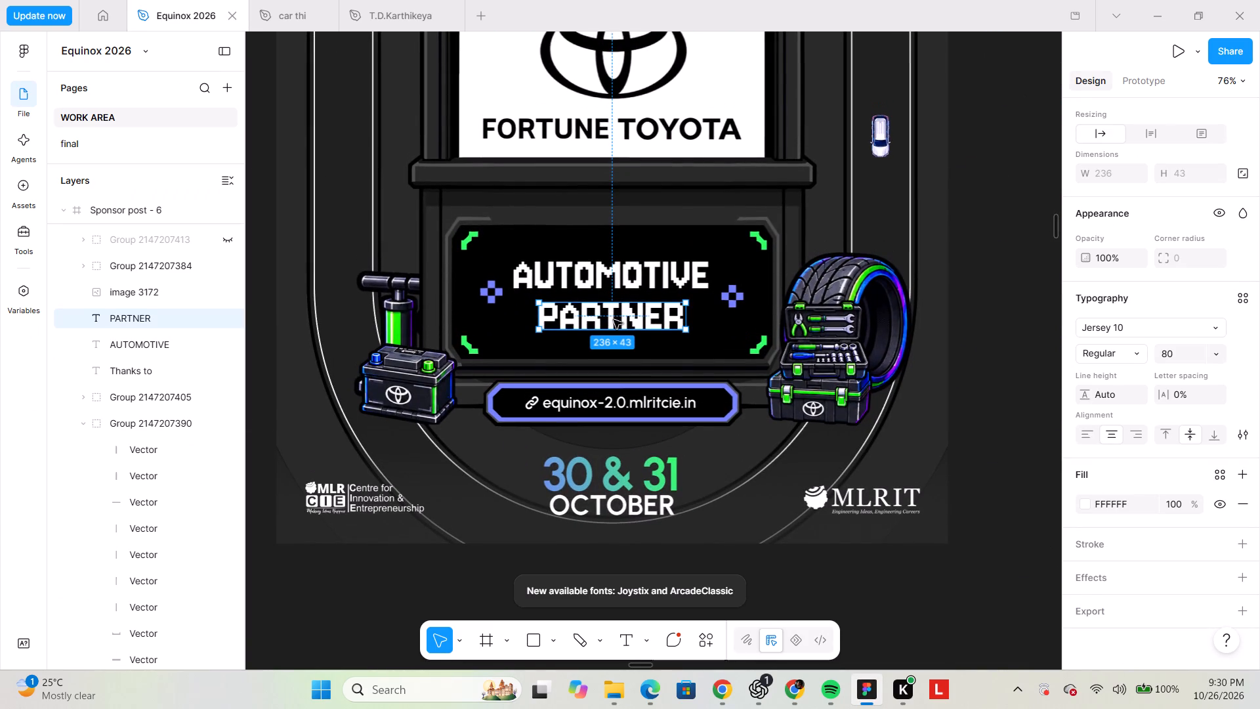
pyautogui.doubleClick(740, 299)
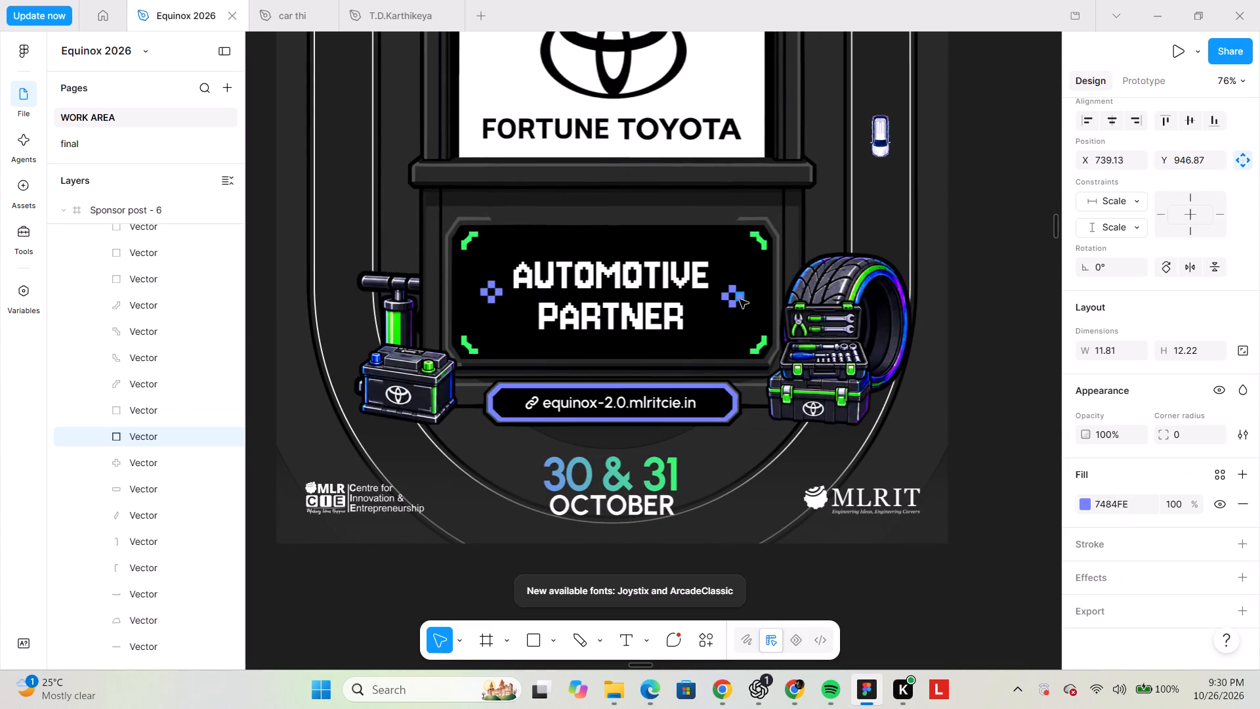
pyautogui.keyDown('shift'); pyautogui.click(725, 293); pyautogui.keyUp('shift')
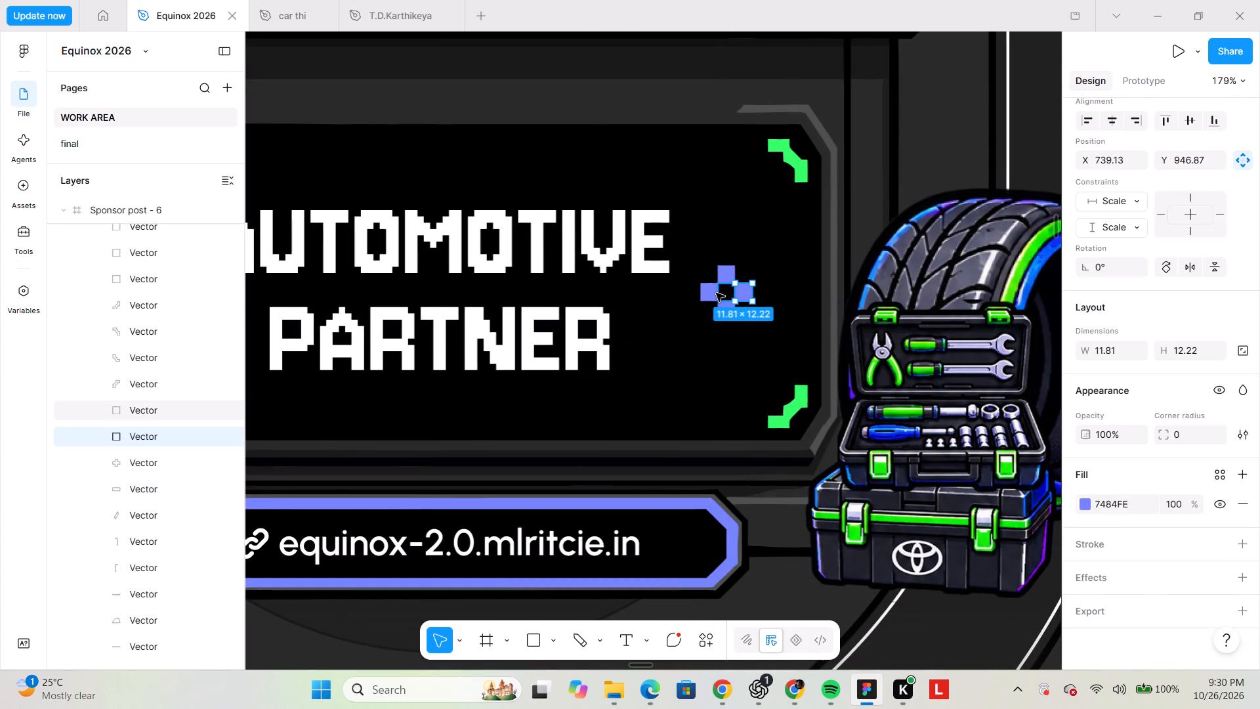
pyautogui.keyDown('shift'); pyautogui.click(716, 293); pyautogui.keyUp('shift')
pyautogui.keyDown('shift'); pyautogui.click(697, 291); pyautogui.keyUp('shift')
pyautogui.keyDown('shift'); pyautogui.click(697, 291); pyautogui.keyUp('shift')
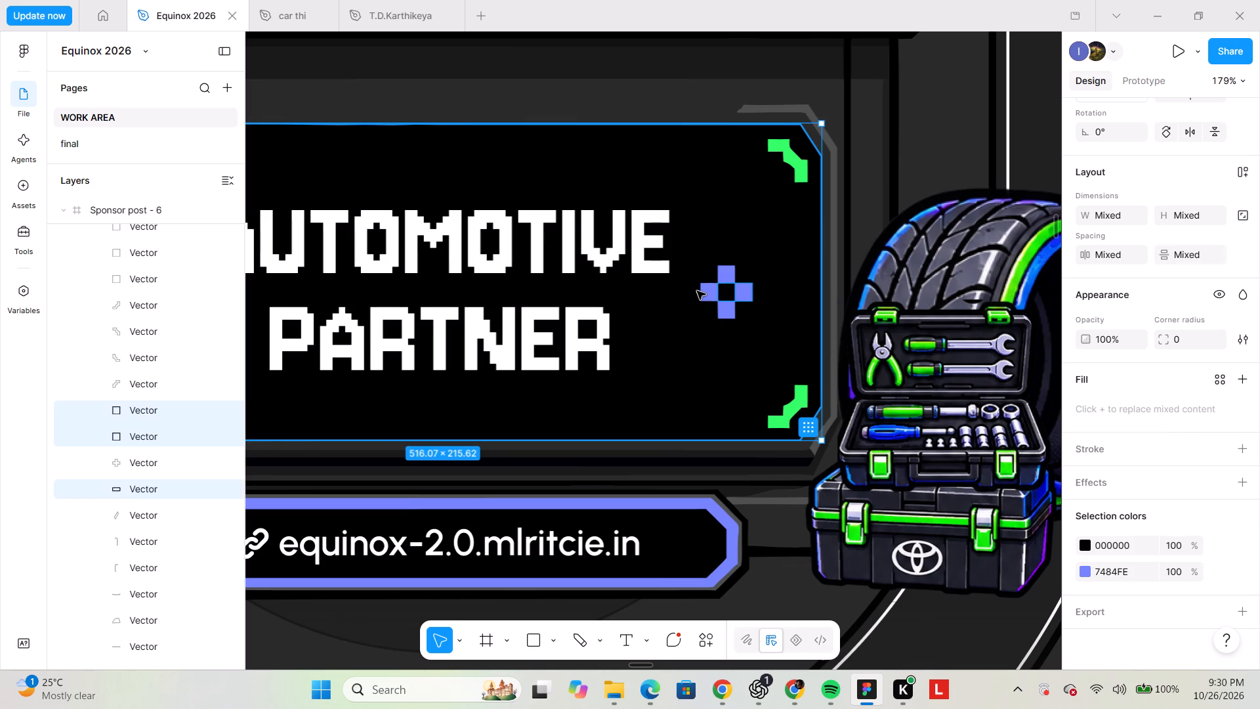
pyautogui.keyDown('shift'); pyautogui.click(709, 295); pyautogui.keyUp('shift')
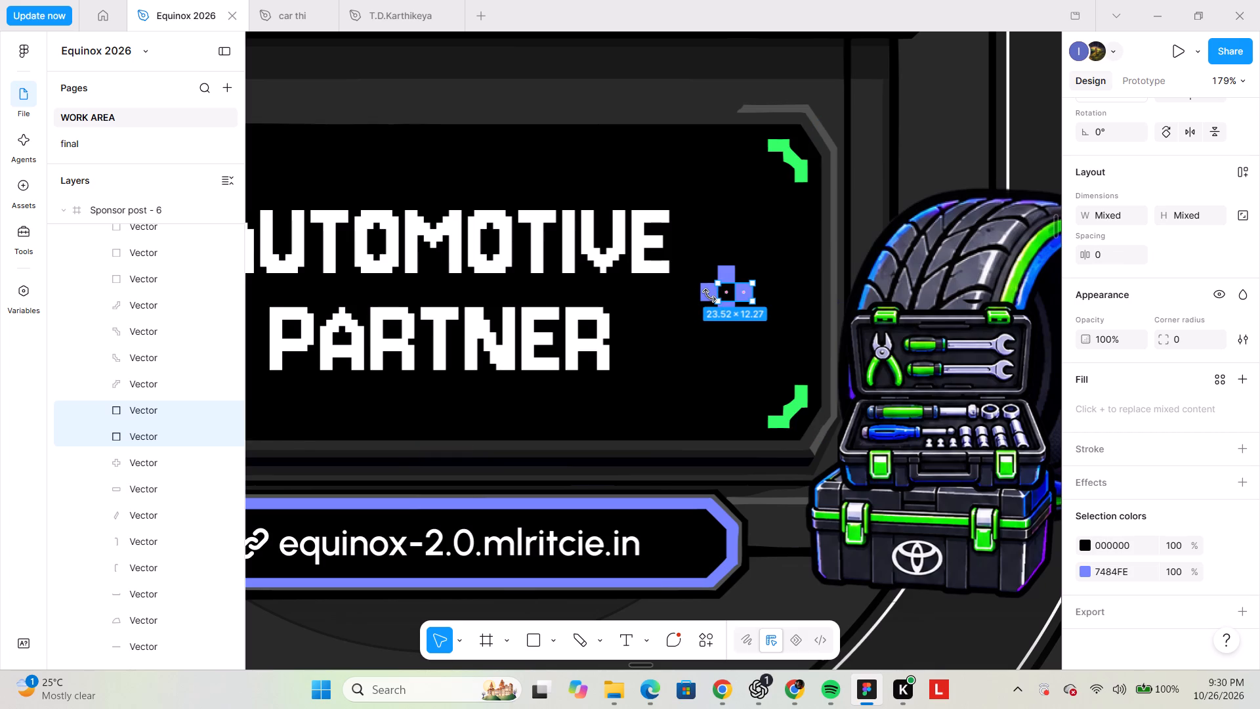
pyautogui.keyDown('shift'); pyautogui.click(703, 292); pyautogui.keyUp('shift')
pyautogui.press('BackSpace')
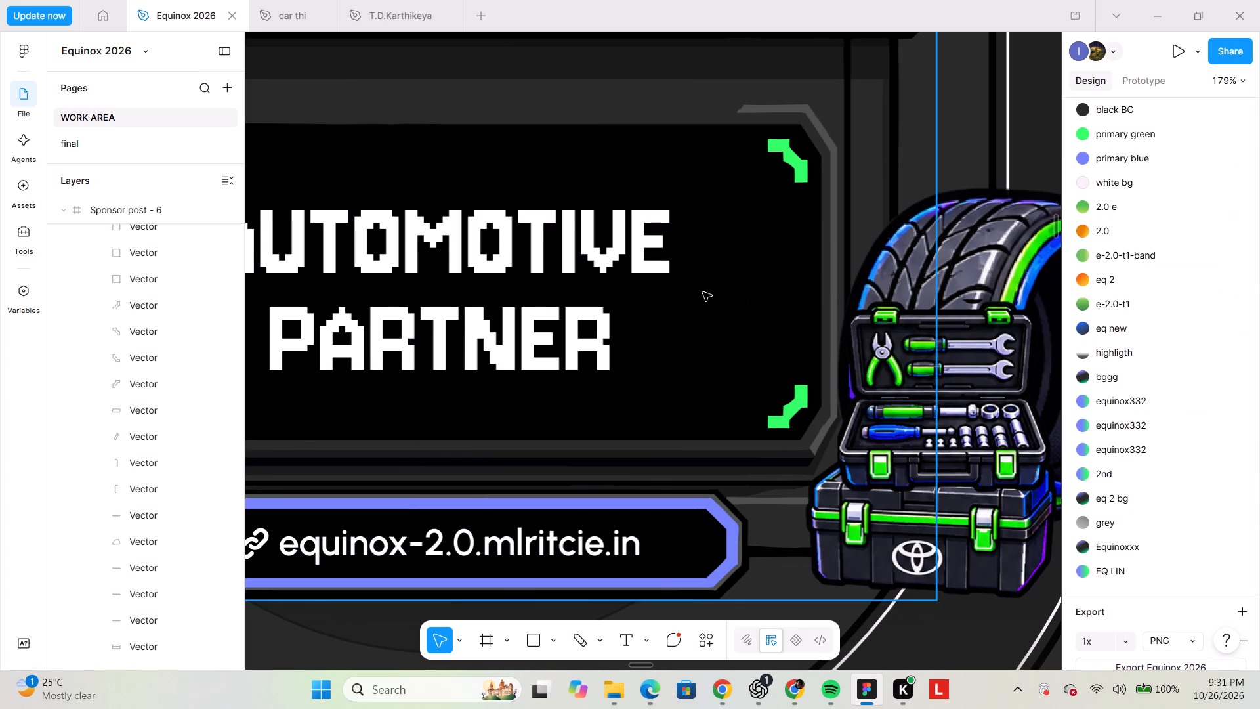
pyautogui.hscroll(2, 703, 292)
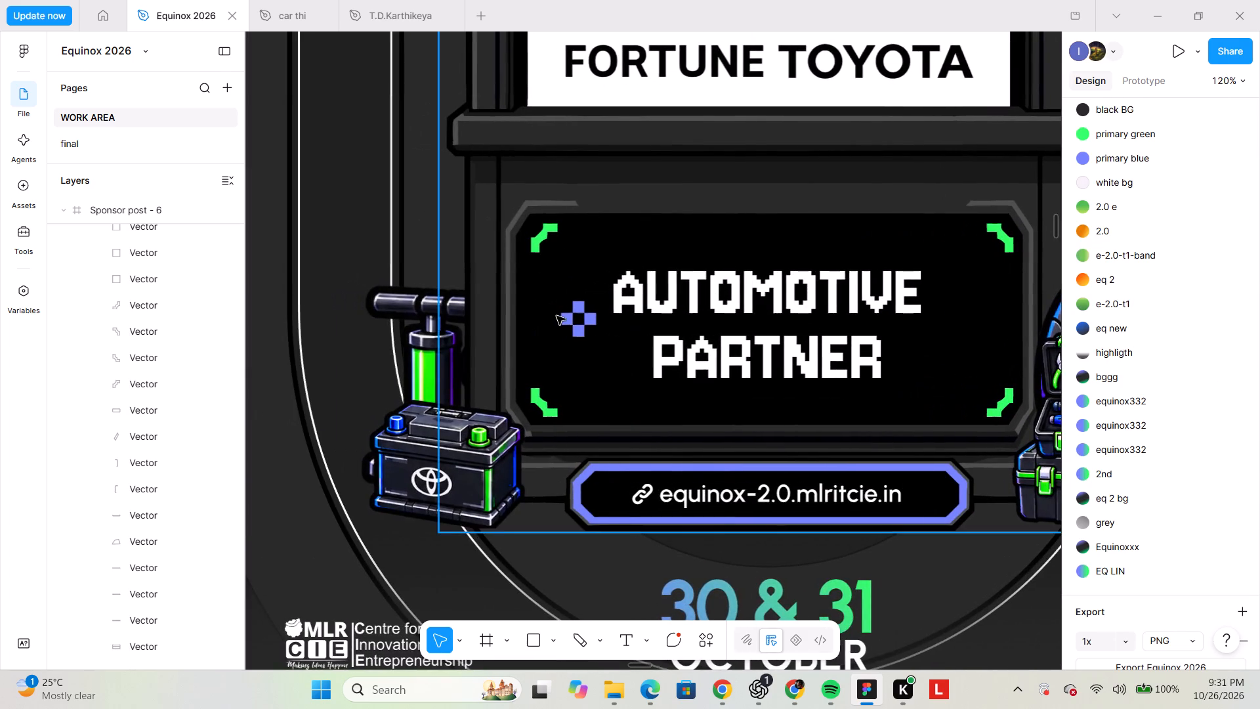
# Delete the four squares of the periwinkle pixel cross beside the AUTOMOTIVE PARTNER text.
pyautogui.tripleClick(641, 322)
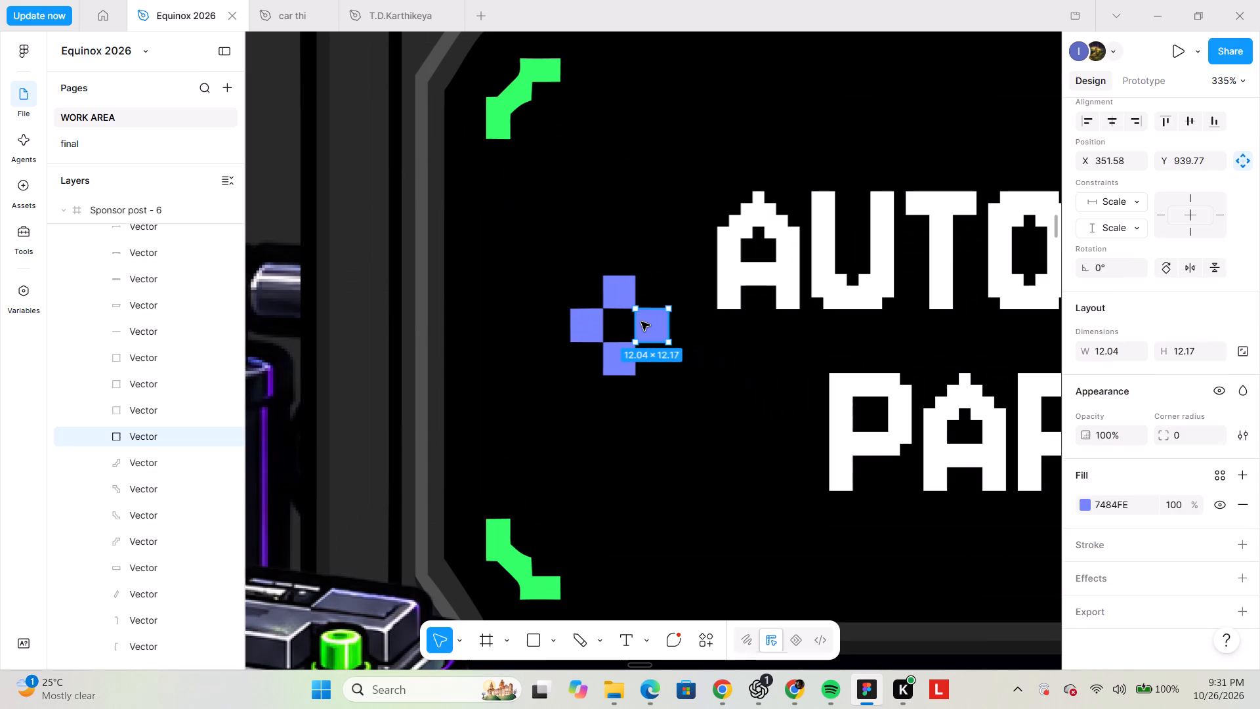
pyautogui.keyDown('shift'); pyautogui.click(618, 366); pyautogui.keyUp('shift')
pyautogui.keyDown('shift'); pyautogui.click(589, 325); pyautogui.keyUp('shift')
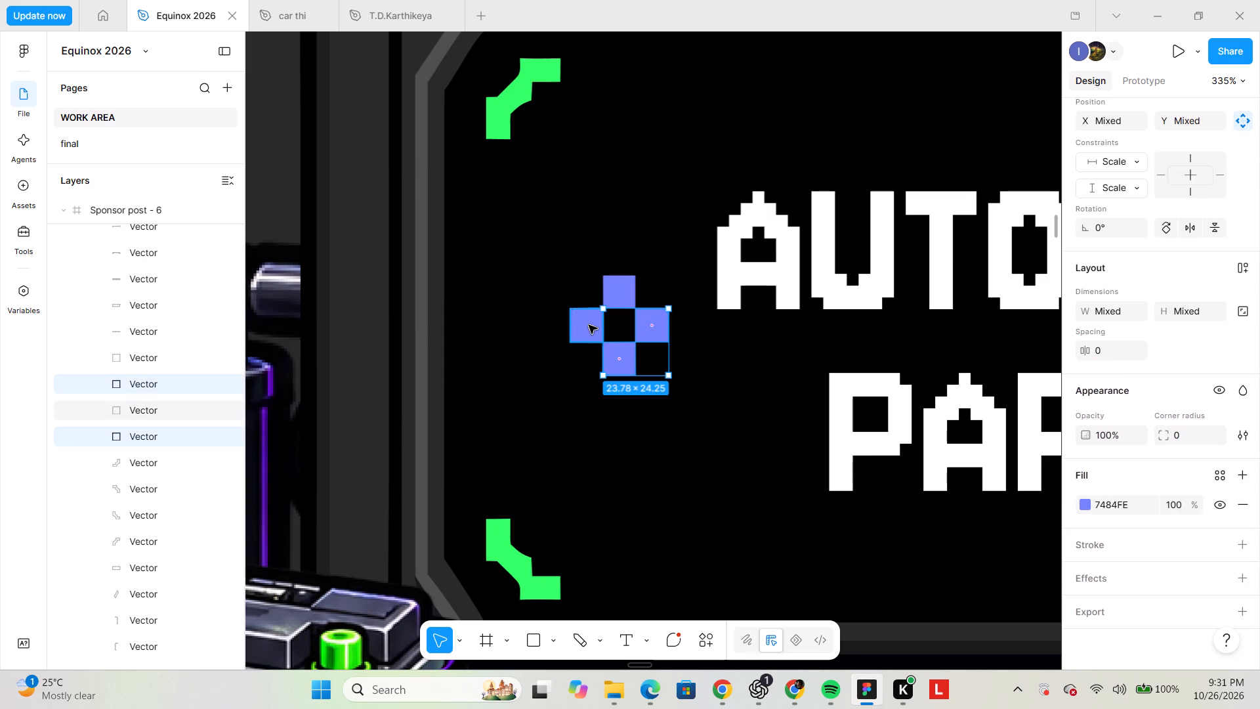
pyautogui.keyDown('shift'); pyautogui.click(610, 295); pyautogui.keyUp('shift')
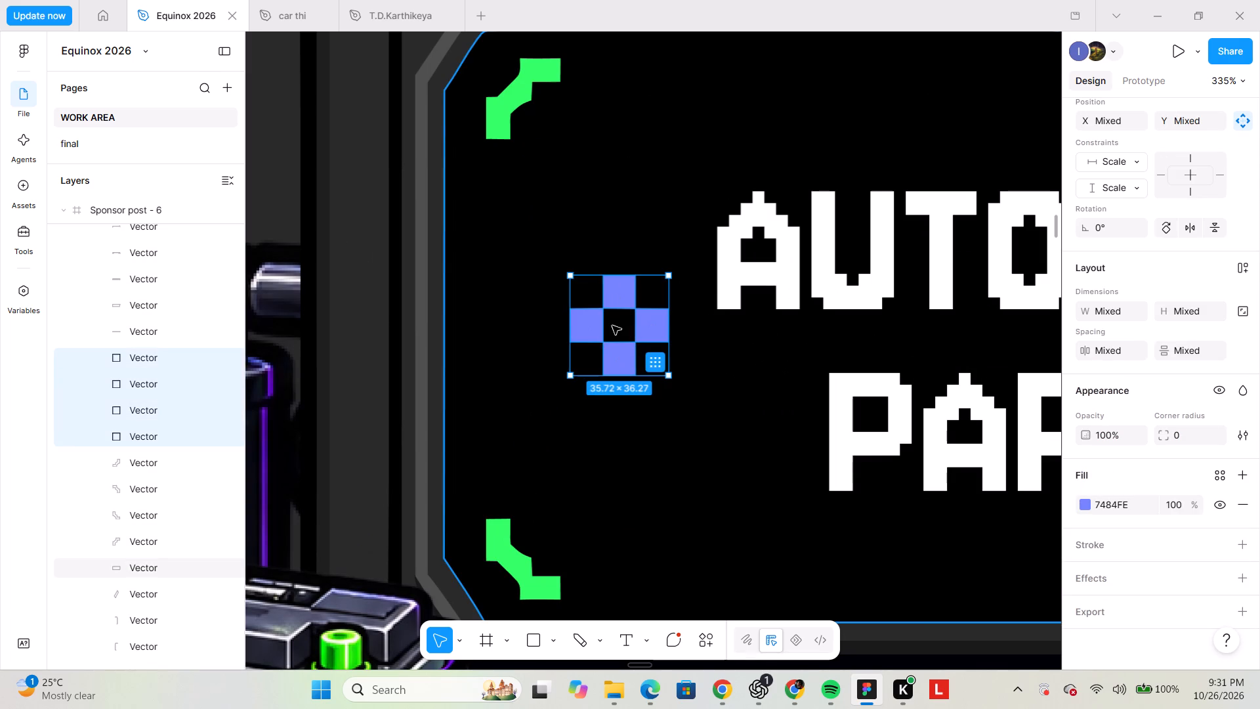
pyautogui.press('BackSpace')
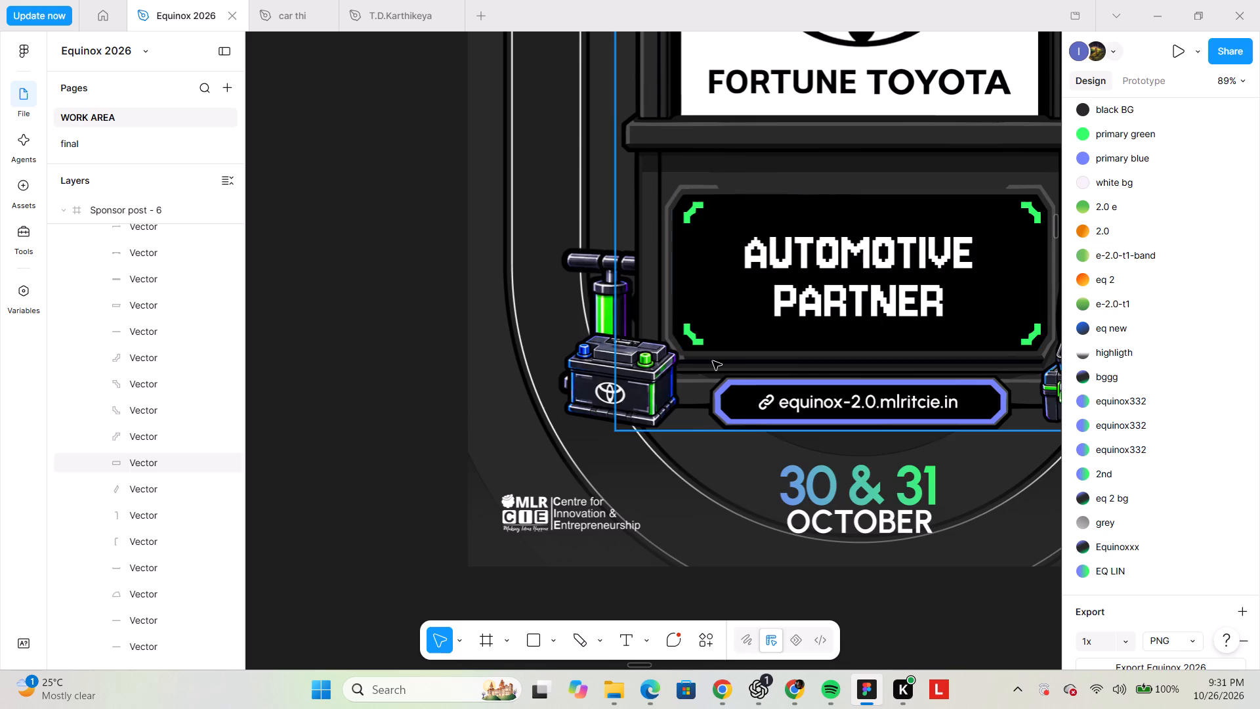
# Replace the AUTOMOTIVE text on the black sign with OUR.
pyautogui.hscroll(-1, 713, 361)
pyautogui.scroll(1, 713, 361)
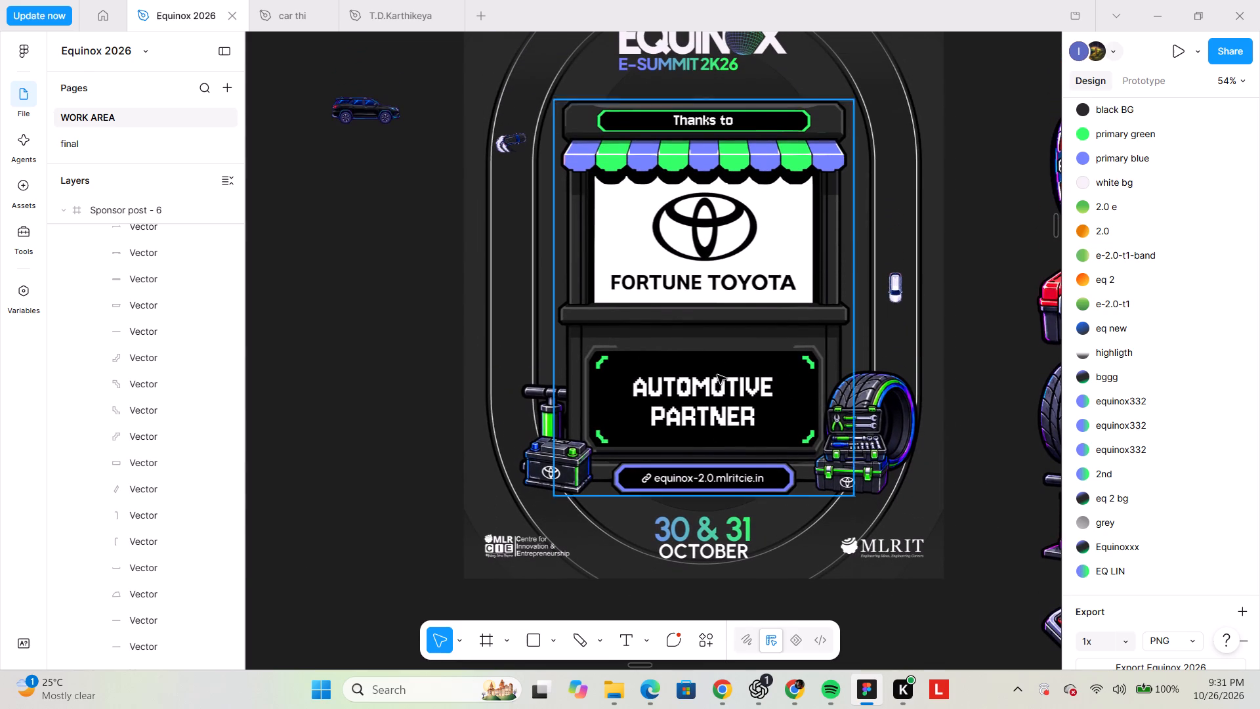
pyautogui.tripleClick(717, 381)
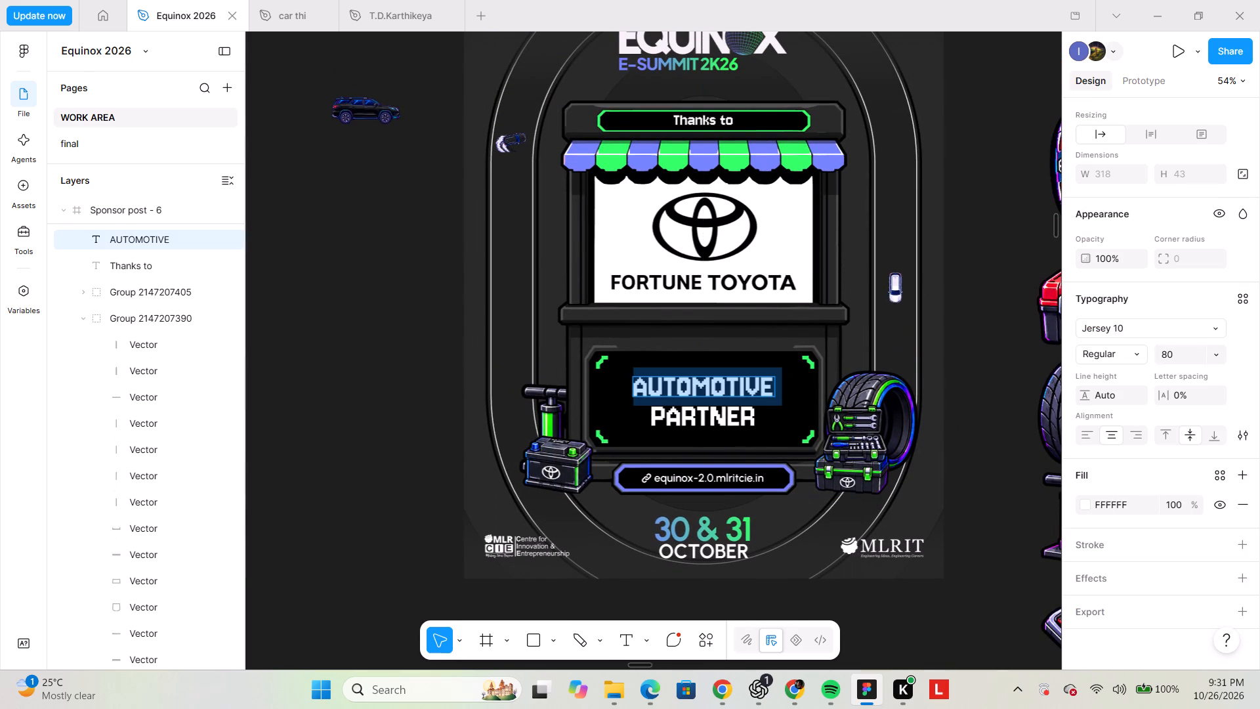
pyautogui.click(709, 125)
pyautogui.tripleClick(709, 125)
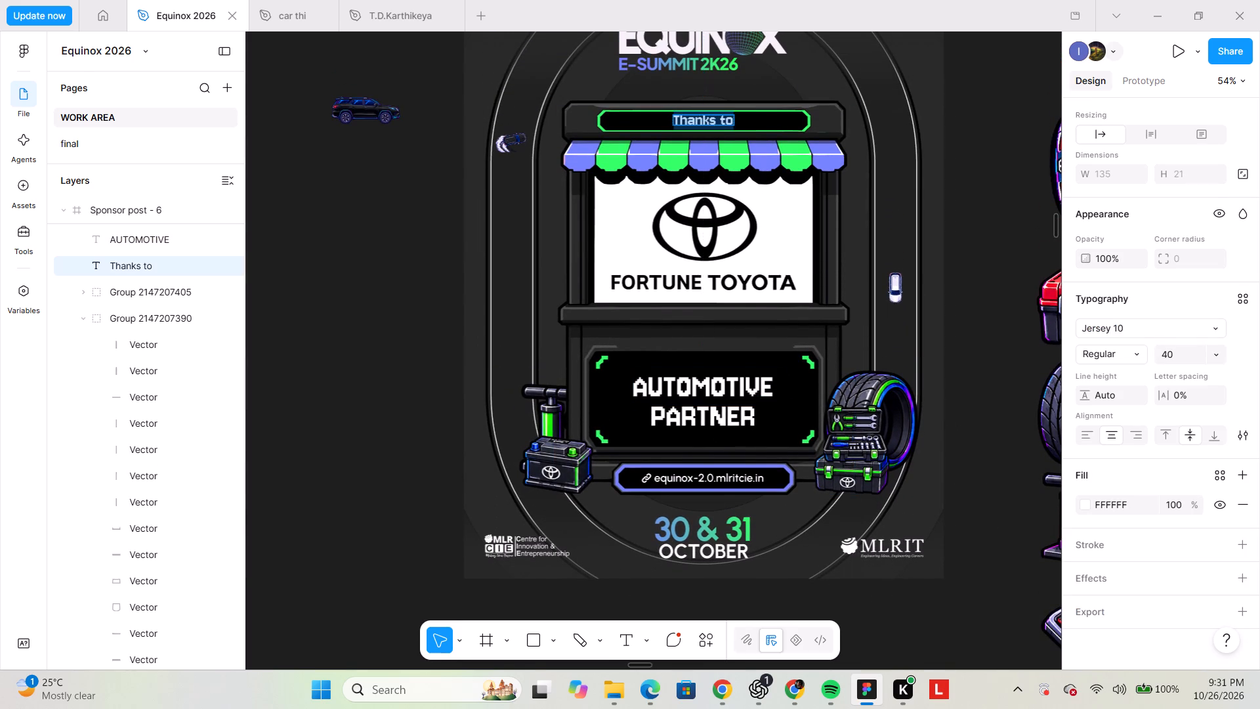
pyautogui.tripleClick(697, 383)
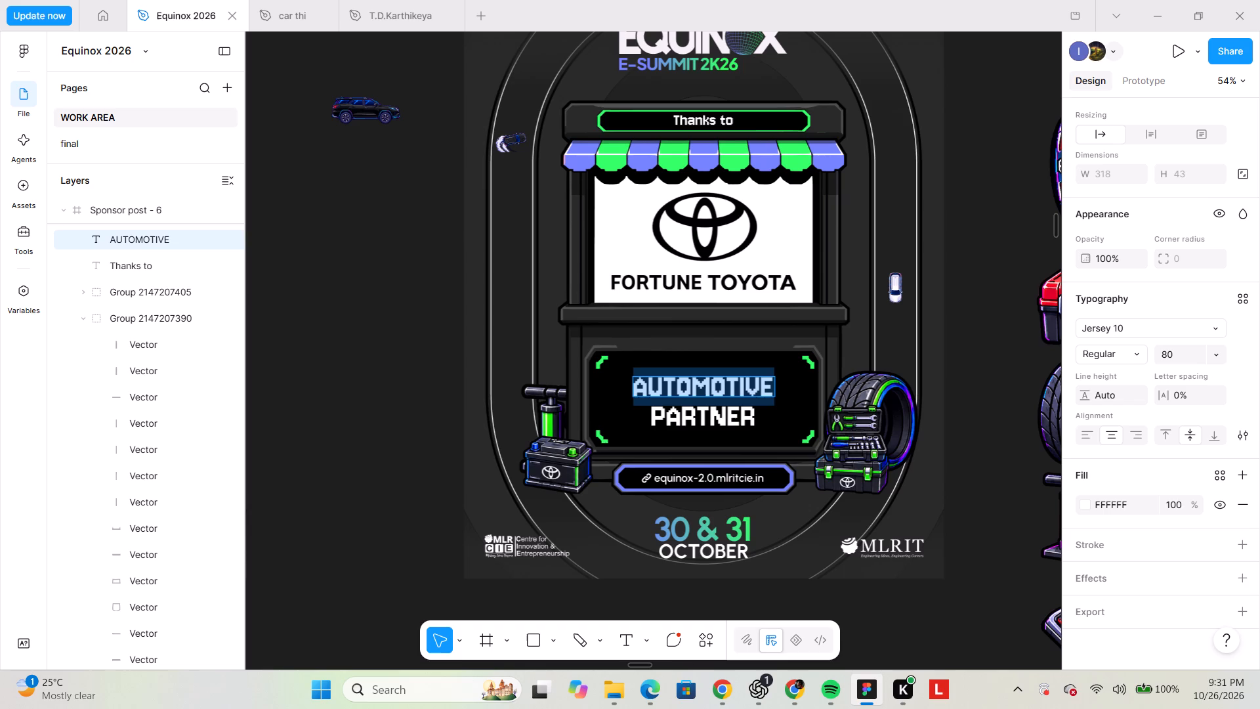
pyautogui.write('OUR')
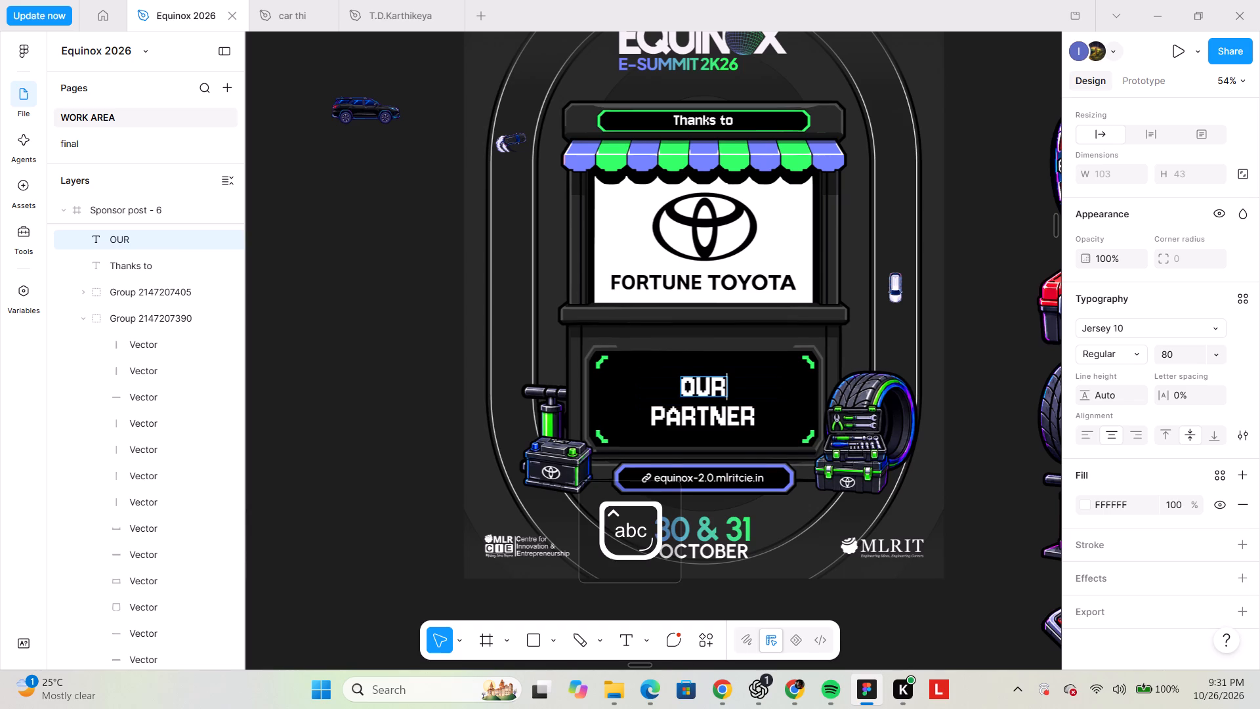
pyautogui.press('Escape')
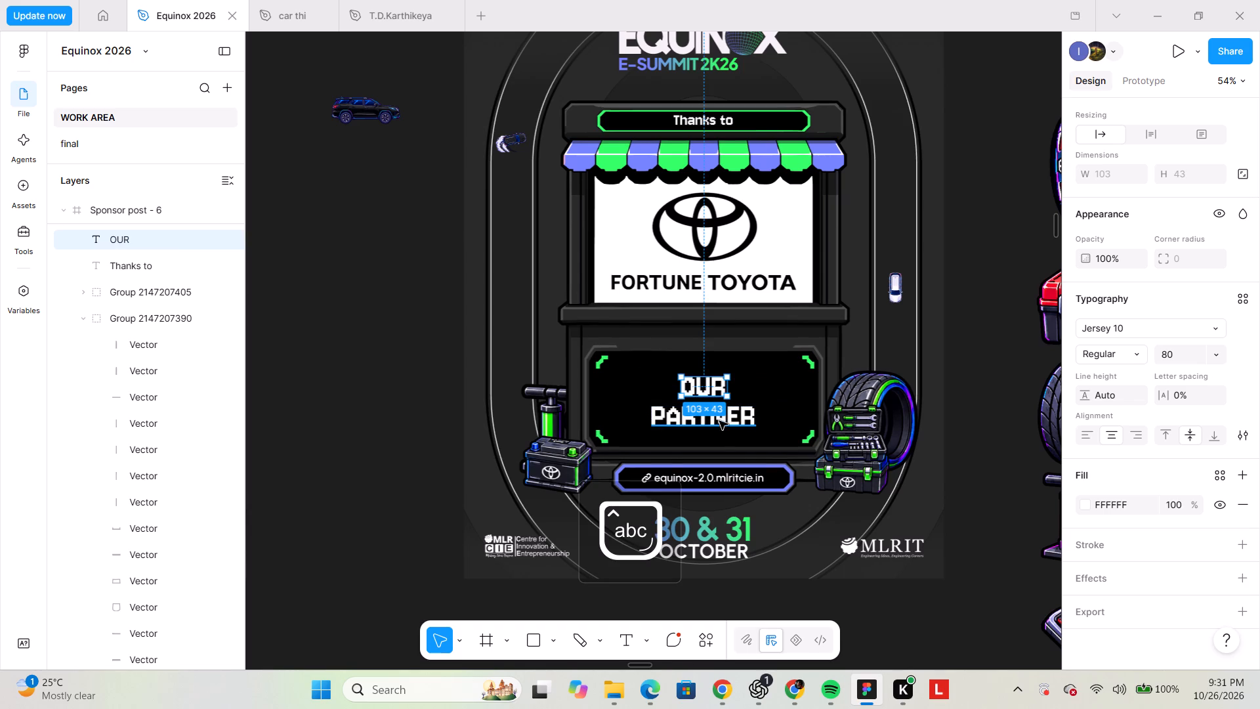
# Delete the PARTNER text below OUR on the black sign.
pyautogui.click(727, 422)
pyautogui.press('BackSpace')
# Scale the OUR text down to about 51 × 21 and centre it horizontally near the black sign's top edge, at Y 853.
pyautogui.click(715, 391)
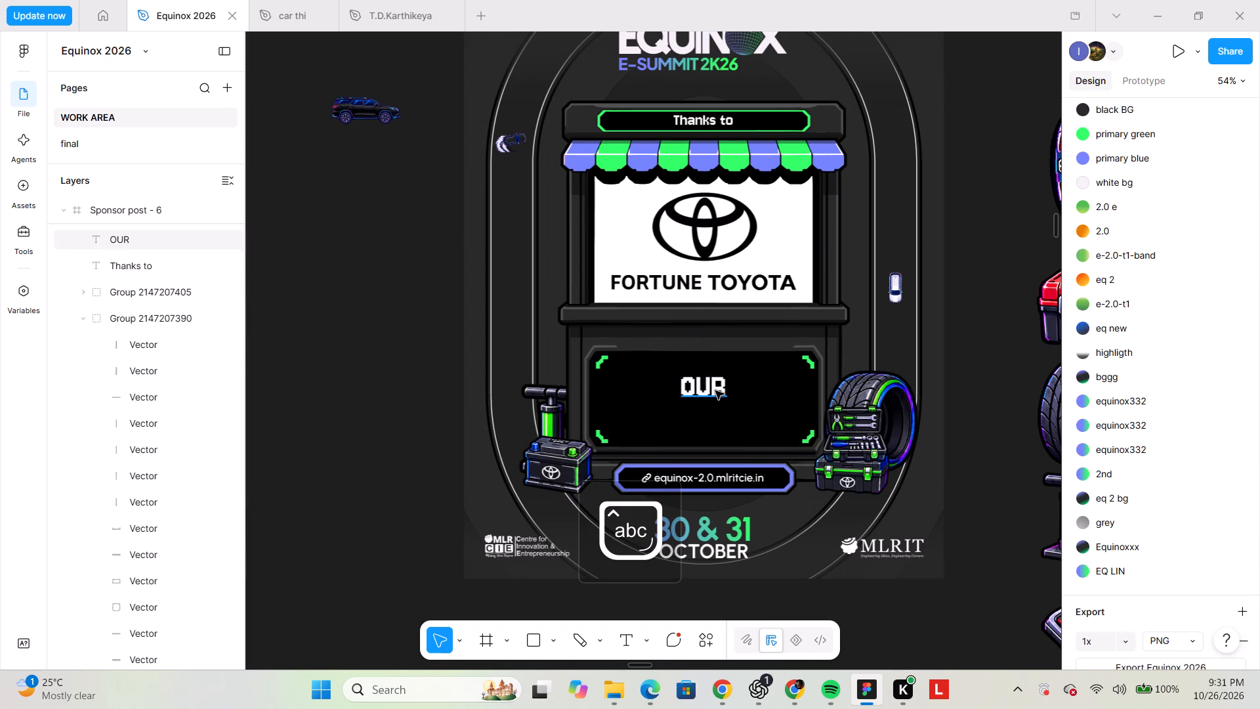
pyautogui.keyDown('shift'); pyautogui.moveTo(709, 389); pyautogui.dragTo(705, 373); pyautogui.keyUp('shift')
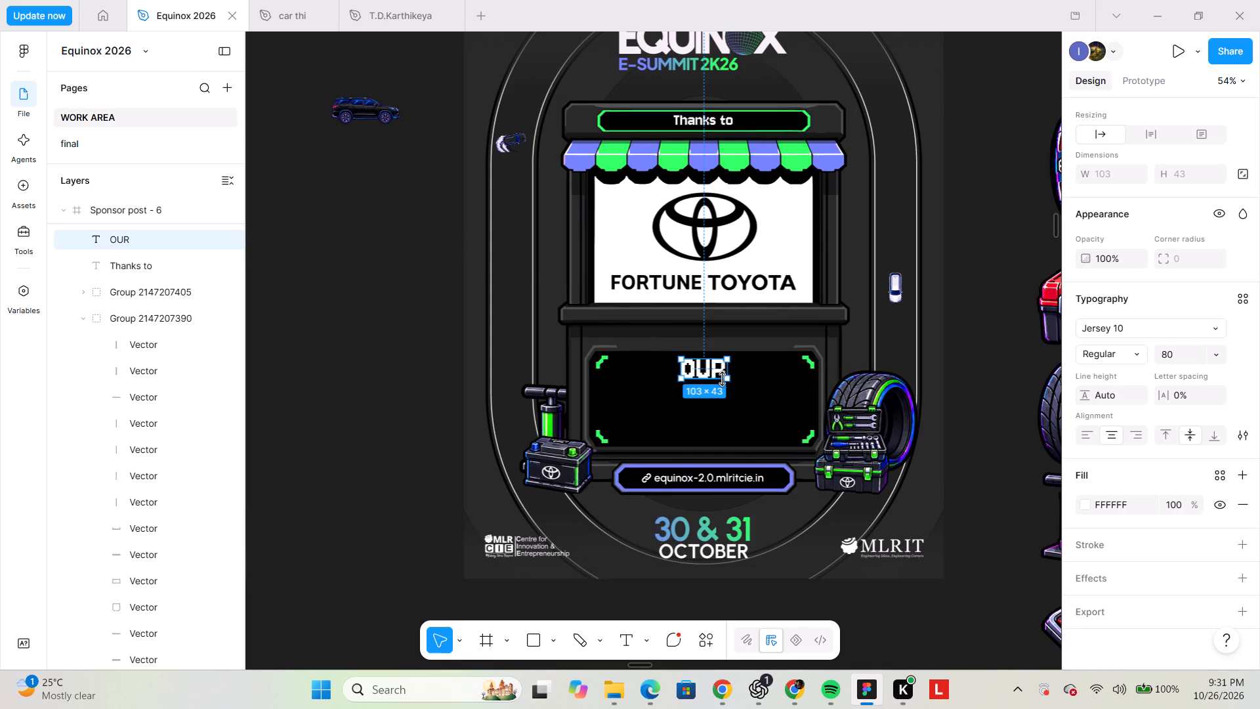
pyautogui.press('k')
pyautogui.keyDown('ctrl'); pyautogui.scroll(4, 713, 383); pyautogui.keyUp('ctrl')
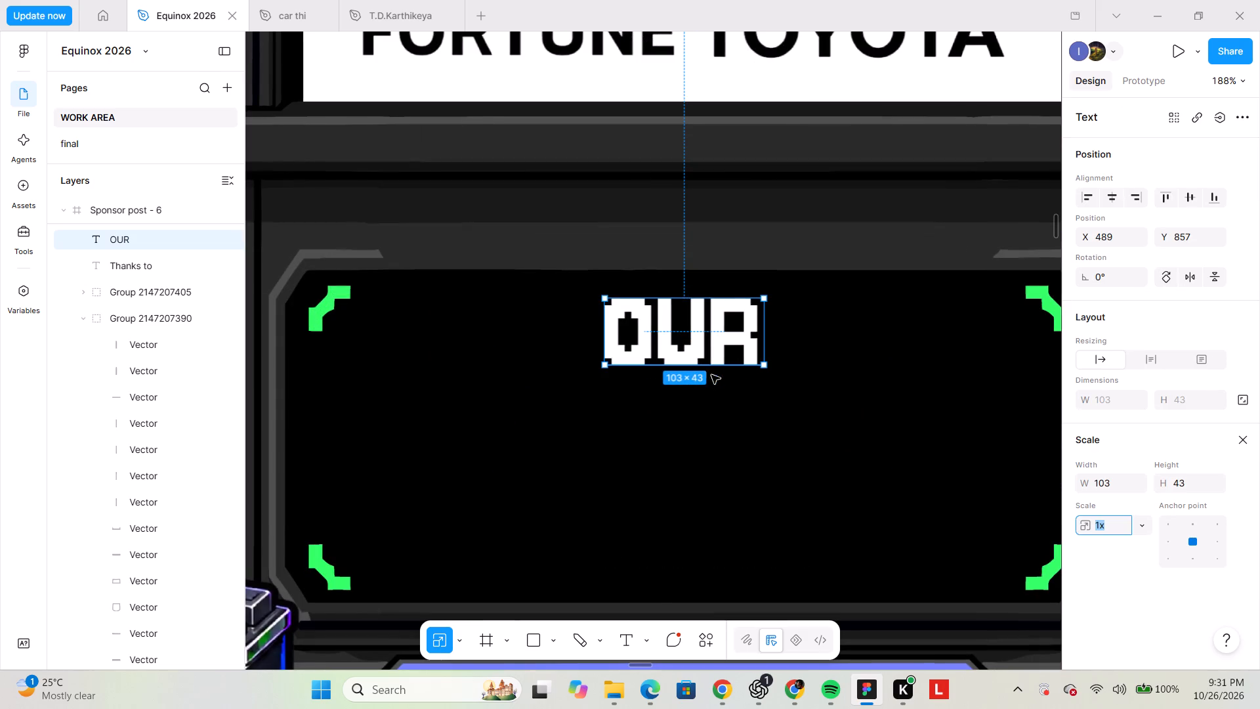
pyautogui.keyDown('alt'); pyautogui.keyDown('shift'); pyautogui.moveTo(711, 364); pyautogui.dragTo(711, 348); pyautogui.keyUp('shift'); pyautogui.keyUp('alt')
pyautogui.keyDown('shift'); pyautogui.moveTo(702, 339); pyautogui.dragTo(702, 325); pyautogui.keyUp('shift')
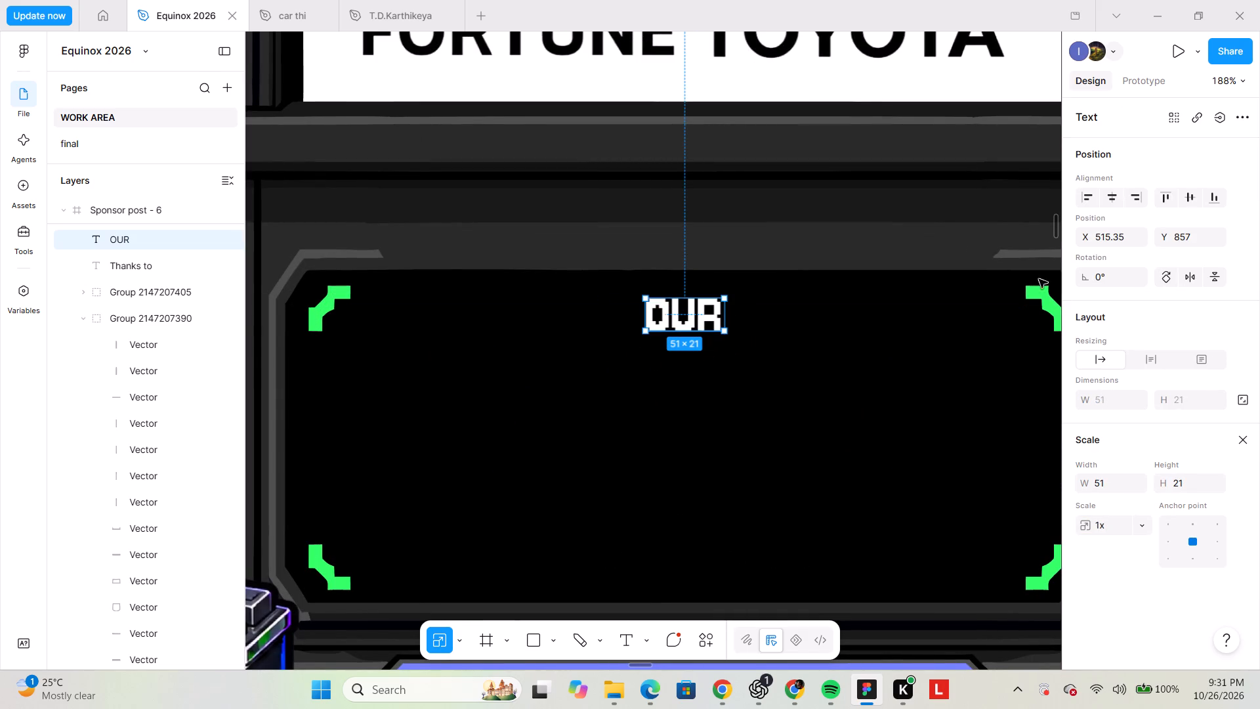
pyautogui.click(1109, 197)
pyautogui.keyDown('ctrl'); pyautogui.scroll(-3, 815, 342); pyautogui.keyUp('ctrl')
pyautogui.scroll(1, 786, 335)
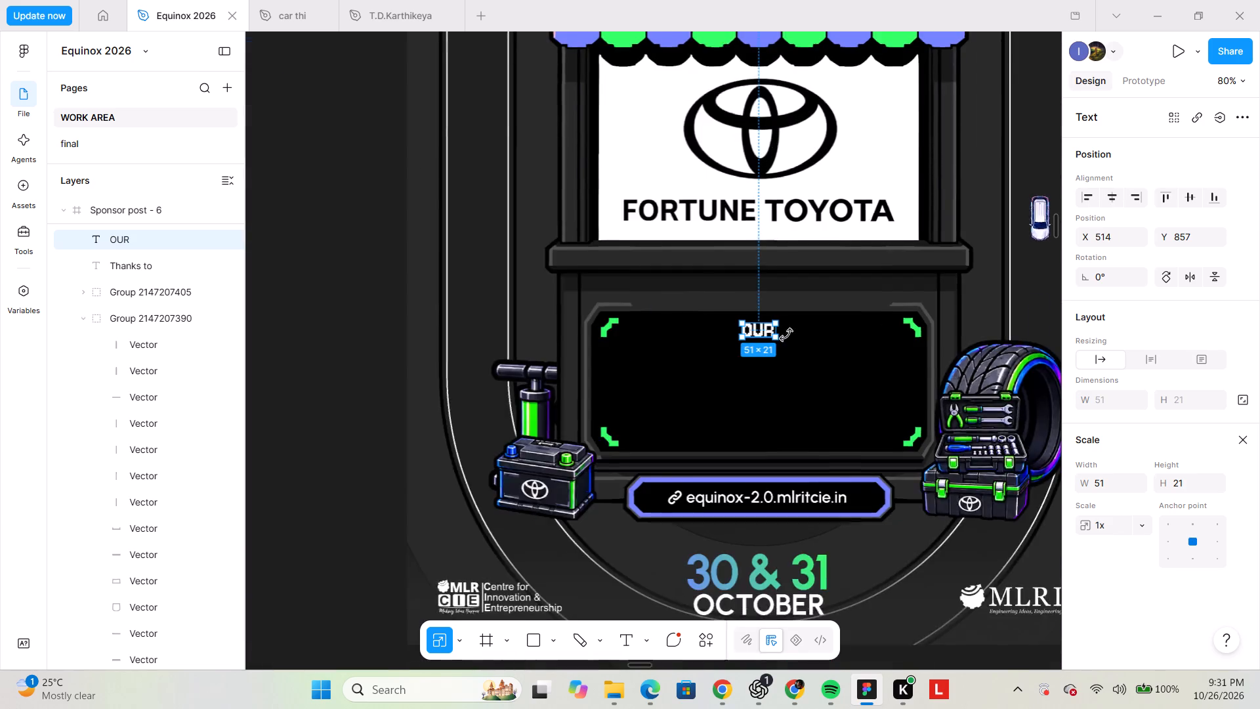
pyautogui.scroll(1, 786, 335)
pyautogui.keyDown('ctrl'); pyautogui.scroll(5, 758, 416); pyautogui.keyUp('ctrl')
pyautogui.keyDown('shift'); pyautogui.moveTo(741, 549); pyautogui.dragTo(740, 533); pyautogui.keyUp('shift')
pyautogui.click(1242, 443)
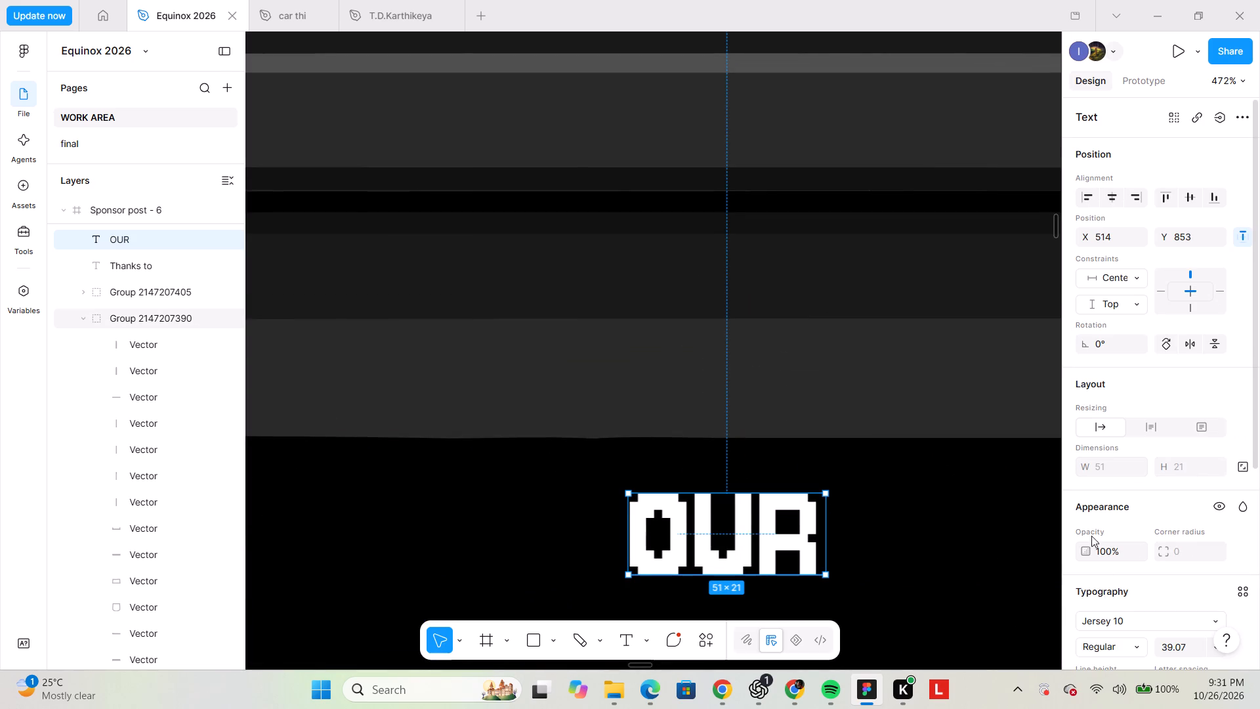
pyautogui.click(1108, 637)
pyautogui.click(1108, 637)
# Scale the OUR text down further to about 46 × 19 and lower it slightly to Y 859.
pyautogui.scroll(-1, 732, 494)
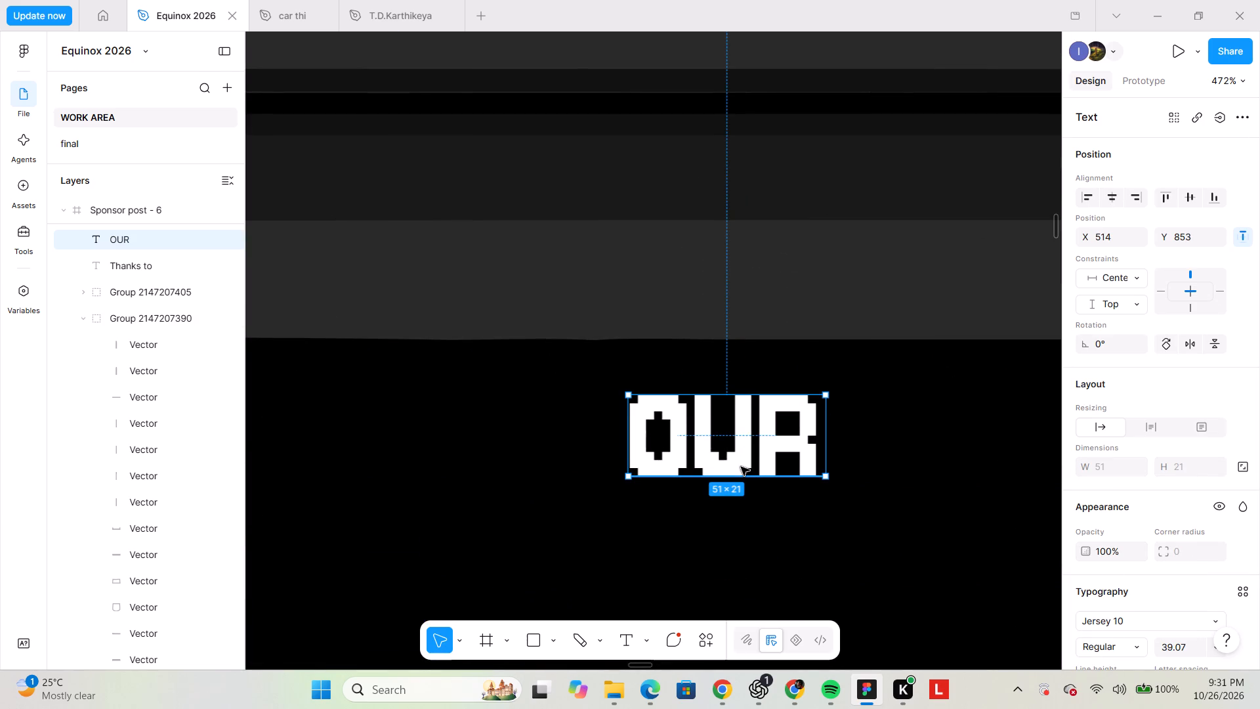
pyautogui.press('k')
pyautogui.keyDown('alt'); pyautogui.keyDown('shift'); pyautogui.moveTo(741, 481); pyautogui.dragTo(736, 471); pyautogui.keyUp('shift'); pyautogui.keyUp('alt')
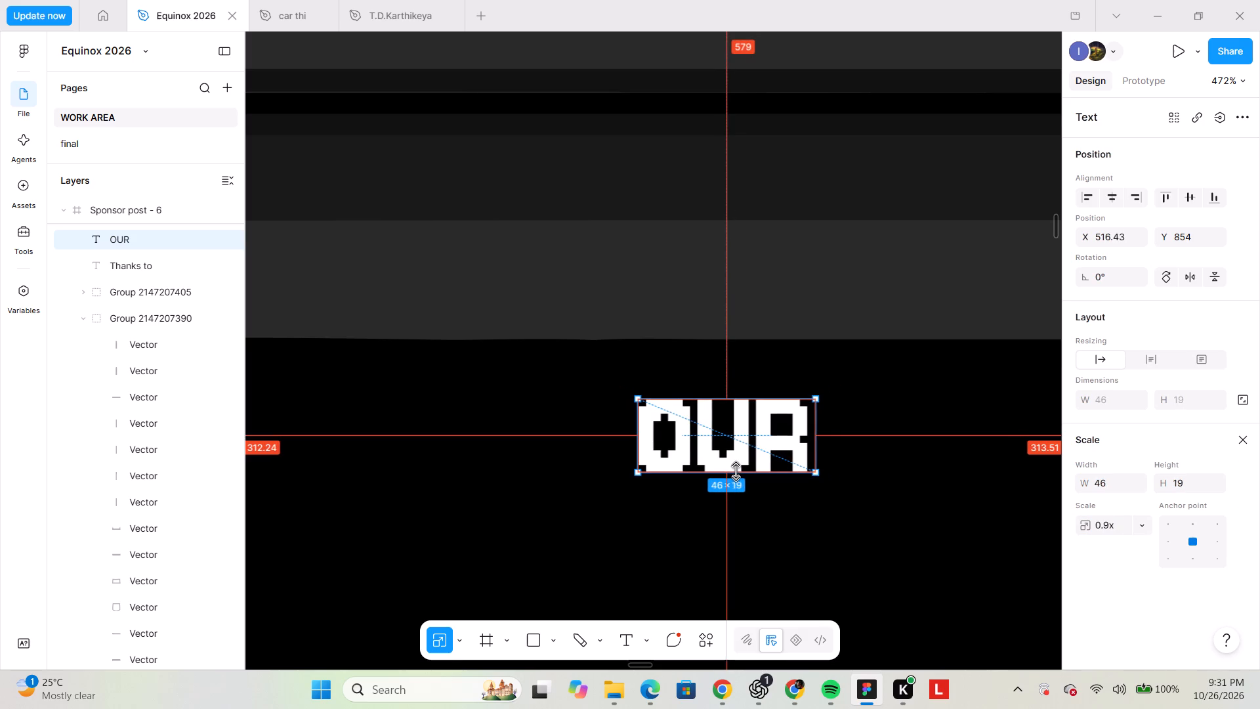
pyautogui.keyDown('alt'); pyautogui.keyDown('shift'); pyautogui.moveTo(736, 471); pyautogui.dragTo(734, 471); pyautogui.keyUp('shift'); pyautogui.keyUp('alt')
pyautogui.keyDown('ctrl'); pyautogui.scroll(-2, 733, 455); pyautogui.keyUp('ctrl')
pyautogui.keyDown('shift'); pyautogui.moveTo(735, 446); pyautogui.dragTo(735, 456); pyautogui.keyUp('shift')
pyautogui.keyDown('ctrl'); pyautogui.scroll(-3, 735, 456); pyautogui.keyUp('ctrl')
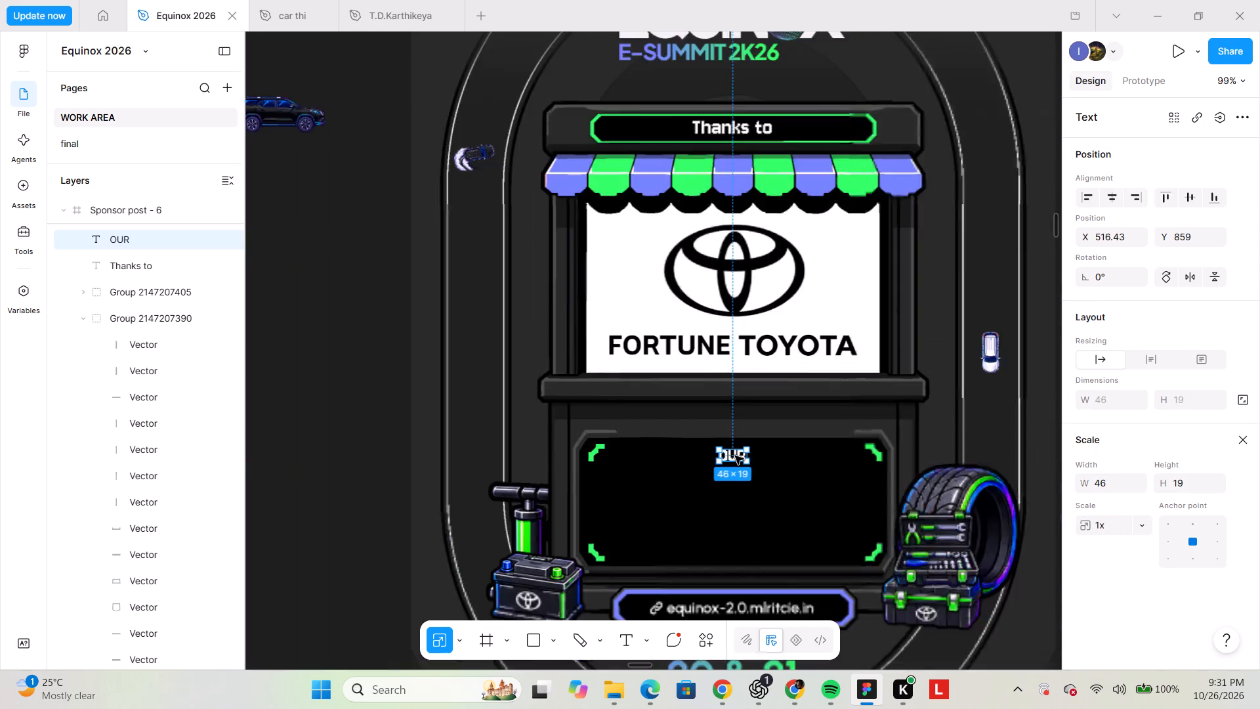
pyautogui.keyDown('ctrl'); pyautogui.scroll(-4, 735, 456); pyautogui.keyUp('ctrl')
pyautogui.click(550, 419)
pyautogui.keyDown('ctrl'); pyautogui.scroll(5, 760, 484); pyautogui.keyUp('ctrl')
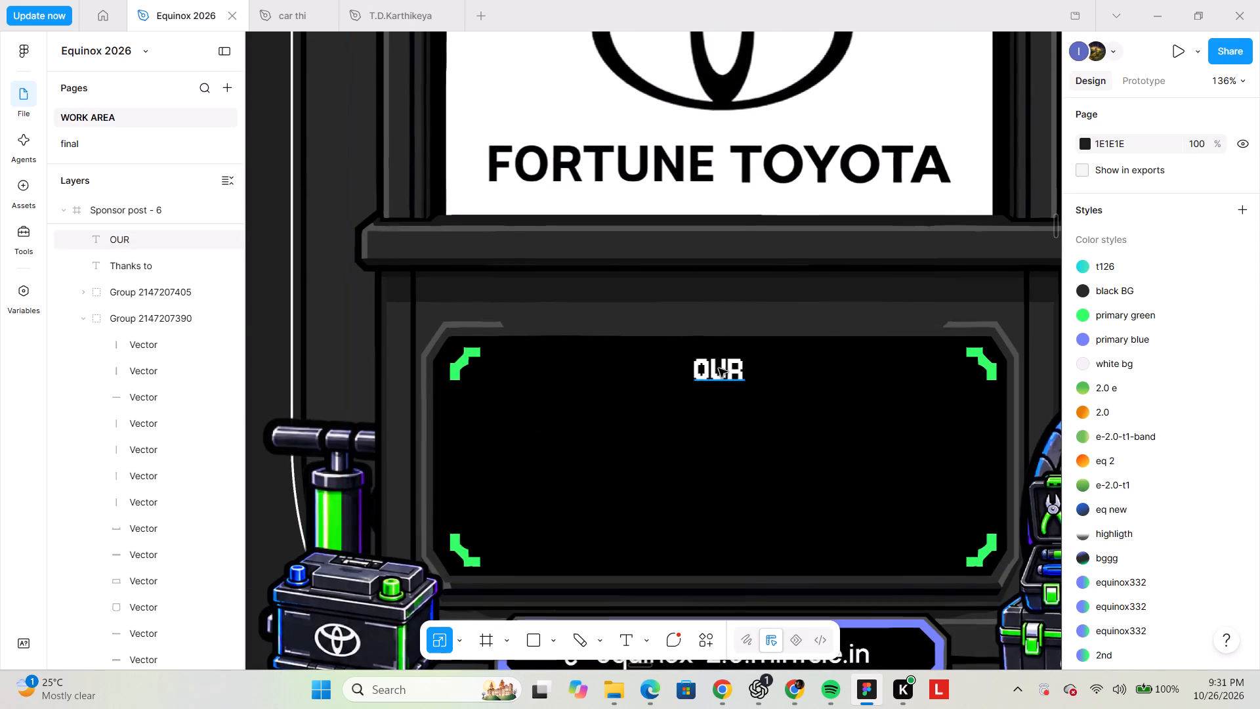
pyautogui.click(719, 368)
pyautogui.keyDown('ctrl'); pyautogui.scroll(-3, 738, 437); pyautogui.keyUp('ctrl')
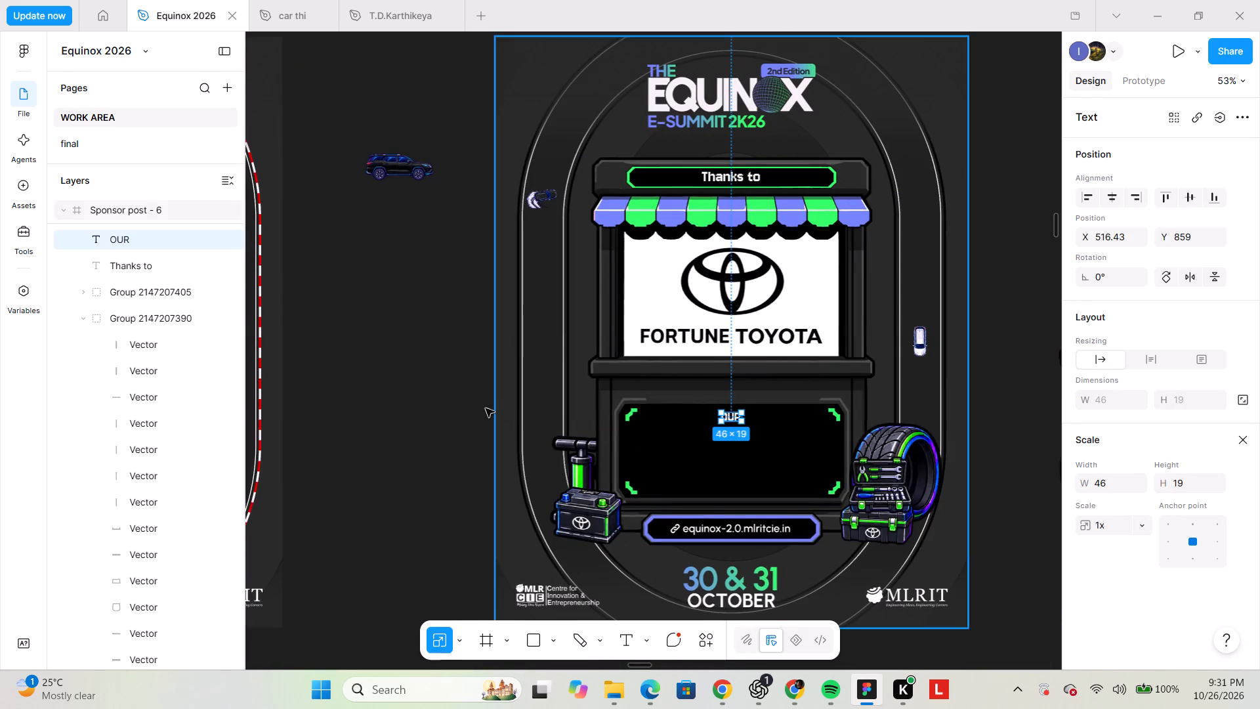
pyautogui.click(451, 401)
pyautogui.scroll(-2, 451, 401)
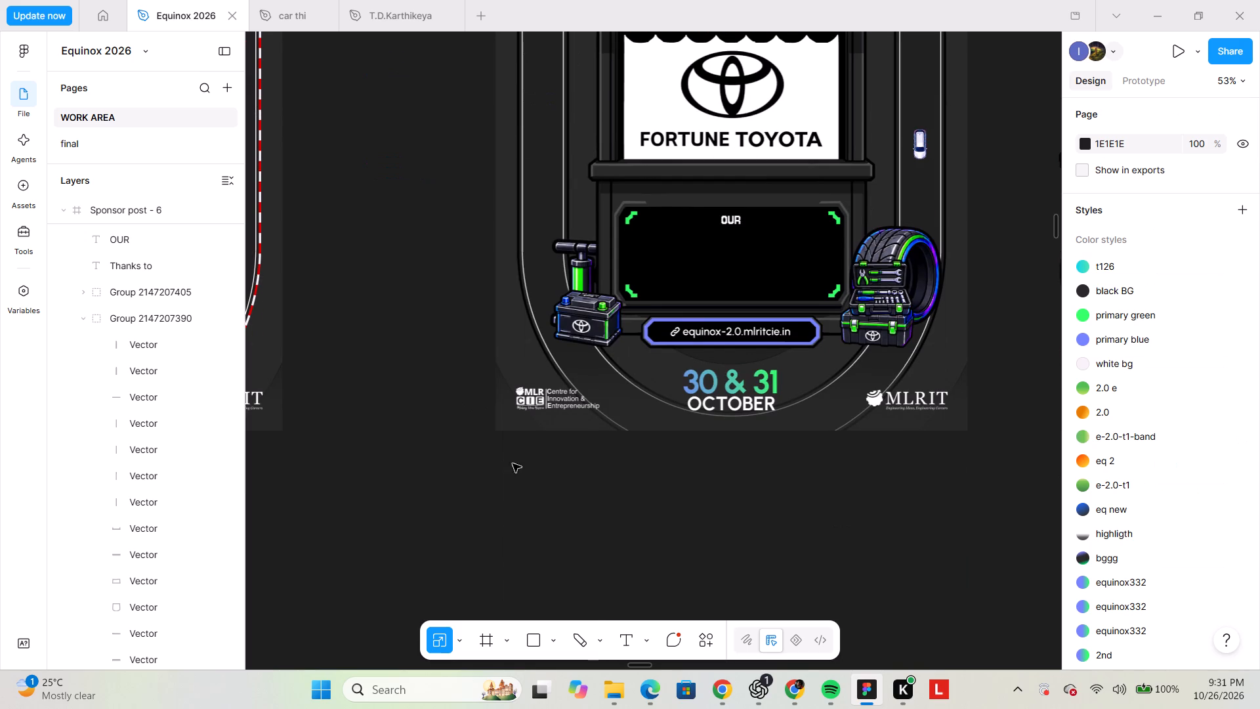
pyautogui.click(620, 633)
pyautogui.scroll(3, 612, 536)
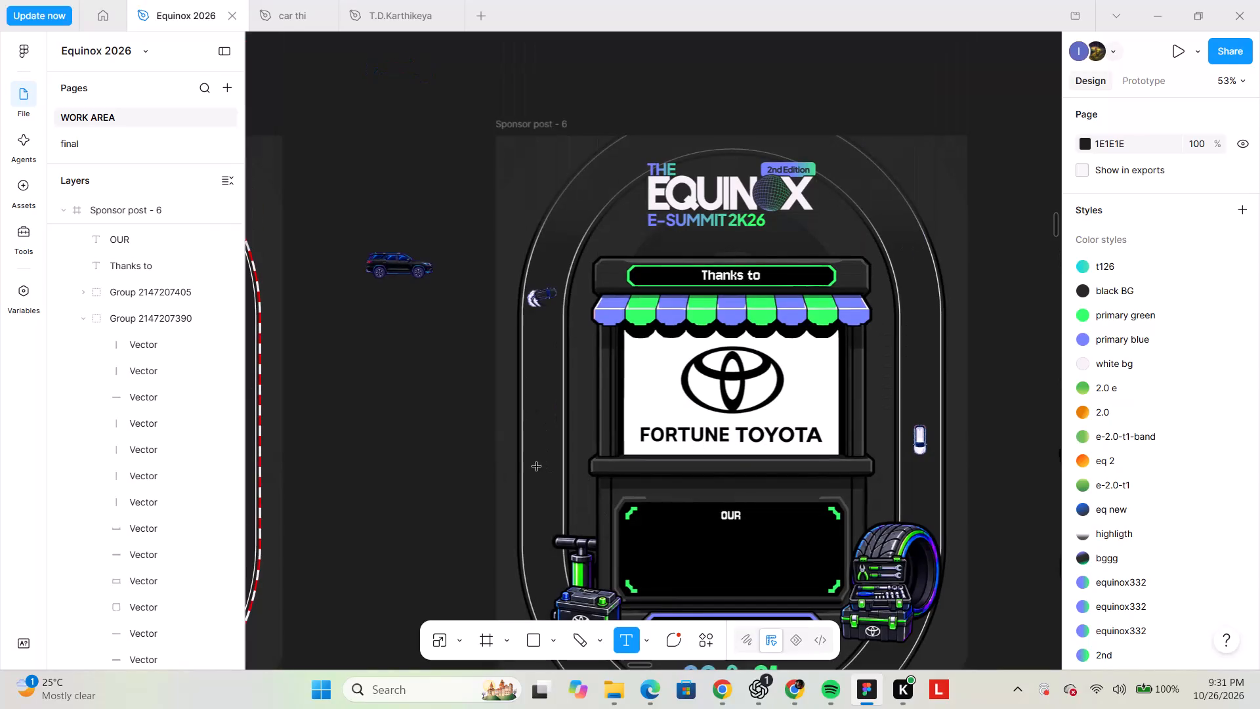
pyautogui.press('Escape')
# Enlarge the dark drifting car on the track to about 108 × 72 and shift it to about X 55, Y 329.
pyautogui.click(539, 291)
pyautogui.keyDown('ctrl'); pyautogui.scroll(7, 544, 291); pyautogui.keyUp('ctrl')
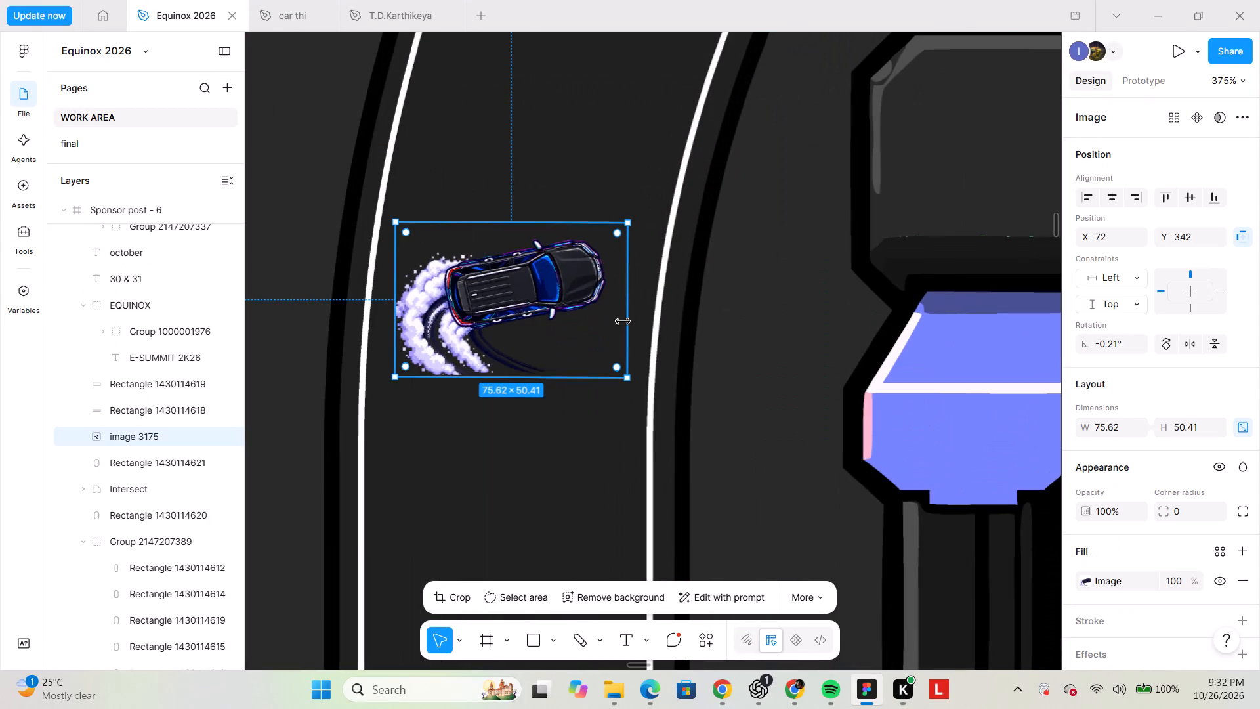
pyautogui.keyDown('alt'); pyautogui.keyDown('shift'); pyautogui.moveTo(630, 326); pyautogui.dragTo(642, 328); pyautogui.keyUp('shift'); pyautogui.keyUp('alt')
pyautogui.keyDown('ctrl'); pyautogui.scroll(-4, 642, 328); pyautogui.keyUp('ctrl')
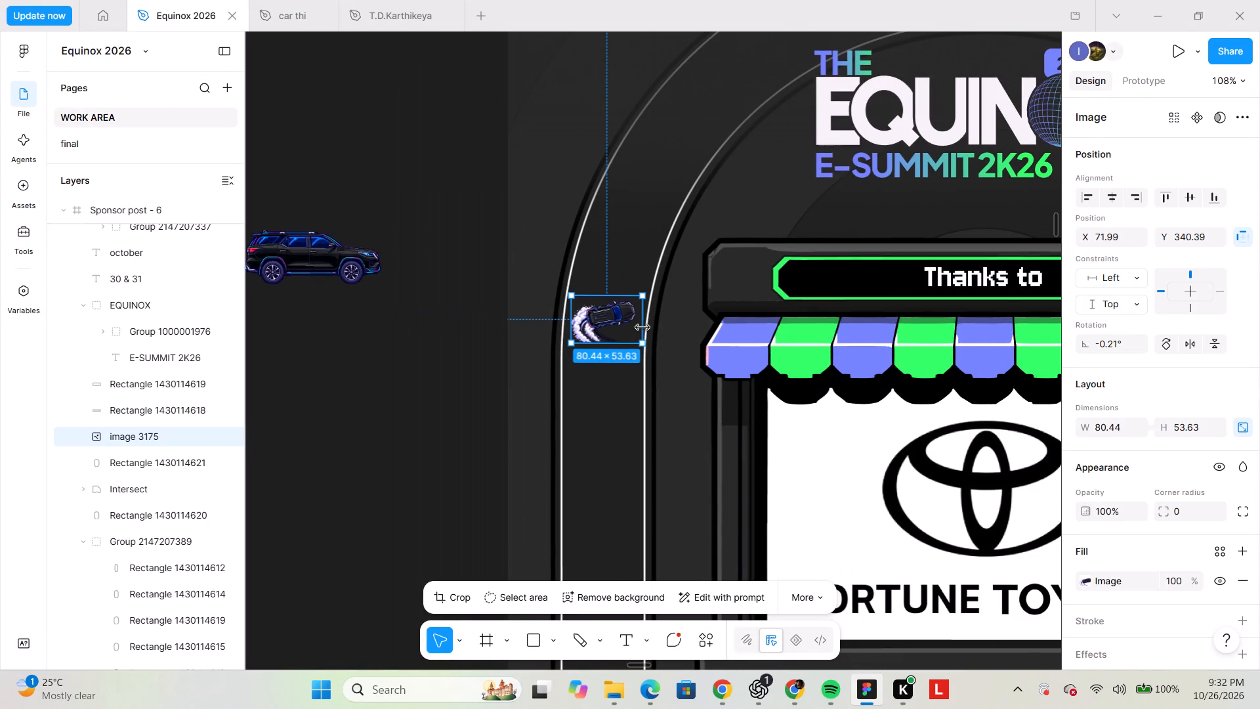
pyautogui.keyDown('alt'); pyautogui.keyDown('shift'); pyautogui.moveTo(642, 328); pyautogui.dragTo(658, 331); pyautogui.keyUp('shift'); pyautogui.keyUp('alt')
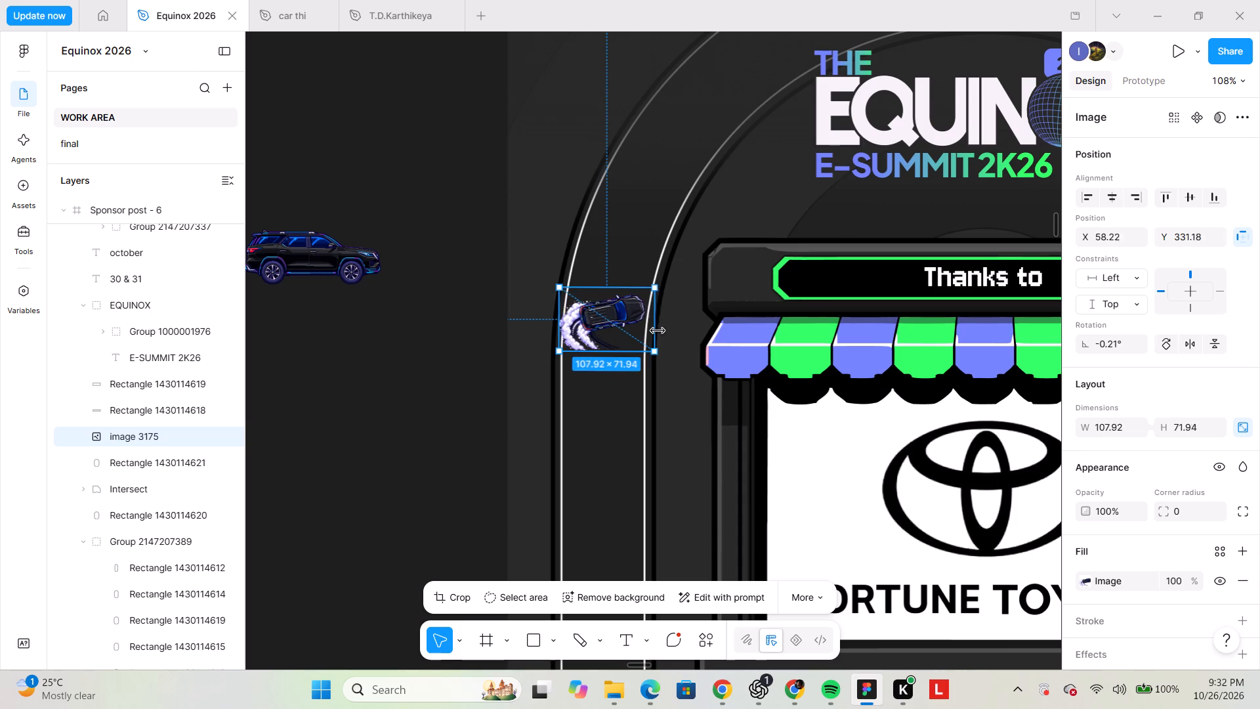
pyautogui.keyDown('alt'); pyautogui.keyDown('shift'); pyautogui.moveTo(658, 331); pyautogui.dragTo(654, 332); pyautogui.keyUp('shift'); pyautogui.keyUp('alt')
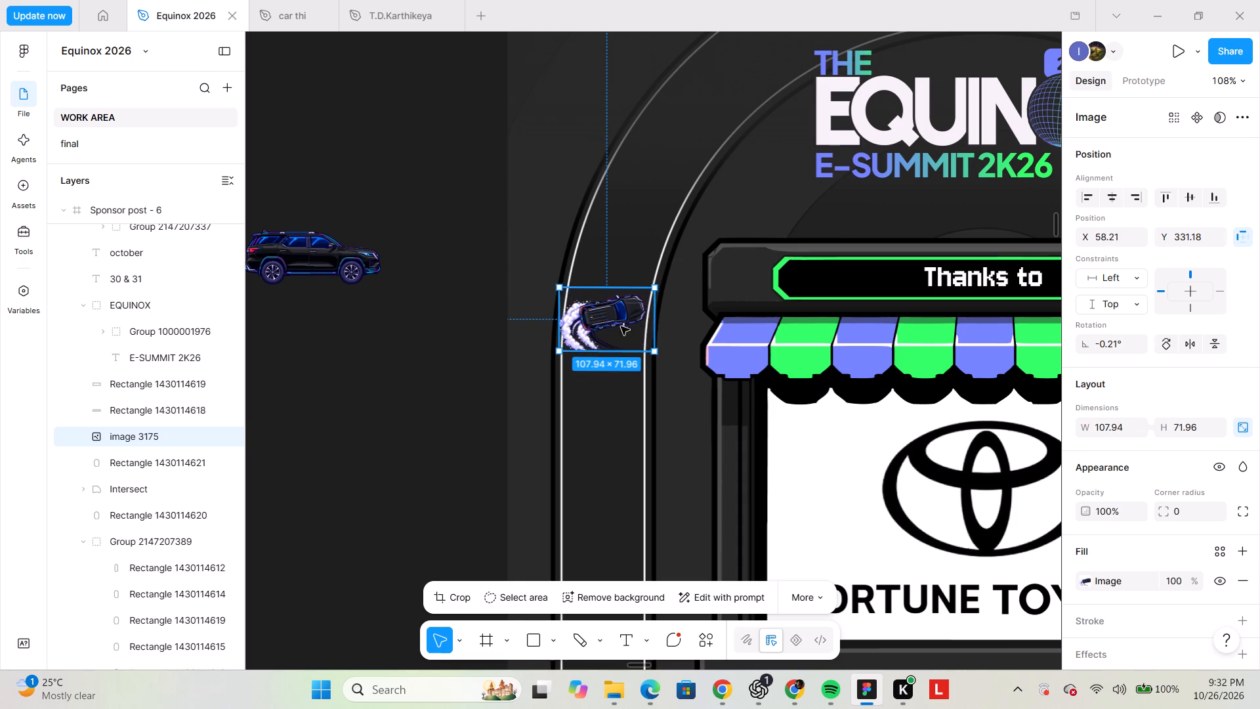
pyautogui.keyDown('ctrl'); pyautogui.scroll(2, 618, 325); pyautogui.keyUp('ctrl')
pyautogui.keyDown('shift'); pyautogui.click(626, 326); pyautogui.keyUp('shift')
pyautogui.keyDown('ctrl'); pyautogui.scroll(-2, 621, 324); pyautogui.keyUp('ctrl')
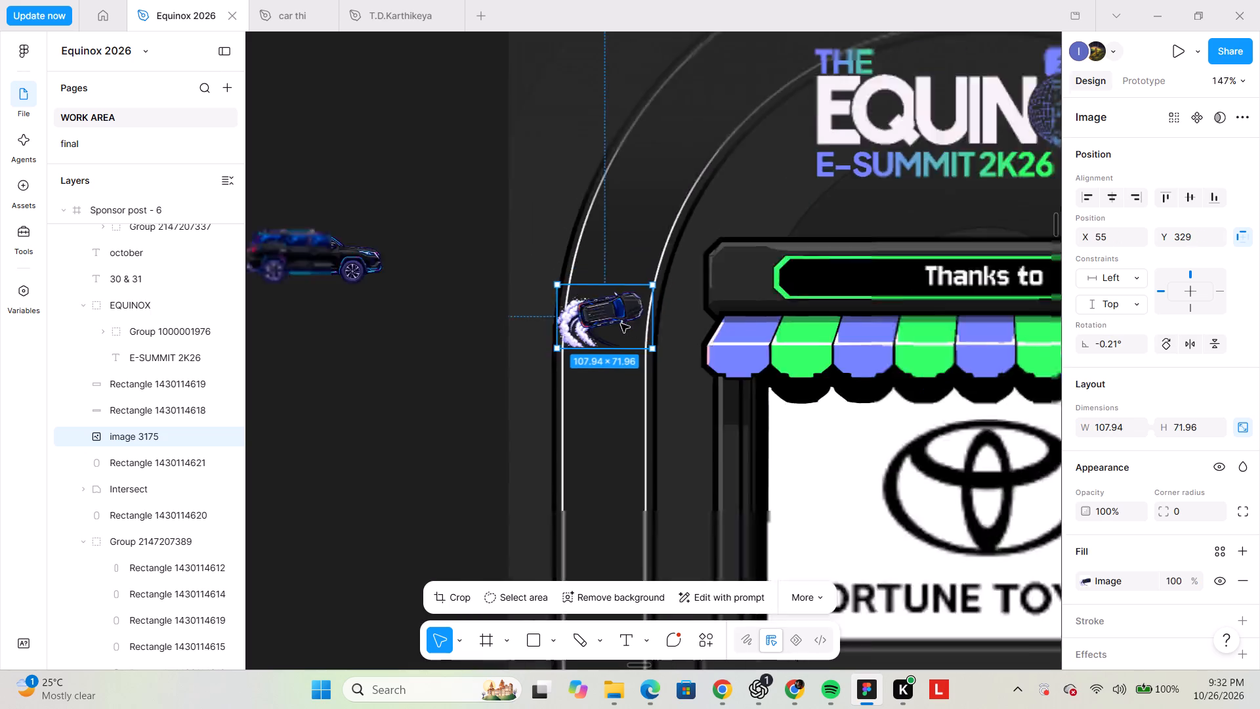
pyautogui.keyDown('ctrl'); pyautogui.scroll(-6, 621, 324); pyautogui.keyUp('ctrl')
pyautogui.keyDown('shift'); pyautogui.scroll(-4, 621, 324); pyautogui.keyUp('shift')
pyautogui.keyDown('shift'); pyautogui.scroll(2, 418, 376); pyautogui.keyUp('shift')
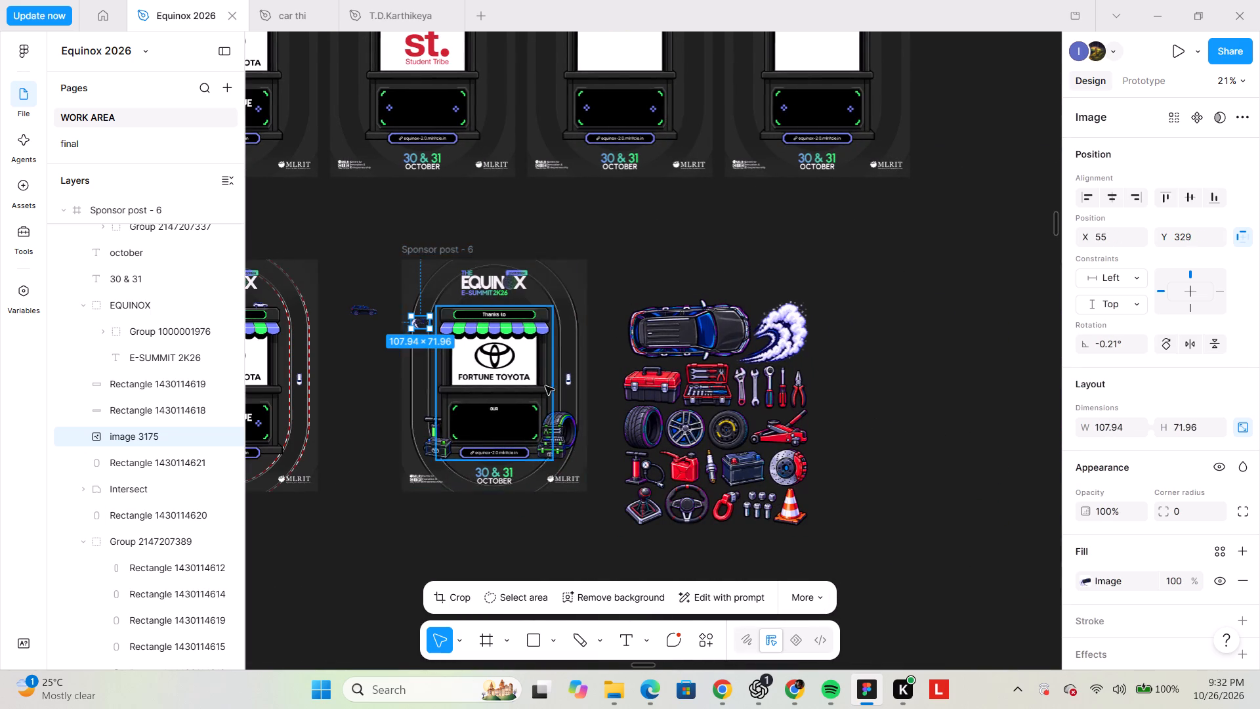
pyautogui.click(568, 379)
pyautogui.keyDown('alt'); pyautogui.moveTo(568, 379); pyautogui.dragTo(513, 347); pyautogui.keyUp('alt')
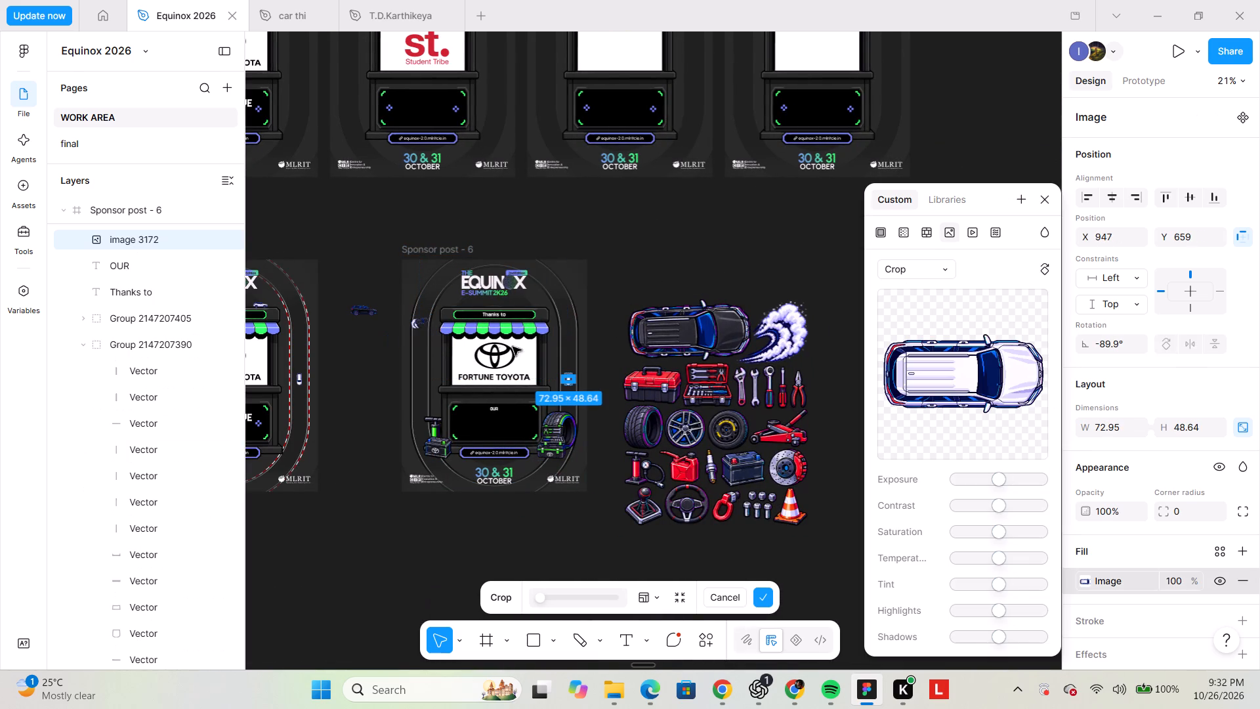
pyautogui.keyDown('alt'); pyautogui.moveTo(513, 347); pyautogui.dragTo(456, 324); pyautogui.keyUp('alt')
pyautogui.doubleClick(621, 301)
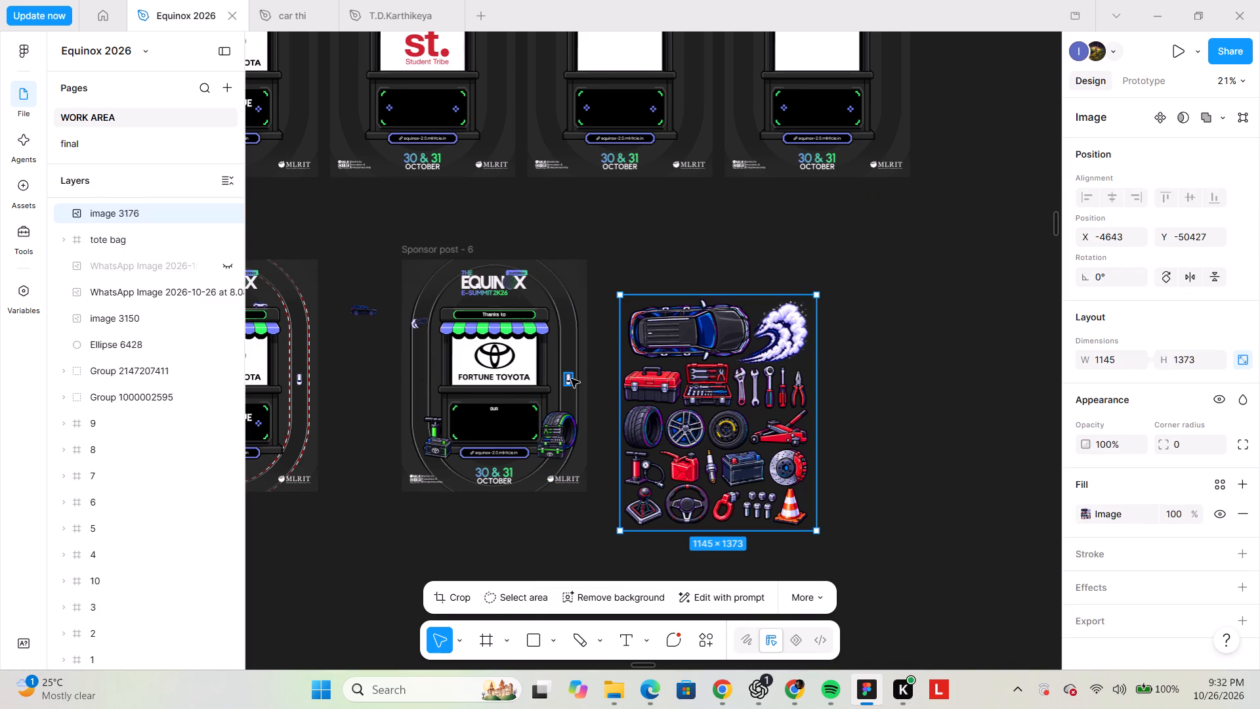
# Duplicate the small white car from the track's far side onto the drifting car, at about X 79, Y 320.
pyautogui.click(571, 379)
pyautogui.keyDown('alt'); pyautogui.moveTo(568, 377); pyautogui.dragTo(419, 318); pyautogui.keyUp('alt')
# Rotate the white car copy to about 7.44° so it lines up with the dark drifting car beneath it.
pyautogui.keyDown('ctrl'); pyautogui.scroll(3, 404, 320); pyautogui.keyUp('ctrl')
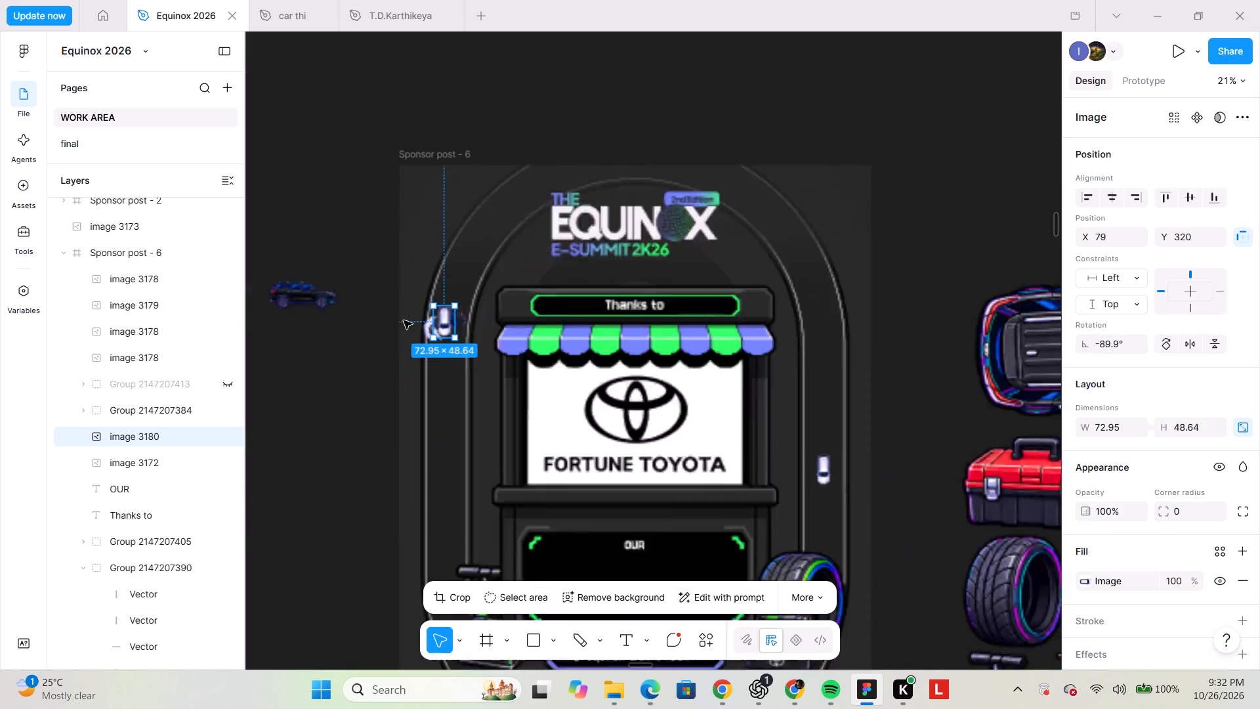
pyautogui.keyDown('ctrl'); pyautogui.scroll(5, 404, 320); pyautogui.keyUp('ctrl')
pyautogui.moveTo(567, 391); pyautogui.dragTo(663, 288)
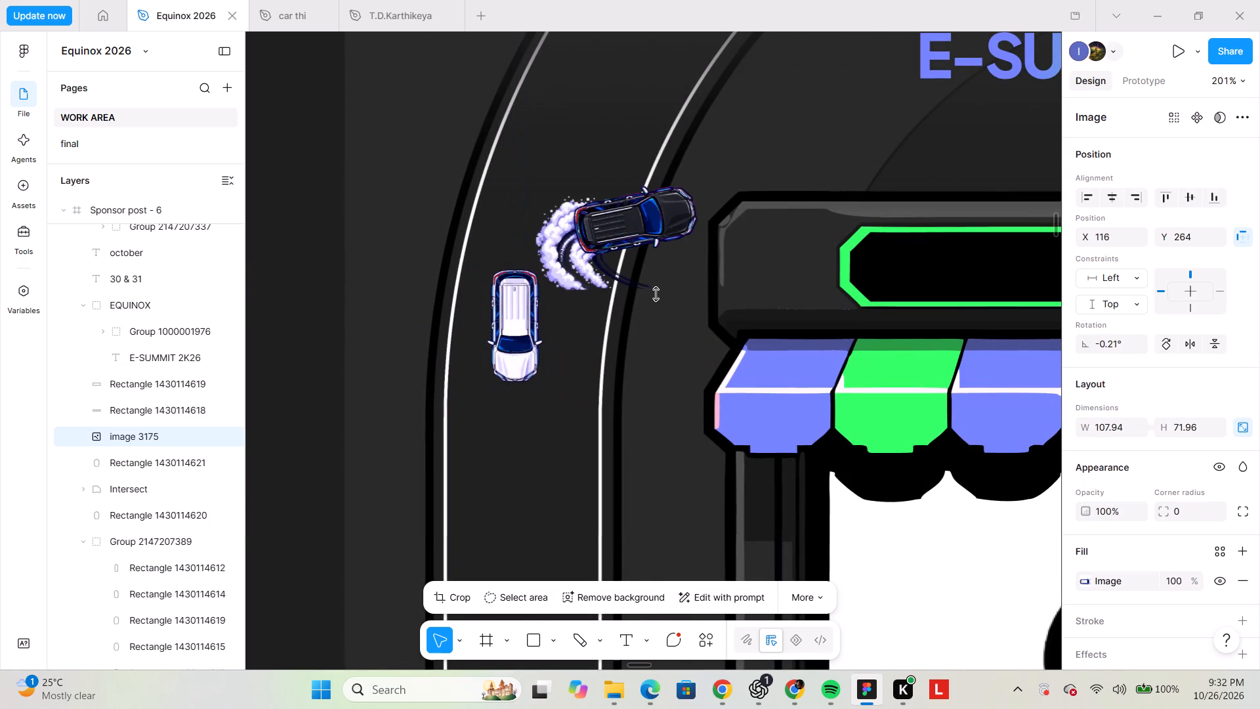
pyautogui.hotkey('ctrl', 'z')
pyautogui.click(525, 332)
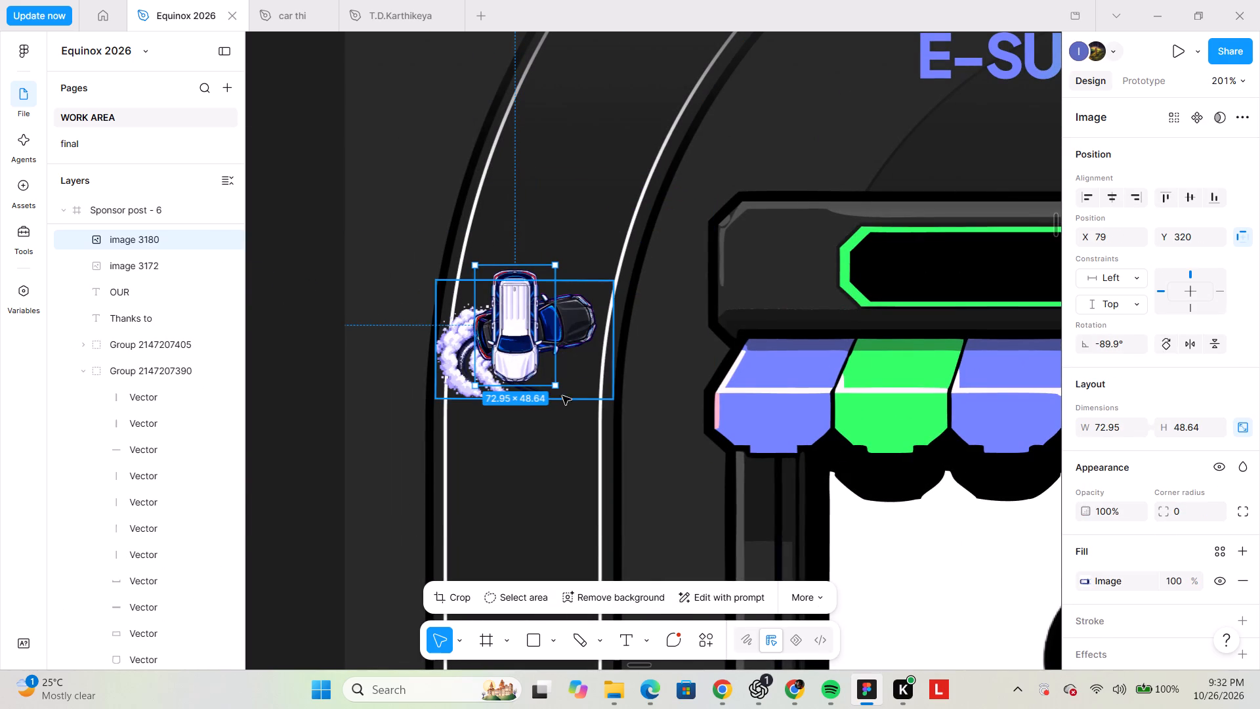
pyautogui.moveTo(562, 392); pyautogui.dragTo(588, 264)
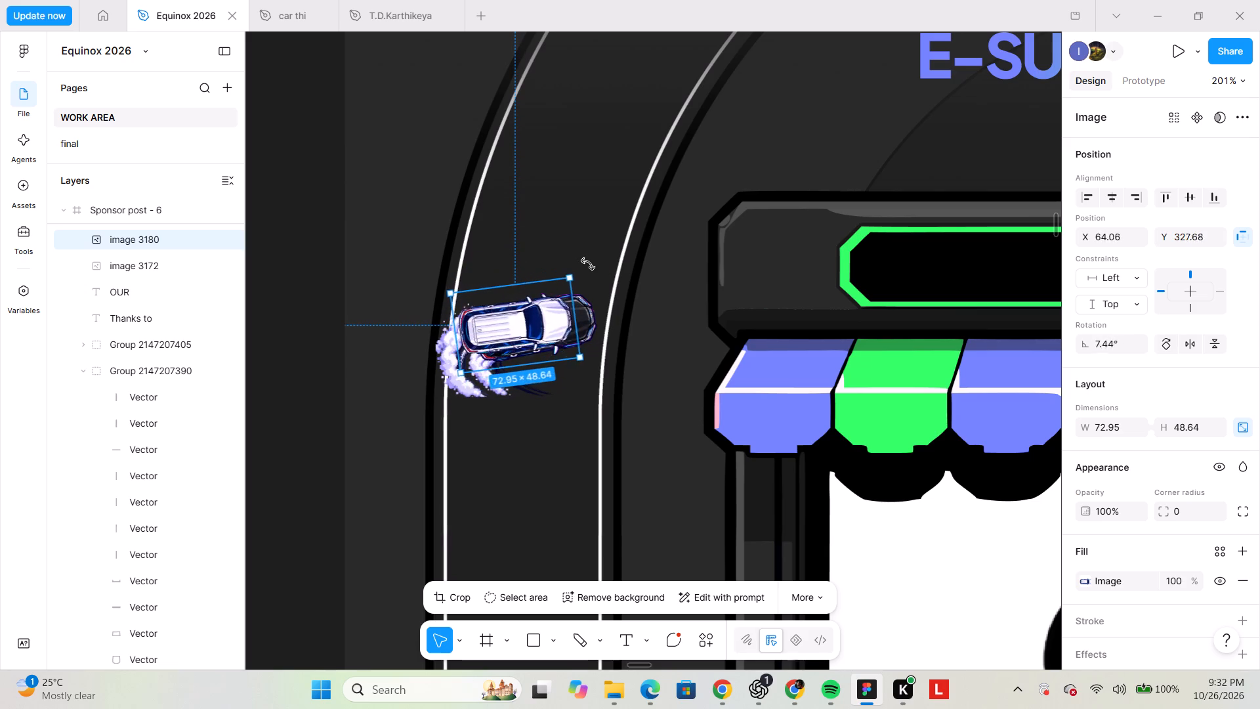
# Rotate the white car copy to about 10.31° and enlarge it to about 81 × 54 to match the dark drifting car.
pyautogui.moveTo(588, 264); pyautogui.dragTo(577, 263)
pyautogui.keyDown('ctrl'); pyautogui.scroll(3, 522, 317); pyautogui.keyUp('ctrl')
pyautogui.moveTo(509, 349); pyautogui.dragTo(547, 356)
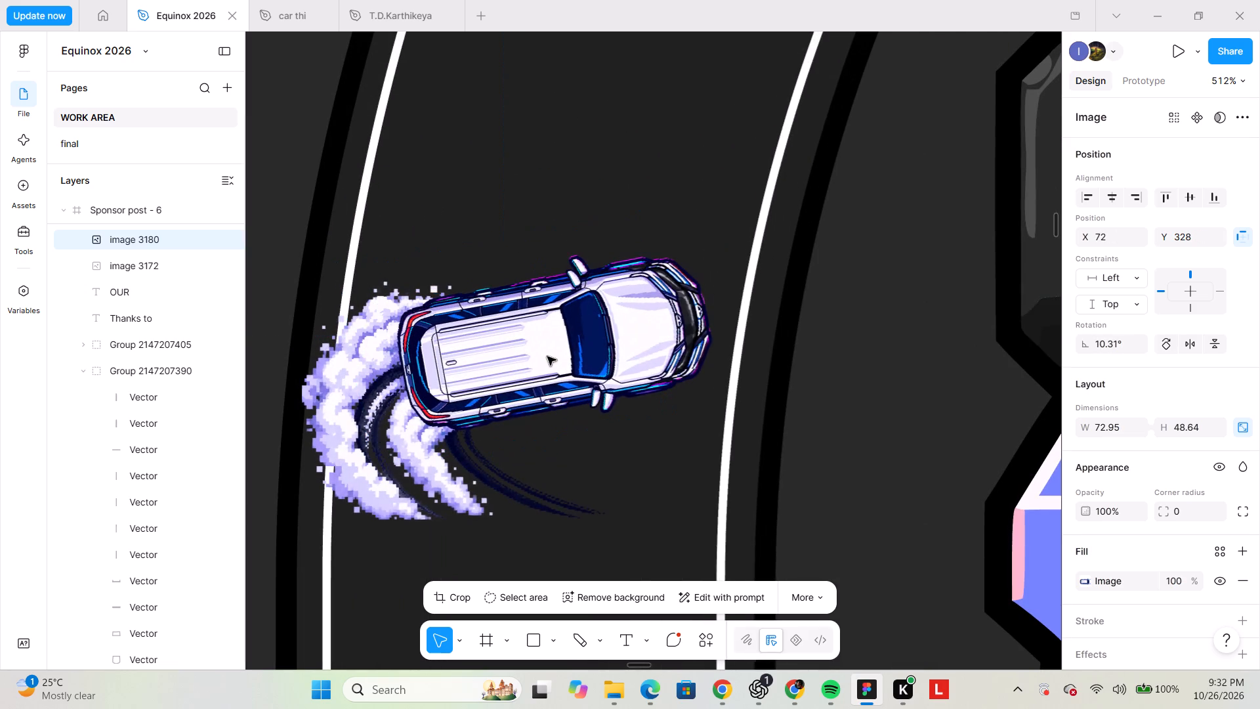
pyautogui.moveTo(547, 356); pyautogui.dragTo(556, 354)
pyautogui.keyDown('alt'); pyautogui.keyDown('shift'); pyautogui.moveTo(723, 418); pyautogui.dragTo(728, 418); pyautogui.keyUp('shift'); pyautogui.keyUp('alt')
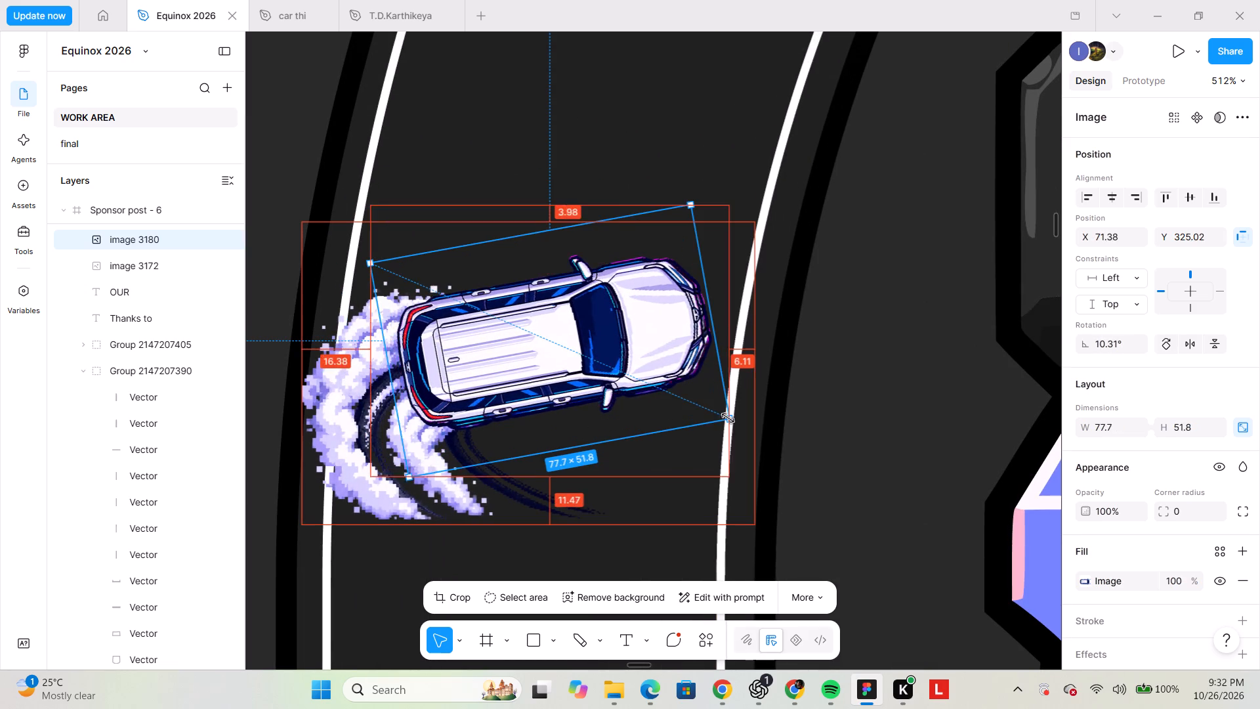
pyautogui.keyDown('alt'); pyautogui.keyDown('shift'); pyautogui.moveTo(728, 418); pyautogui.dragTo(733, 422); pyautogui.keyUp('shift'); pyautogui.keyUp('alt')
# Move the enlarged white car copy off the poster, beside the Fortune Toyota frame, and turn it to −90°.
pyautogui.keyDown('ctrl'); pyautogui.scroll(-6, 528, 354); pyautogui.keyUp('ctrl')
pyautogui.moveTo(526, 348); pyautogui.dragTo(627, 369)
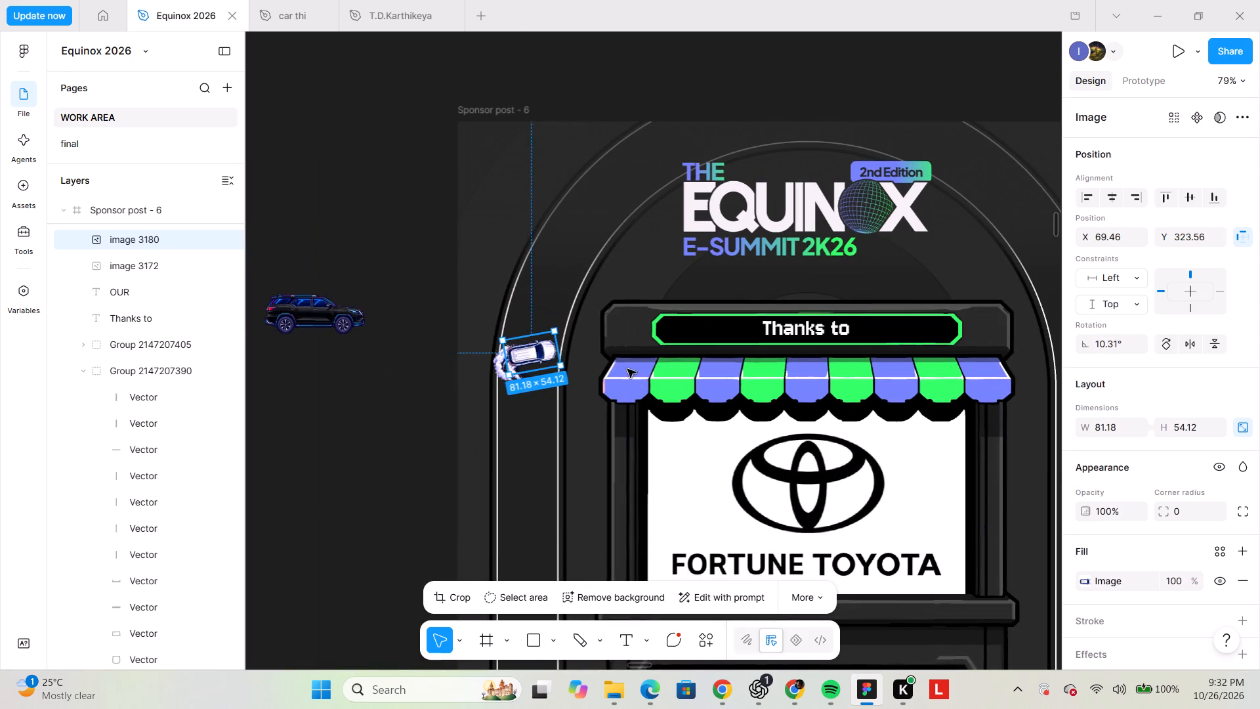
pyautogui.moveTo(627, 369); pyautogui.dragTo(921, 491)
pyautogui.keyDown('shift'); pyautogui.scroll(-4, 900, 482); pyautogui.keyUp('shift')
pyautogui.scroll(-3, 746, 417)
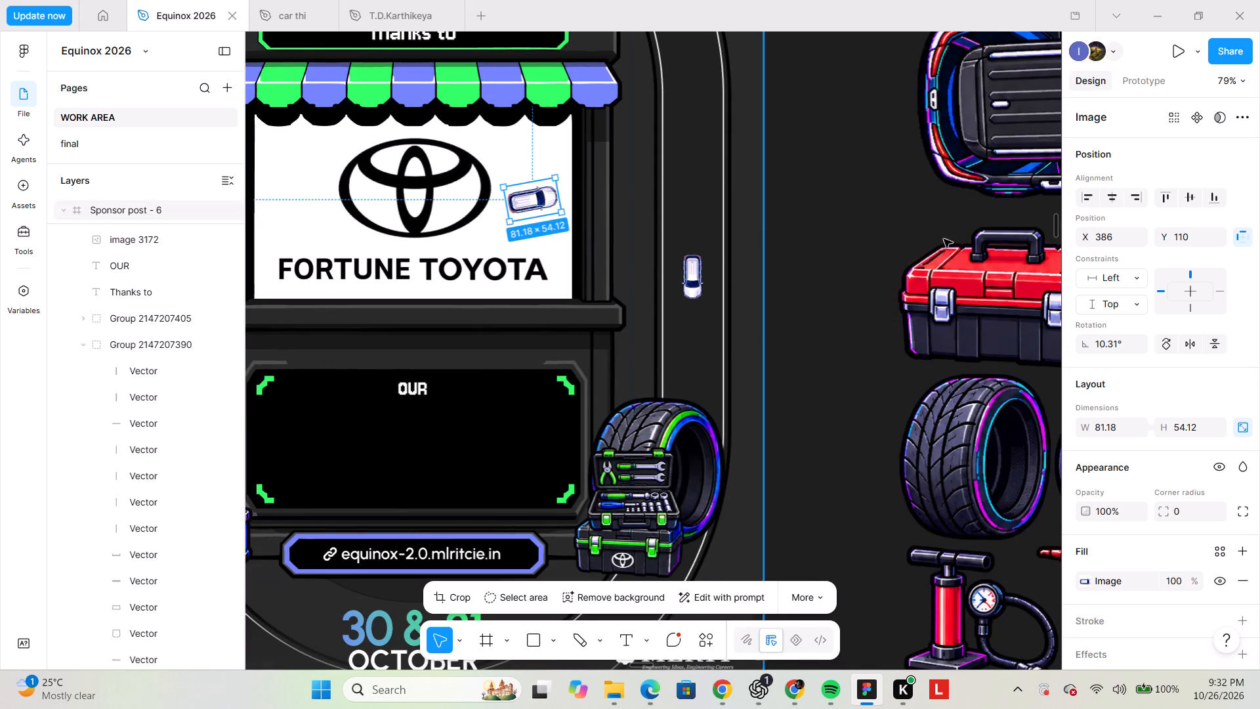
pyautogui.click(1120, 339)
pyautogui.press('0')
pyautogui.press('Return')
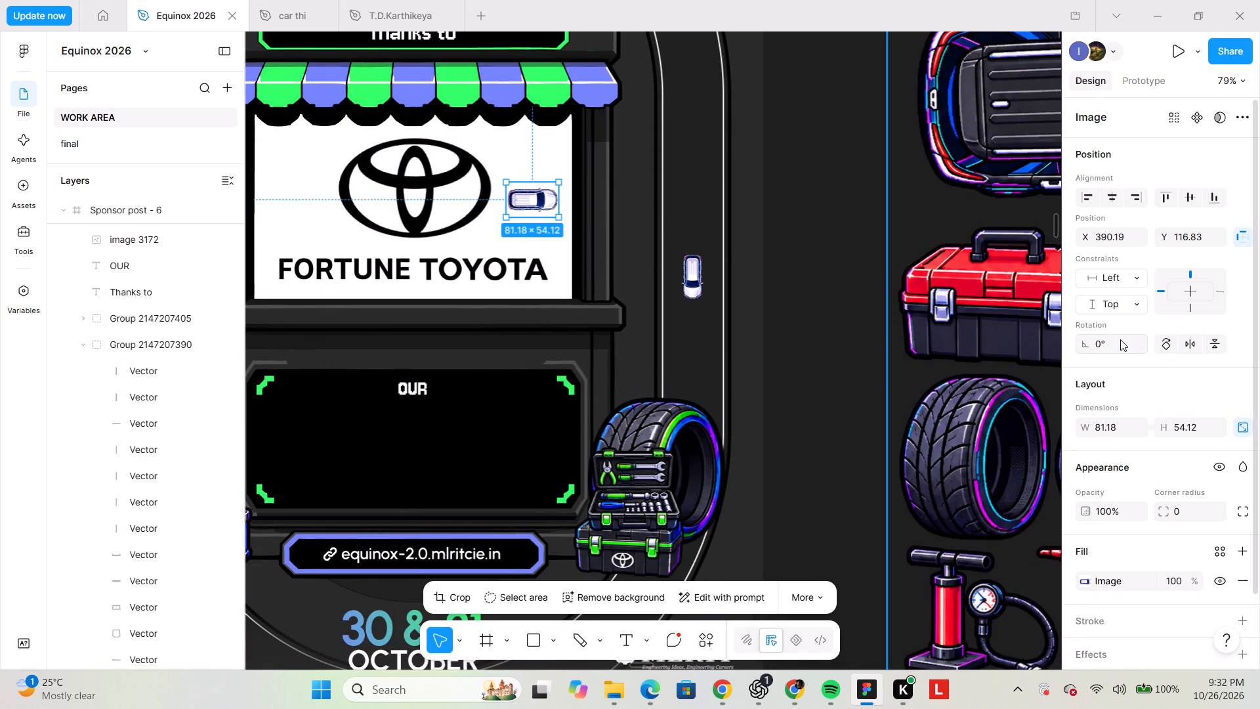
pyautogui.click(1163, 336)
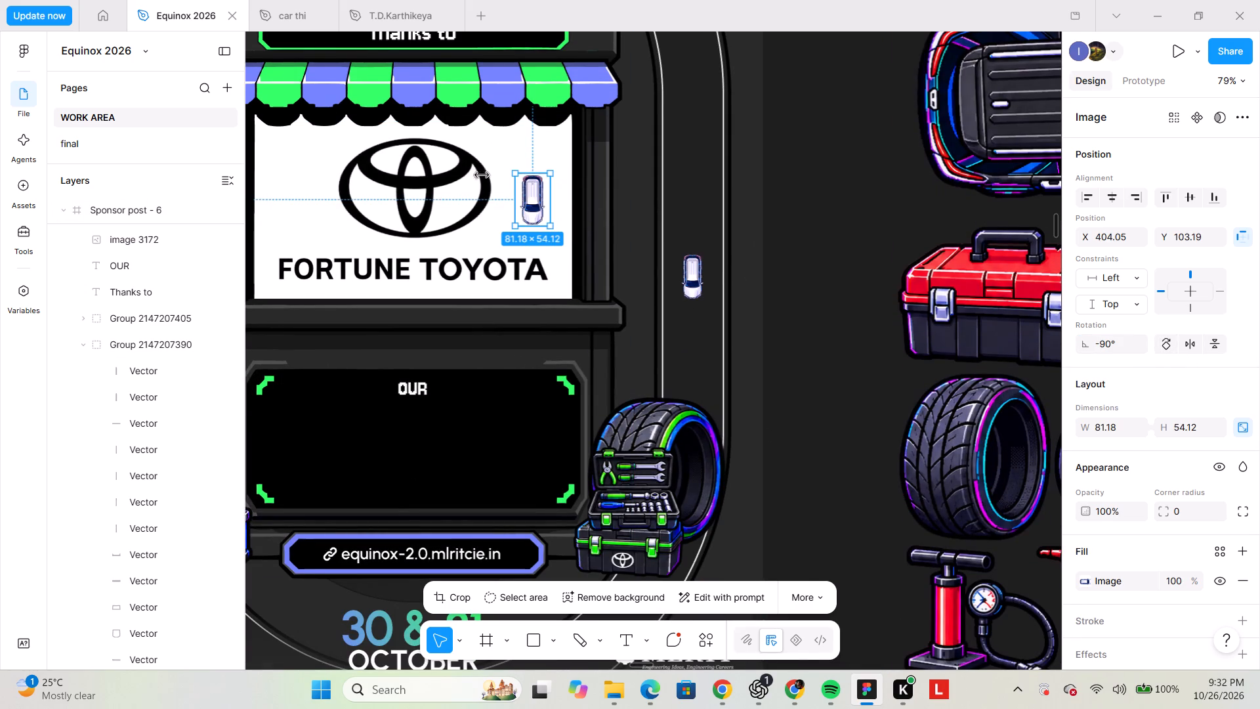
pyautogui.moveTo(535, 199); pyautogui.dragTo(837, 287)
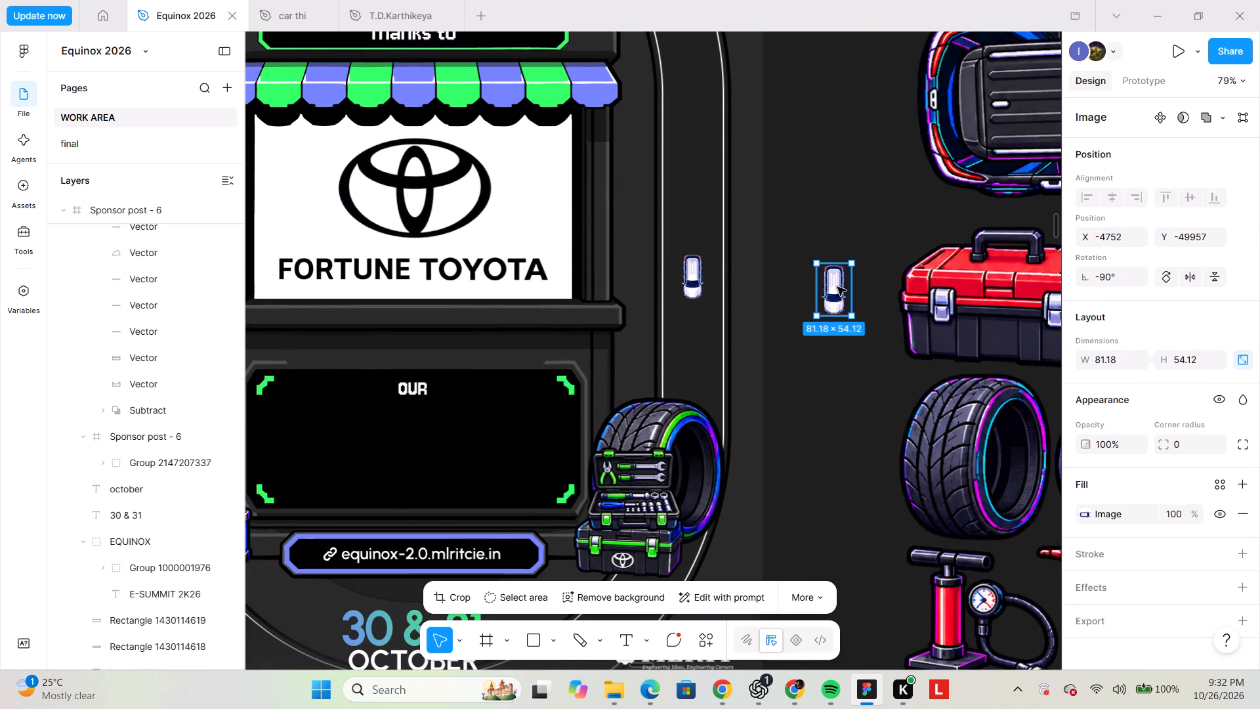
# Cut the enlarged car copy and paste it to replace the smaller white car on the track's far side.
pyautogui.hotkey('ctrl', 'x')
pyautogui.click(689, 270)
pyautogui.rightClick(689, 270)
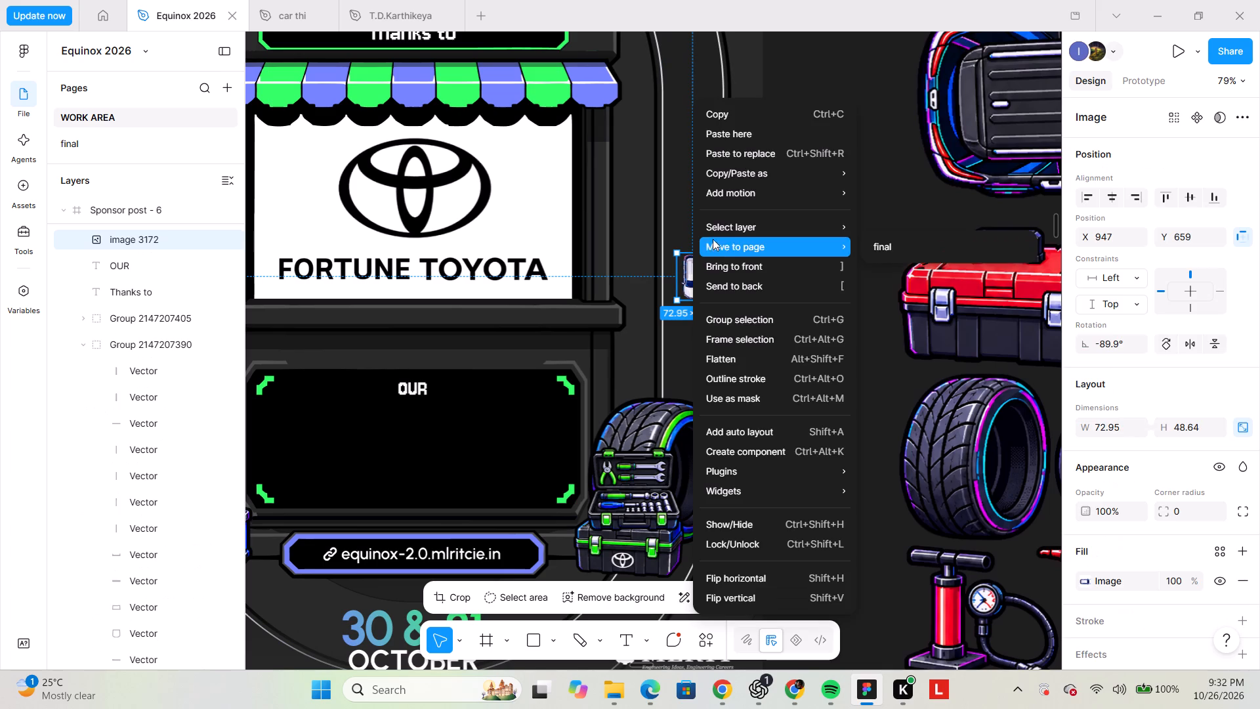
pyautogui.click(747, 156)
pyautogui.keyDown('ctrl'); pyautogui.scroll(2, 705, 237); pyautogui.keyUp('ctrl')
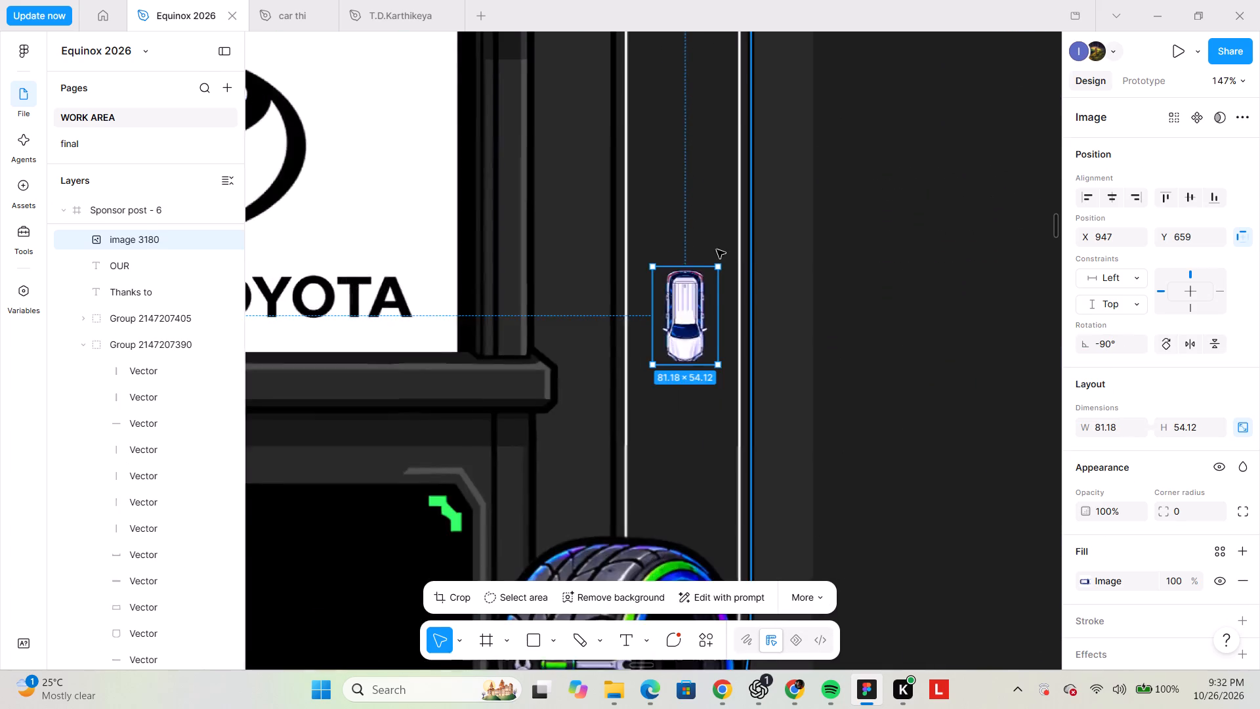
pyautogui.keyDown('ctrl'); pyautogui.scroll(-2, 724, 253); pyautogui.keyUp('ctrl')
pyautogui.click(820, 294)
pyautogui.keyDown('ctrl'); pyautogui.scroll(-2, 820, 294); pyautogui.keyUp('ctrl')
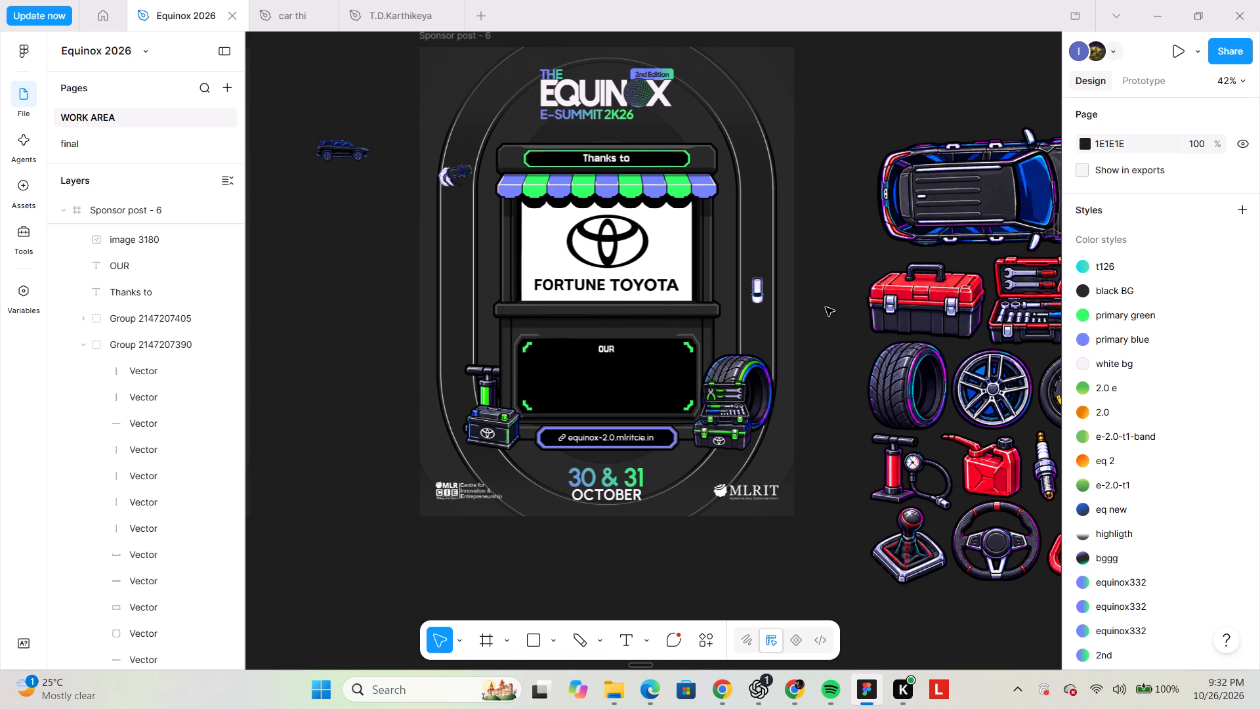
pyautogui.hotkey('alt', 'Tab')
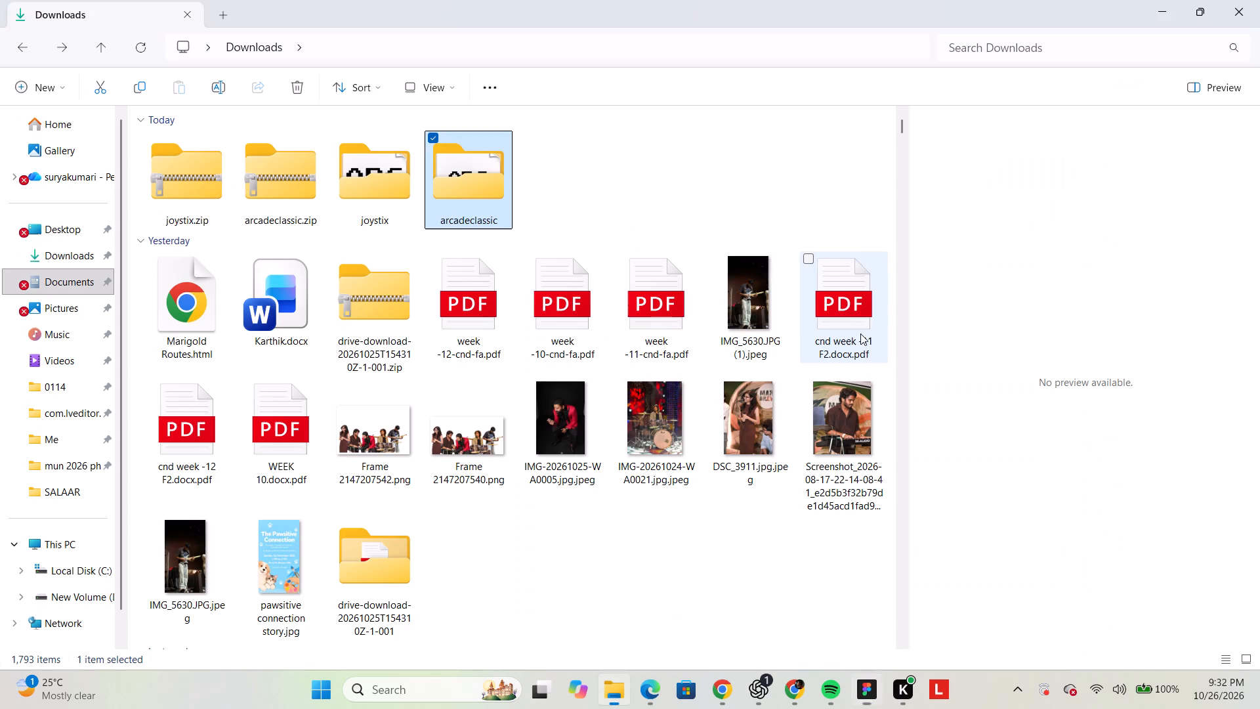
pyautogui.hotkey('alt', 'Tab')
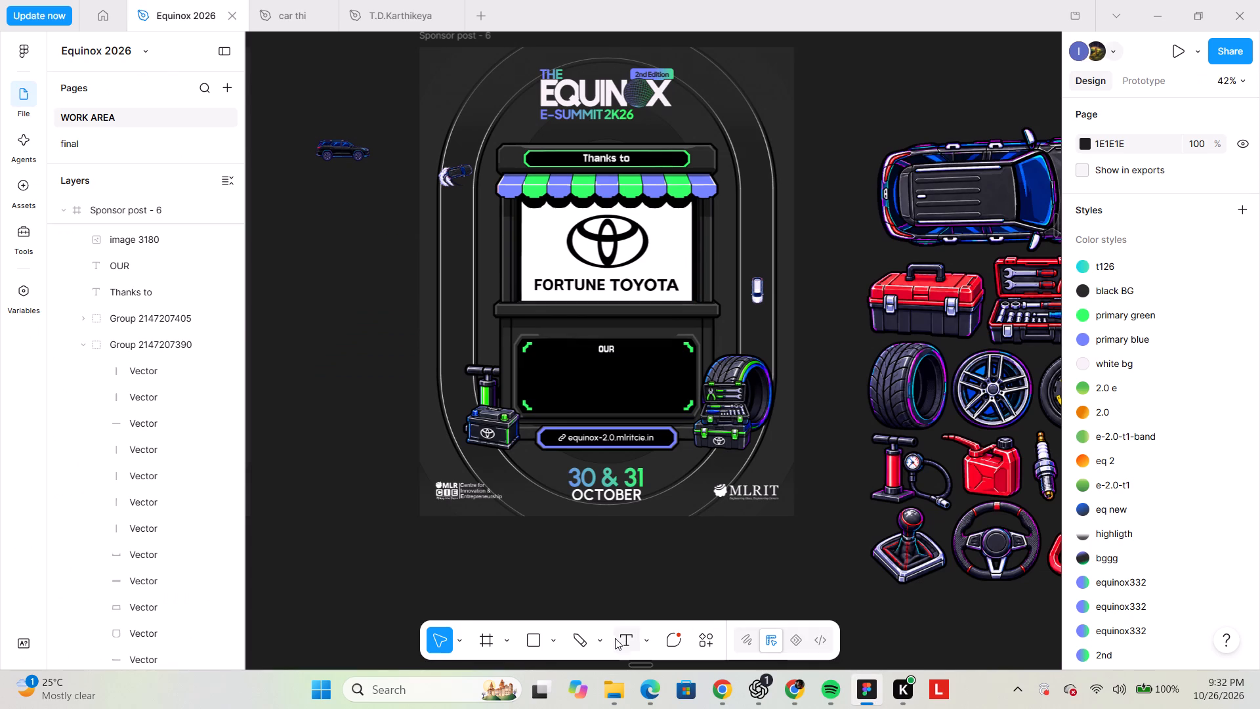
# Add a new text reading AUTOMOTIVE on the empty canvas below the Fortune Toyota poster.
pyautogui.click(613, 637)
pyautogui.click(623, 638)
pyautogui.click(595, 566)
pyautogui.scroll(-3, 595, 566)
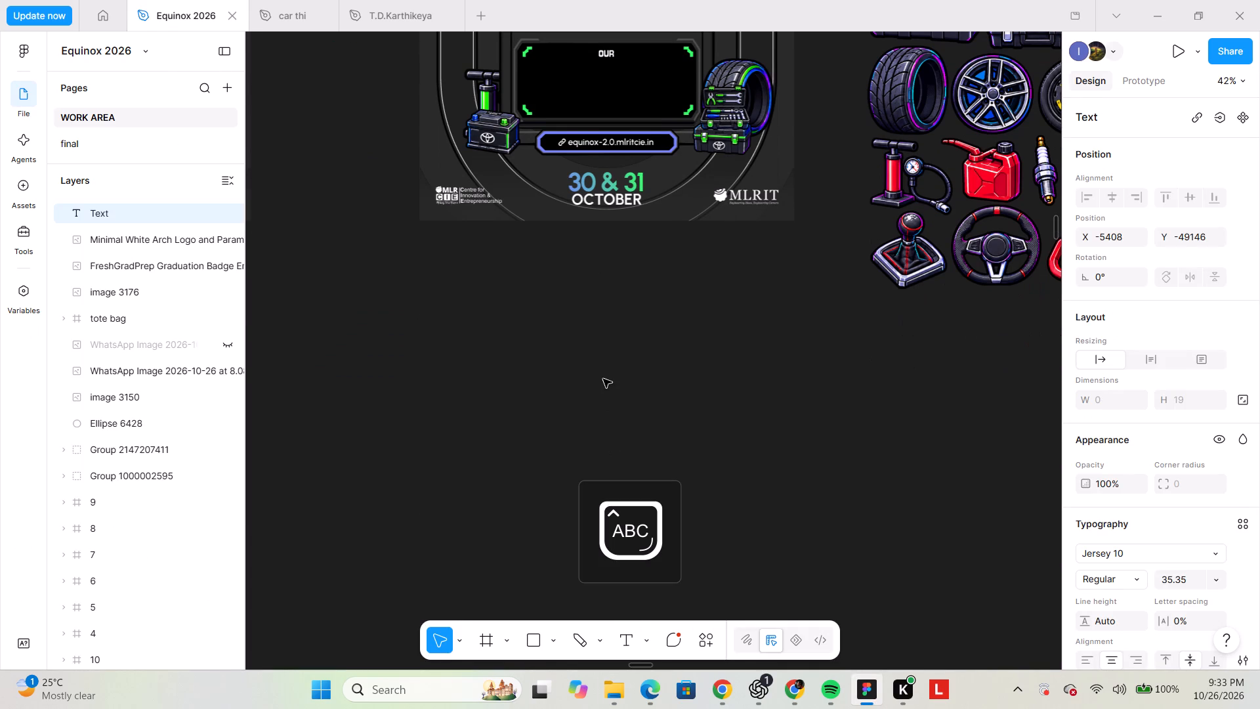
pyautogui.press('a')
pyautogui.write('UTOMOTIVE')
pyautogui.doubleClick(773, 505)
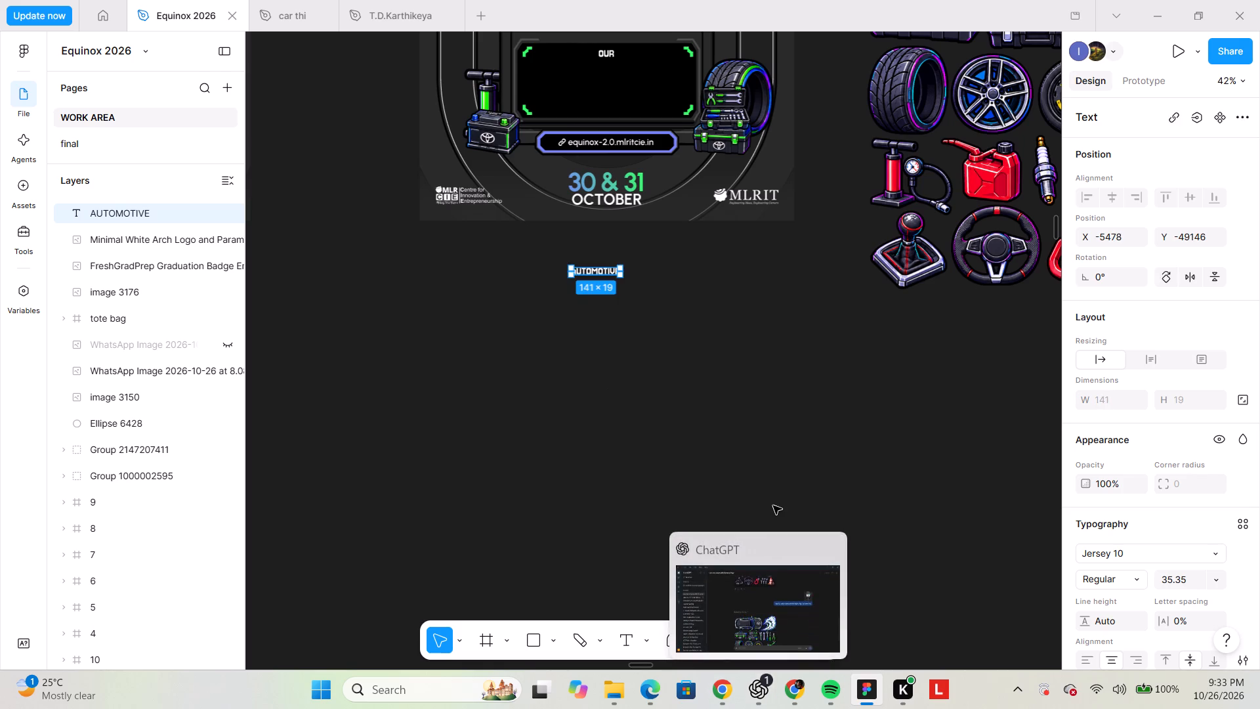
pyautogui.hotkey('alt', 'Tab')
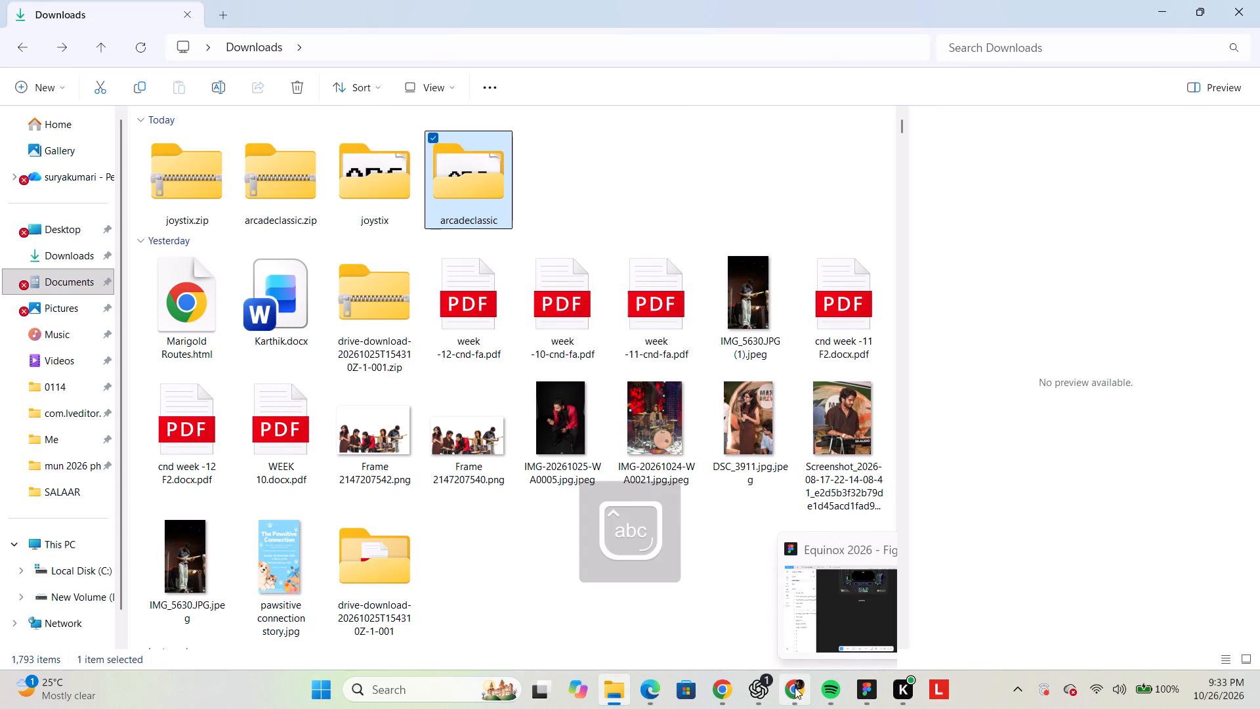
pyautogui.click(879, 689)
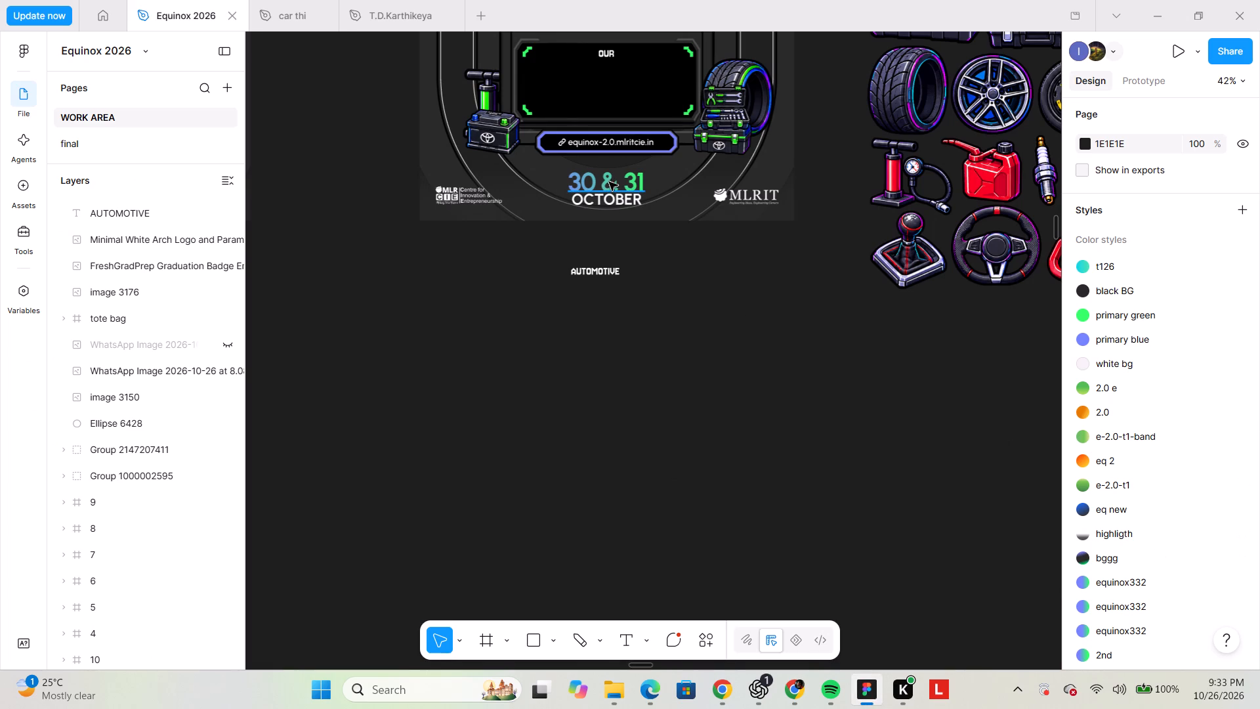
# Scale the AUTOMOTIVE text up to about 487 × 66.
pyautogui.click(598, 276)
pyautogui.press('k')
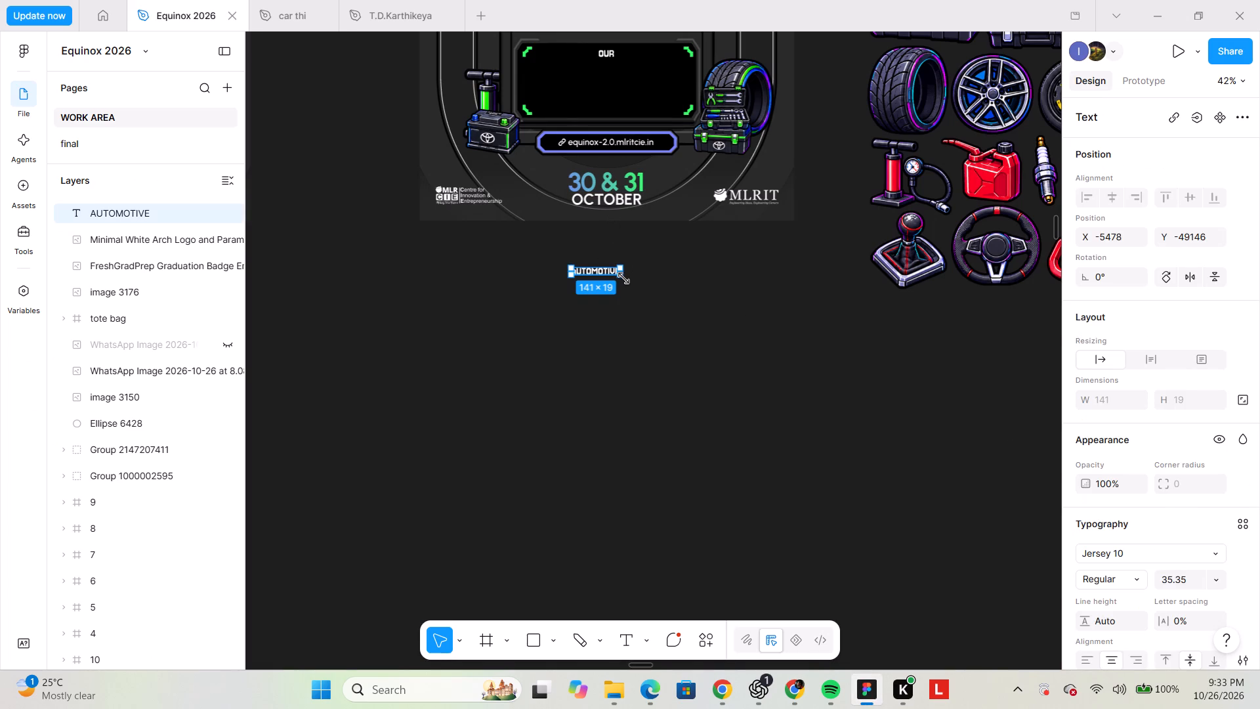
pyautogui.moveTo(623, 278); pyautogui.dragTo(670, 291)
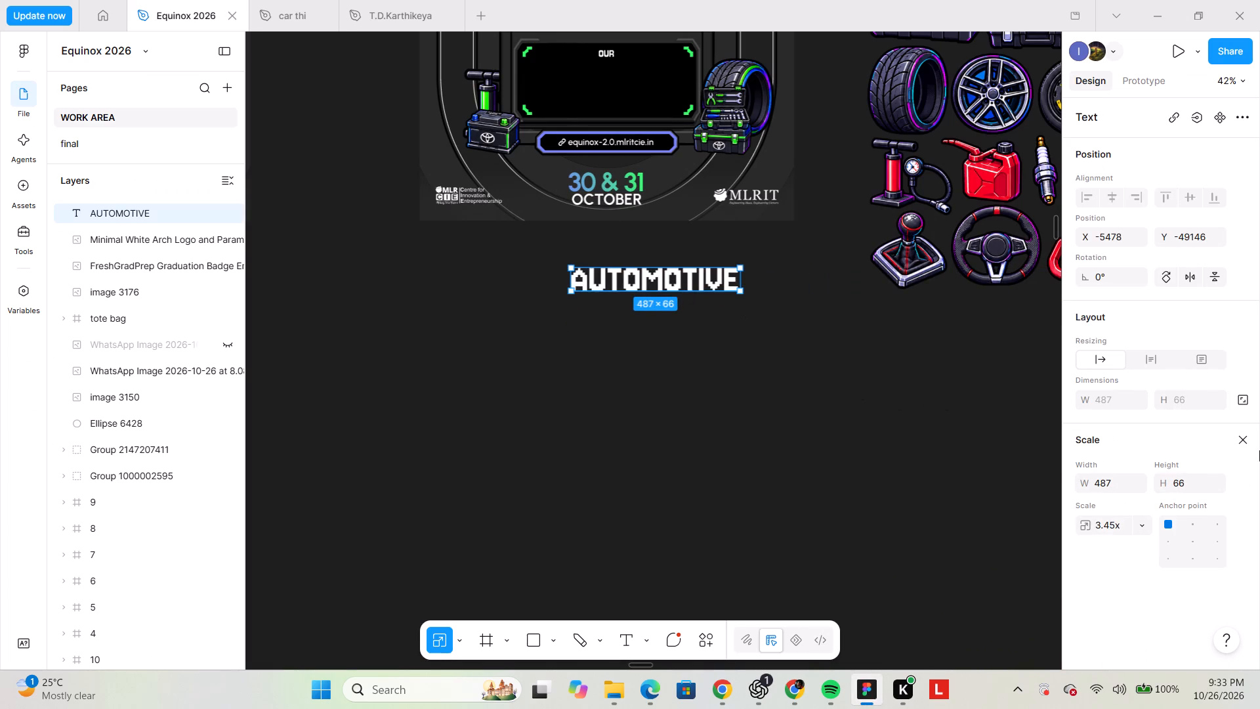
pyautogui.click(1251, 425)
pyautogui.click(1251, 435)
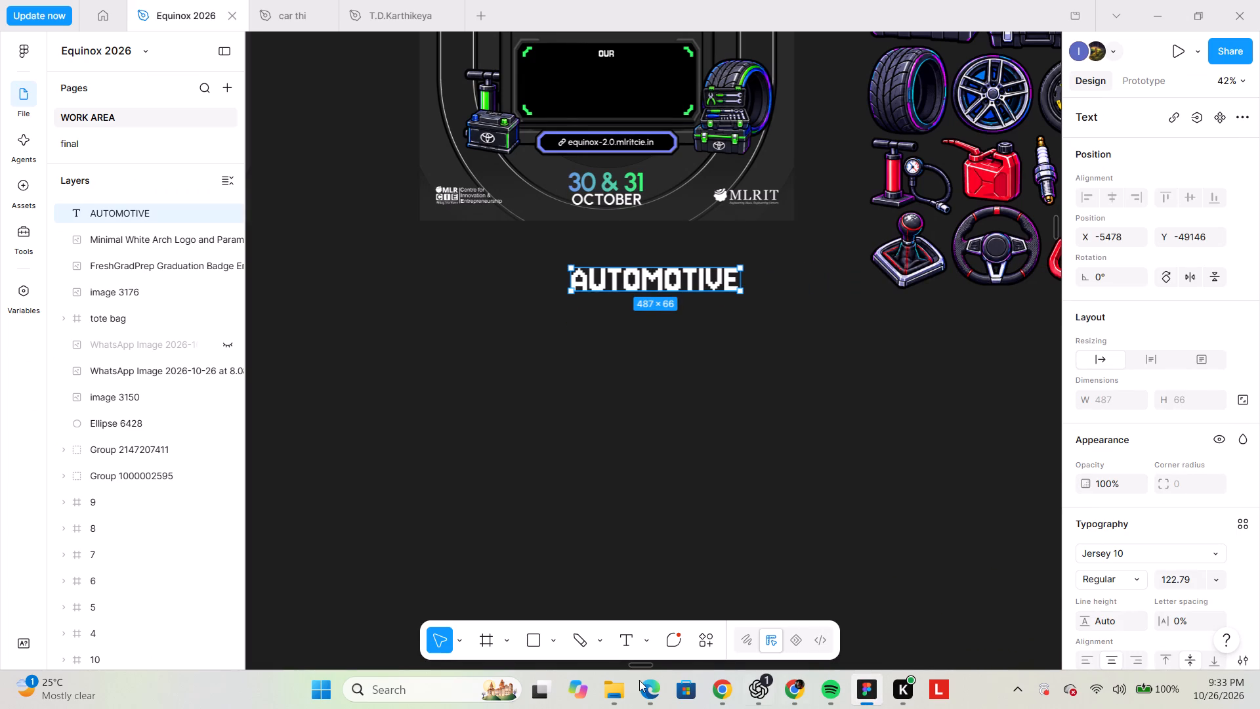
# Open Notepad to check Toyota's sponsor title in the partner list, and return to the design.
pyautogui.click(425, 684)
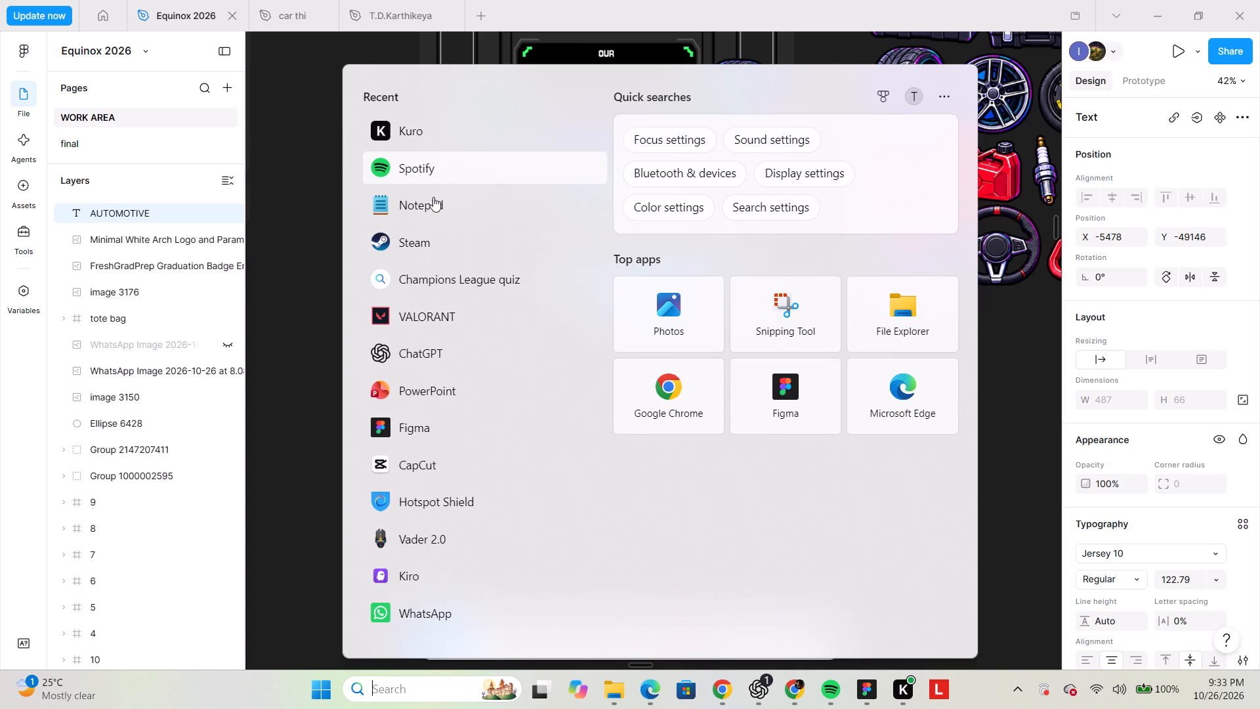
pyautogui.click(432, 206)
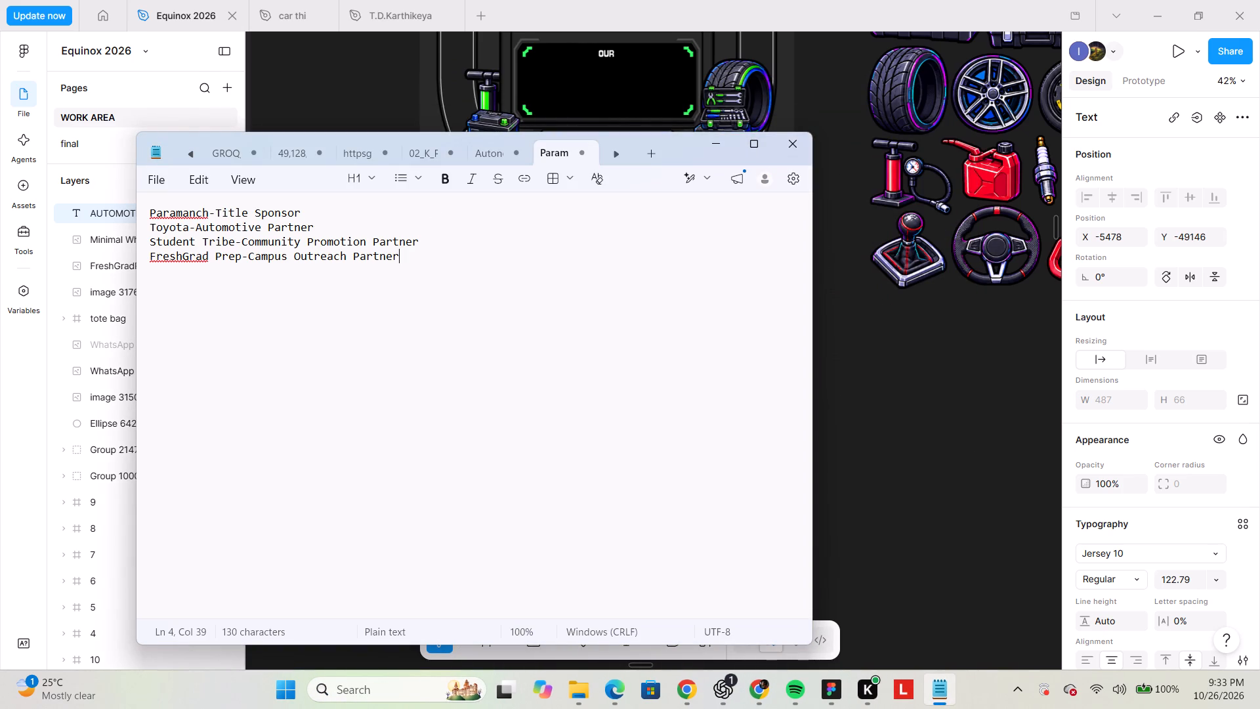
pyautogui.click(721, 150)
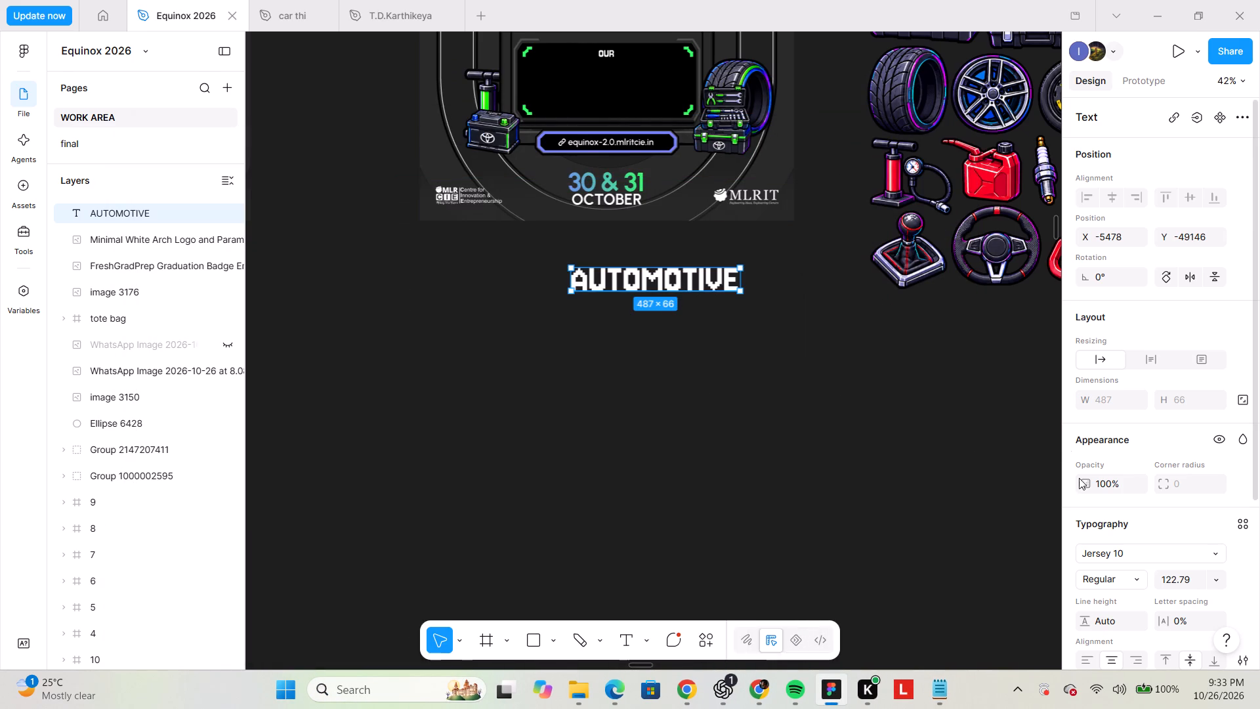
# Find Joystix among the installed fonts and apply it to the AUTOMOTIVE text.
pyautogui.click(1096, 544)
pyautogui.click(940, 351)
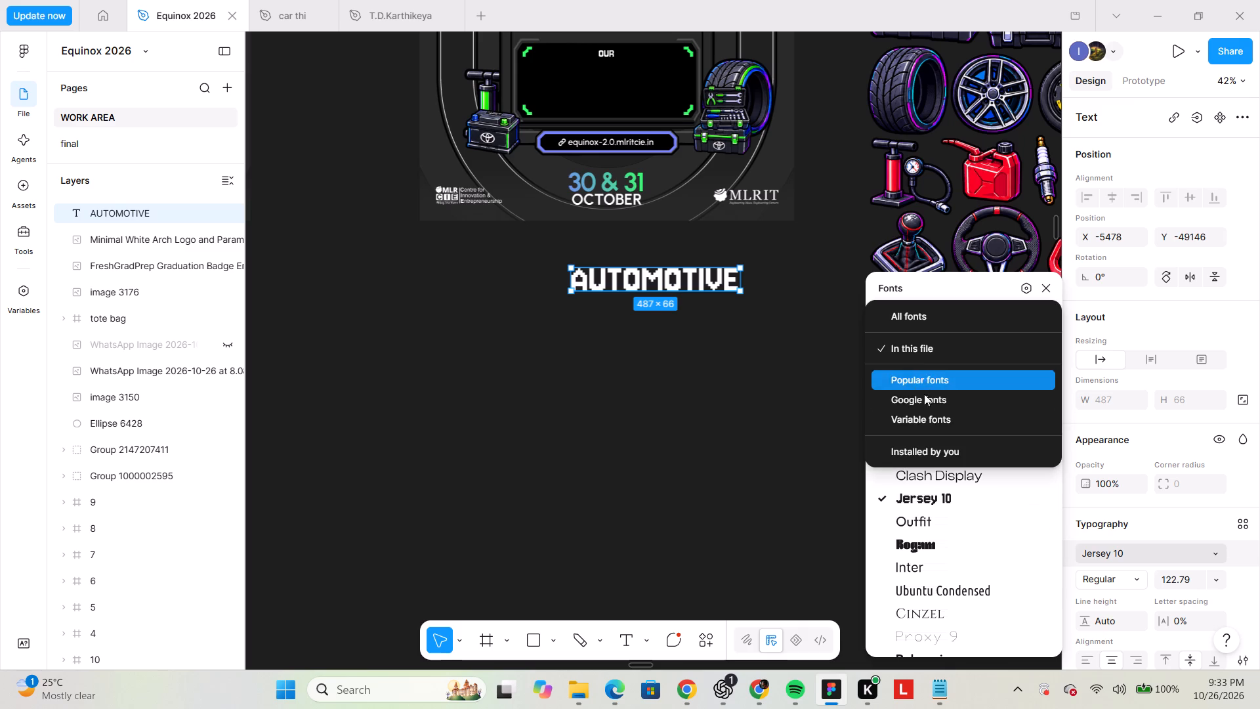
pyautogui.click(918, 456)
pyautogui.scroll(-1, 938, 404)
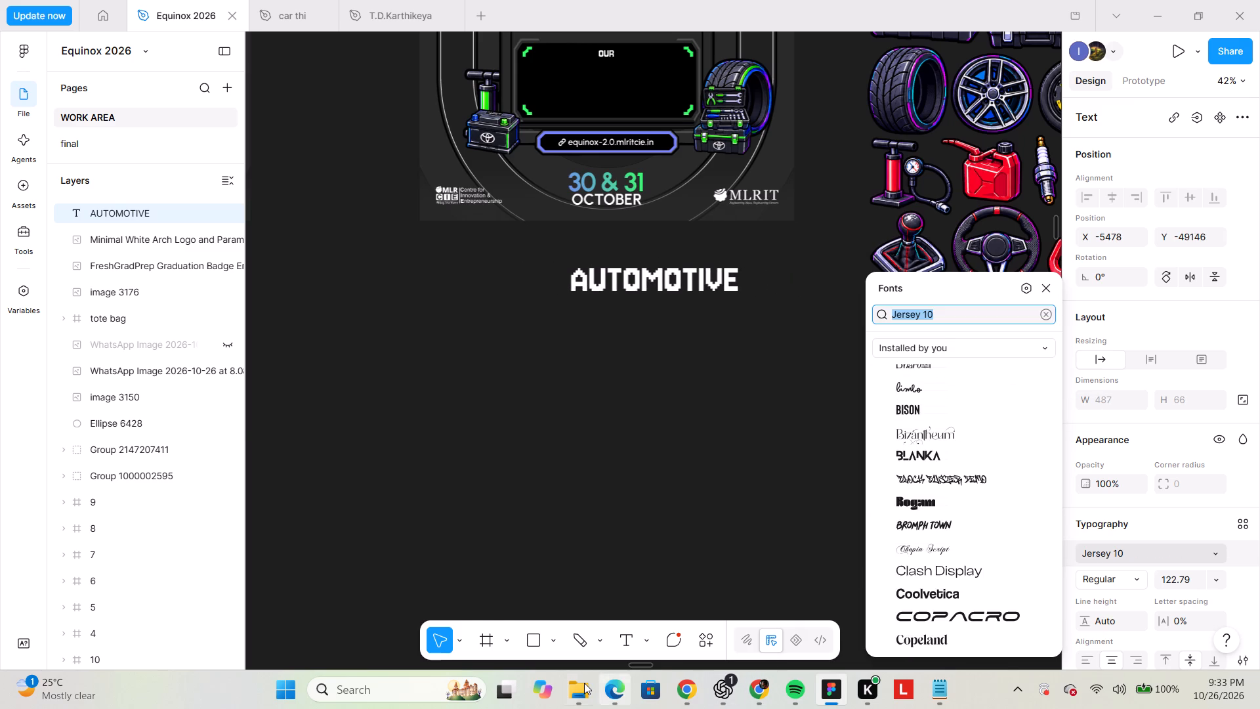
pyautogui.click(581, 683)
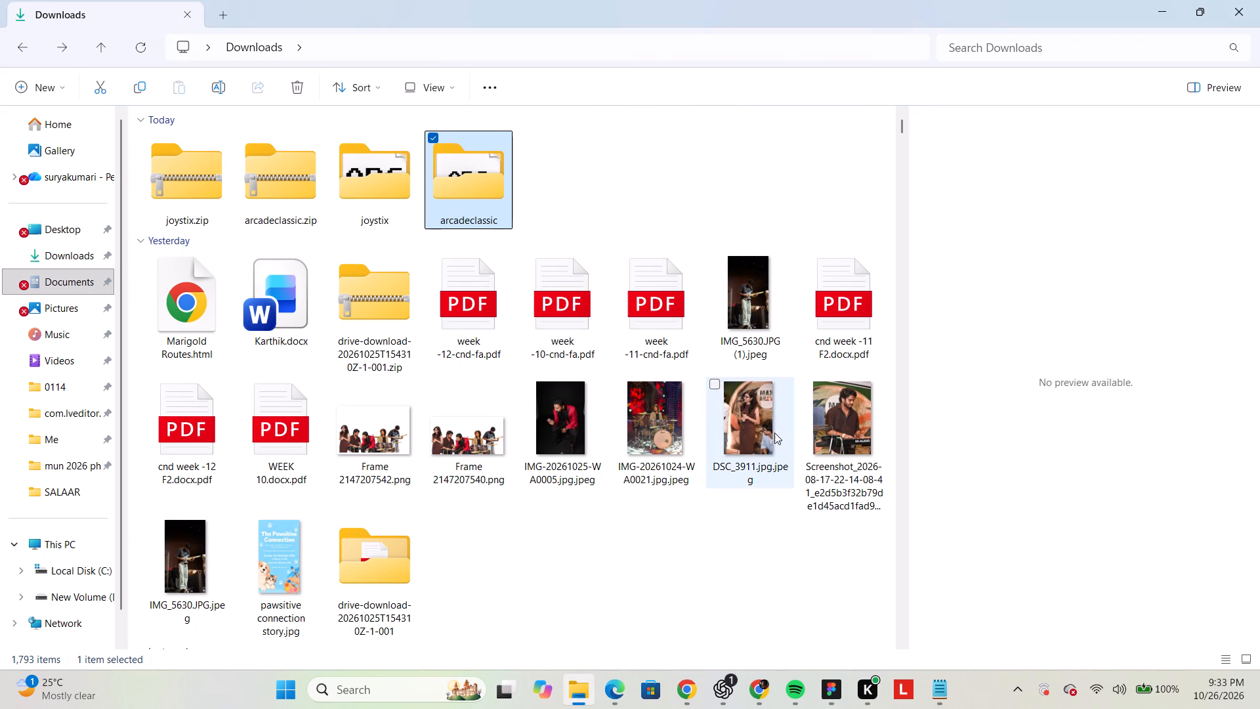
pyautogui.click(816, 680)
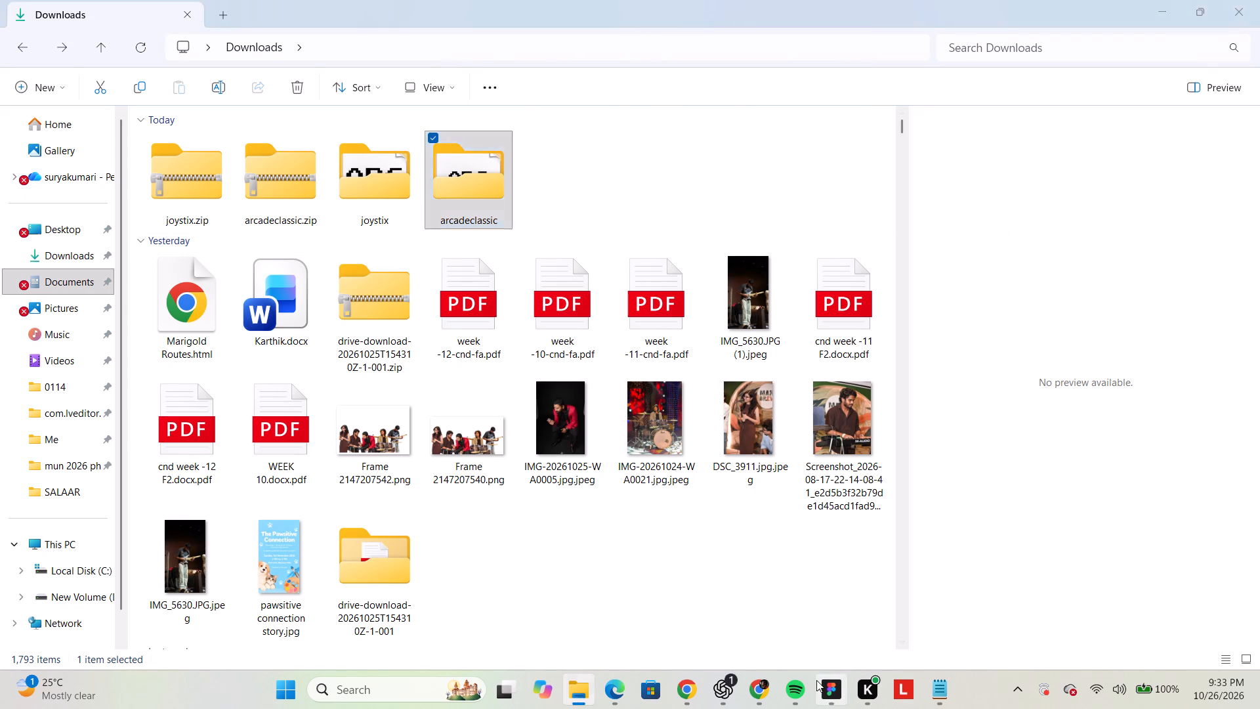
pyautogui.scroll(4, 1036, 383)
pyautogui.scroll(3, 1005, 453)
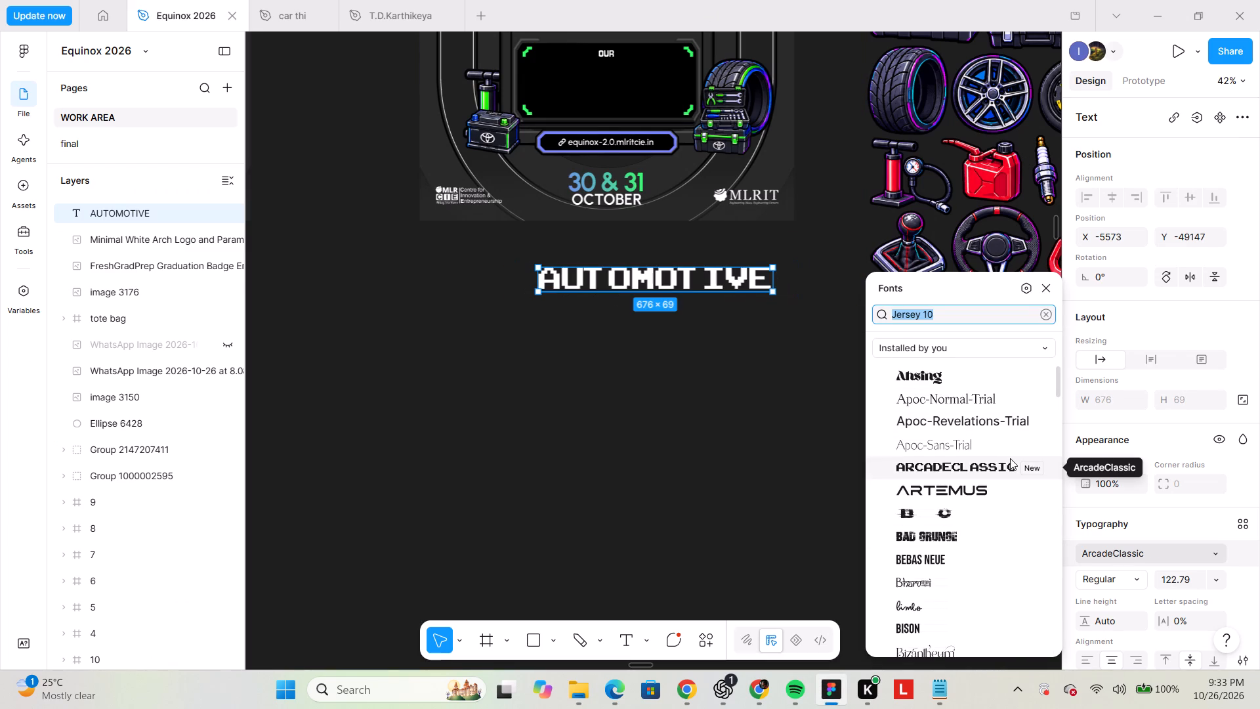
pyautogui.scroll(-4, 1010, 458)
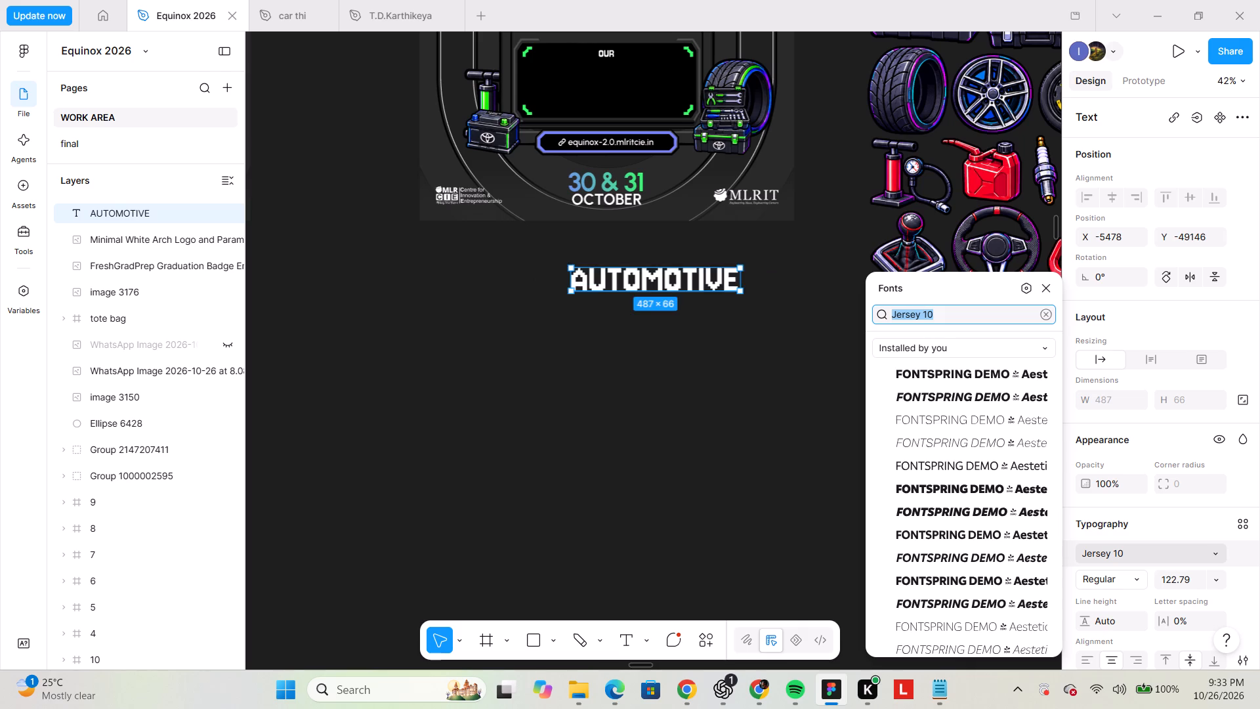
pyautogui.write('jo')
pyautogui.write('ystick')
pyautogui.press('BackSpace')
pyautogui.press('BackSpace')
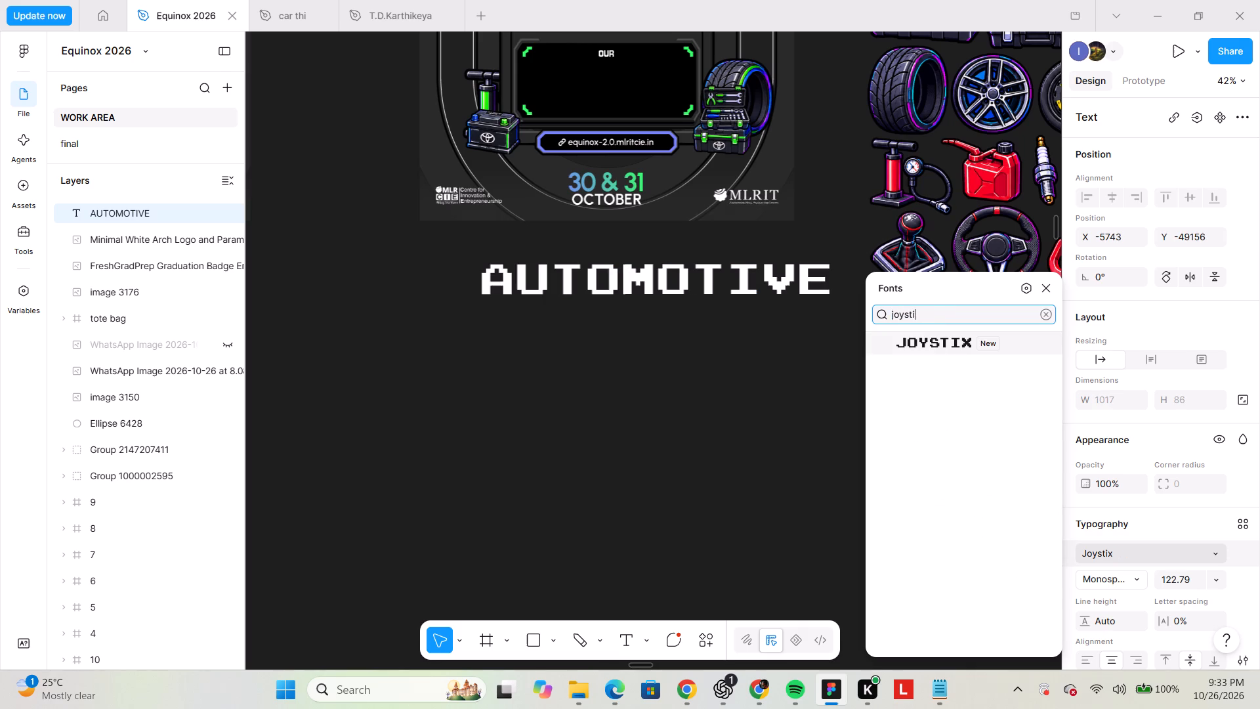
pyautogui.click(953, 347)
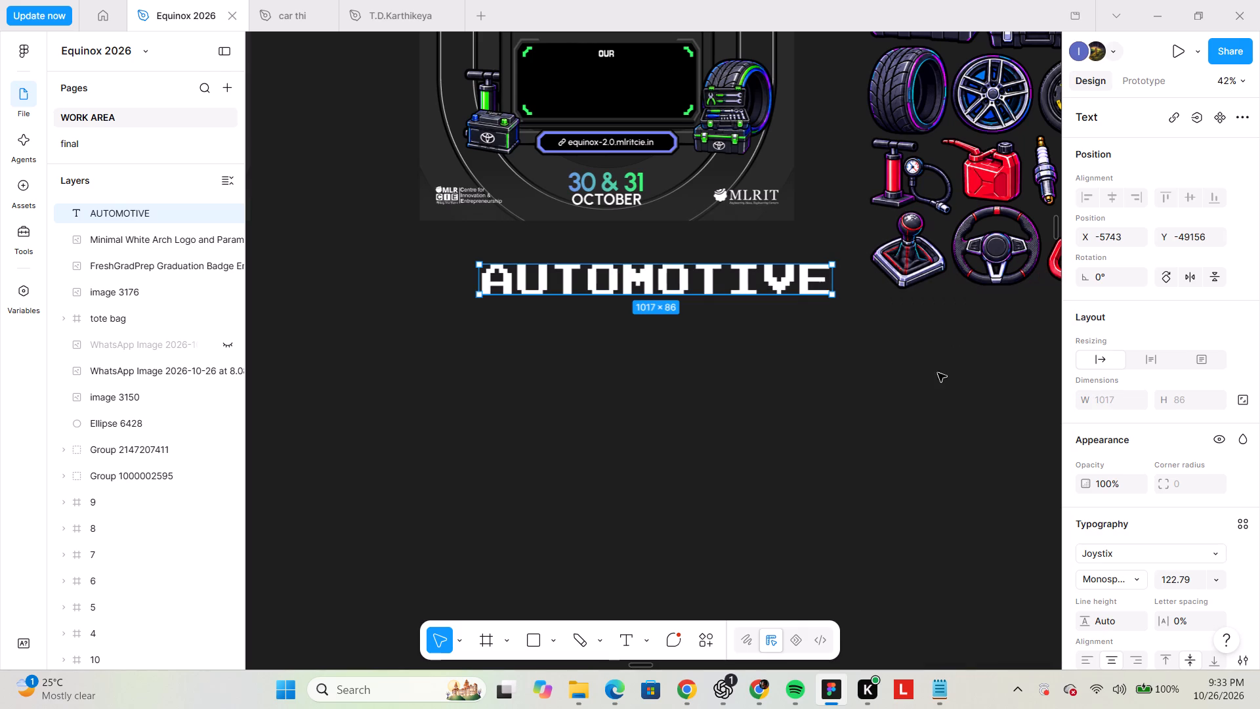
pyautogui.click(882, 379)
# Move the AUTOMOTIVE text onto the black sign below OUR and scale it down to about 404 × 34.
pyautogui.scroll(2, 630, 411)
pyautogui.scroll(1, 694, 584)
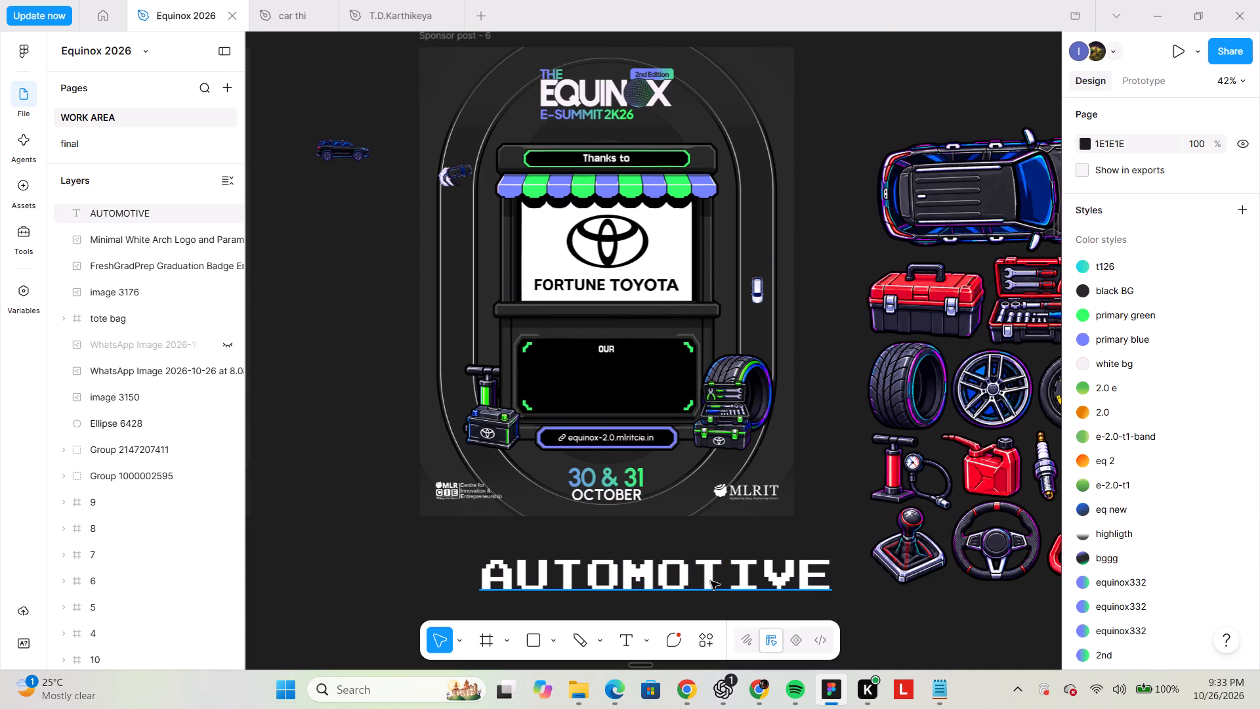
pyautogui.moveTo(711, 581); pyautogui.dragTo(639, 379)
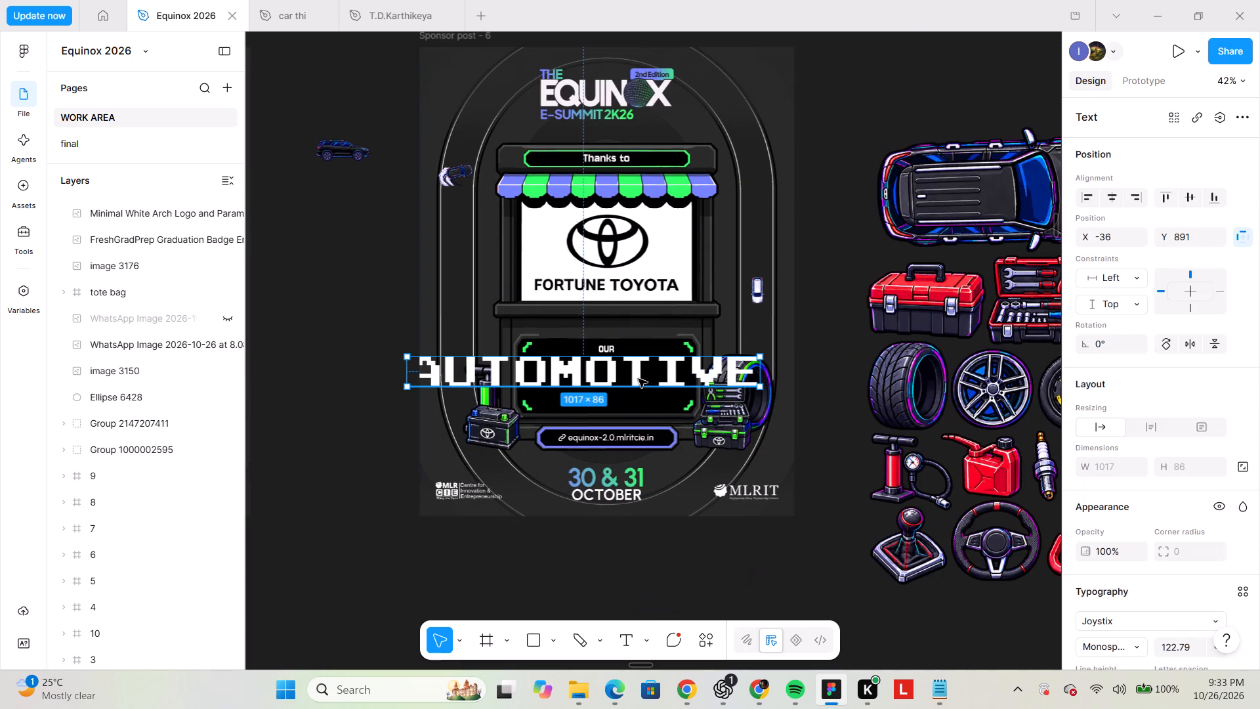
pyautogui.press('k')
pyautogui.moveTo(763, 377); pyautogui.dragTo(547, 368)
pyautogui.moveTo(499, 368); pyautogui.dragTo(626, 368)
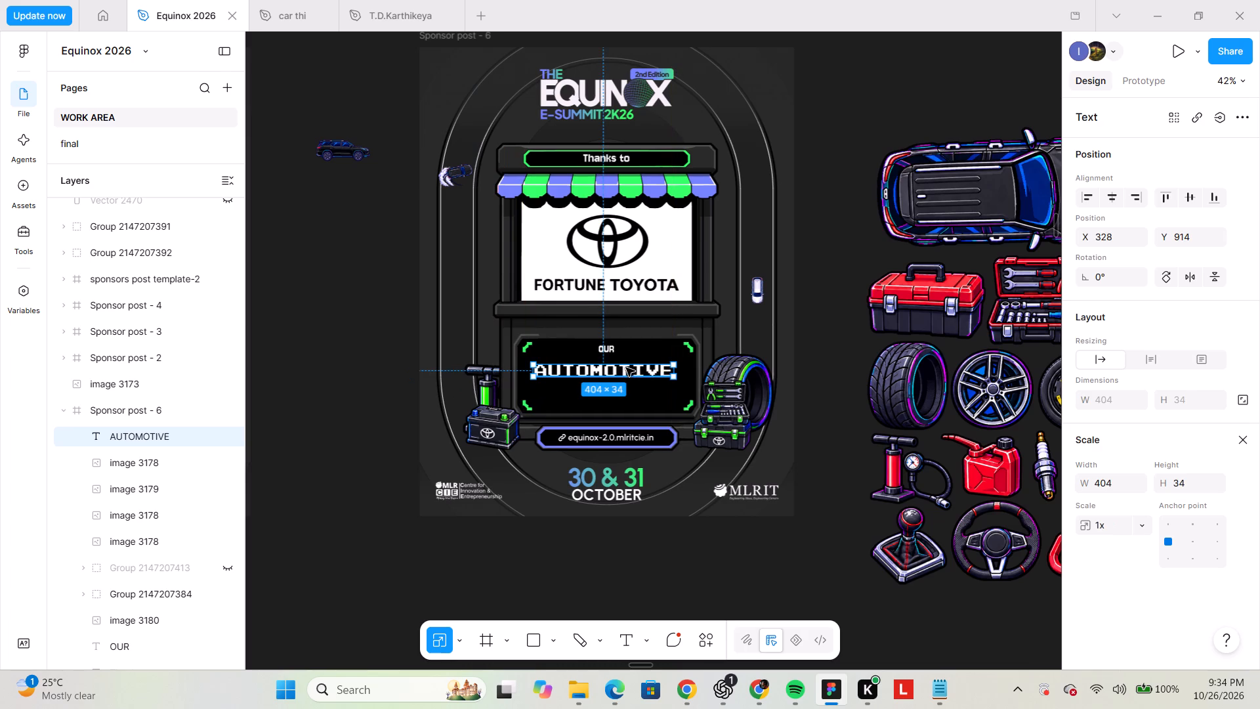
# Centre the AUTOMOTIVE text horizontally on the sign and raise it to about Y 897, just beneath OUR.
pyautogui.click(1111, 191)
pyautogui.keyDown('ctrl'); pyautogui.scroll(3, 624, 397); pyautogui.keyUp('ctrl')
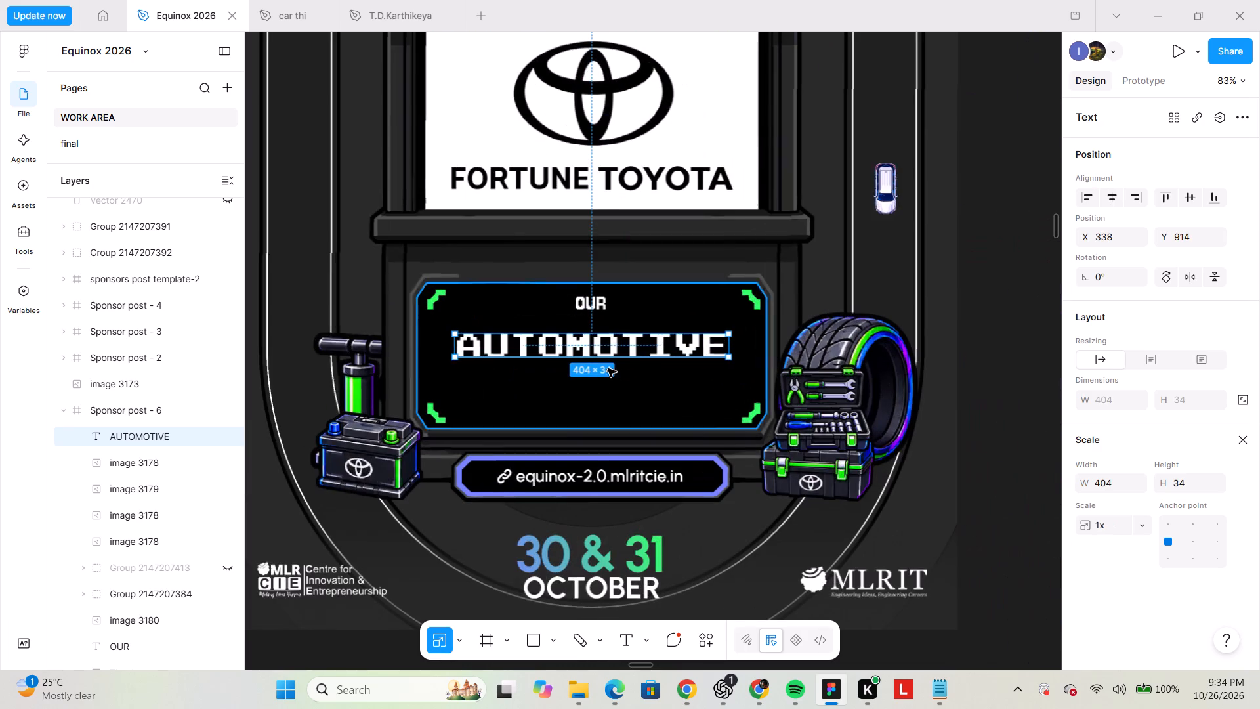
pyautogui.keyDown('shift'); pyautogui.moveTo(592, 343); pyautogui.dragTo(596, 332); pyautogui.keyUp('shift')
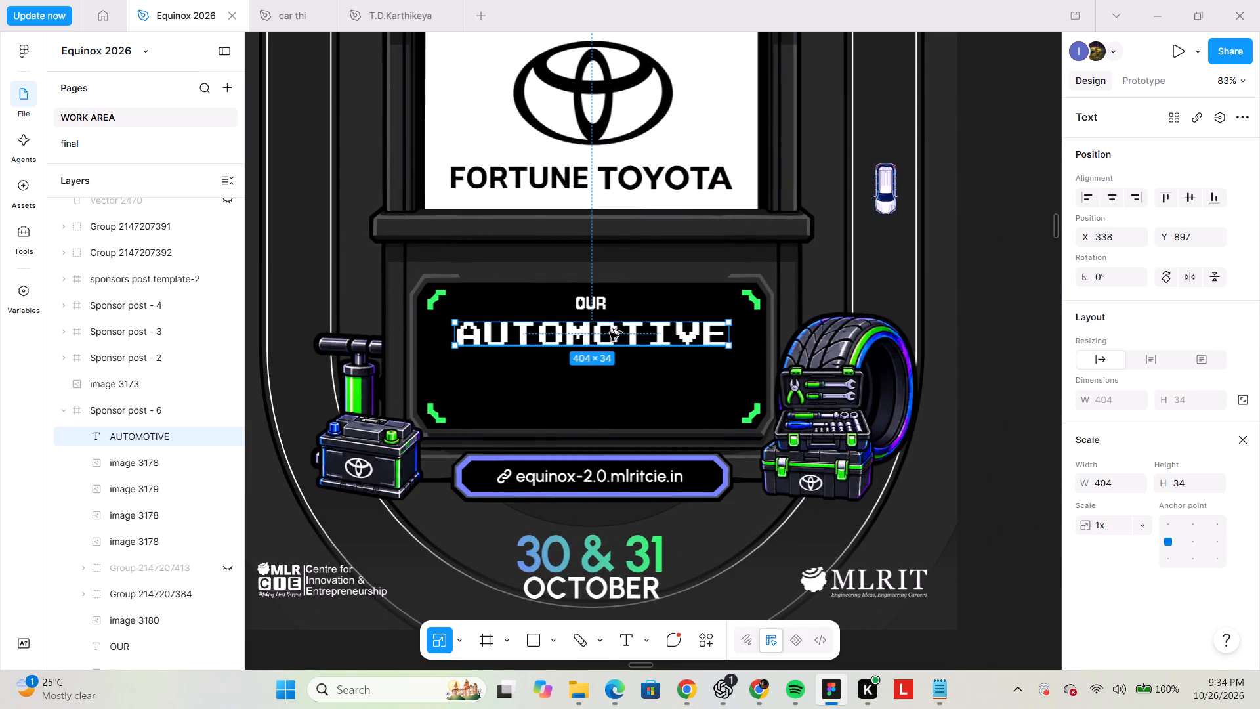
# Duplicate the AUTOMOTIVE text directly below itself at about Y 942 and change the copy to PARTNER.
pyautogui.keyDown('alt'); pyautogui.keyDown('shift'); pyautogui.moveTo(610, 332); pyautogui.dragTo(611, 362); pyautogui.keyUp('shift'); pyautogui.keyUp('alt')
pyautogui.doubleClick(611, 372)
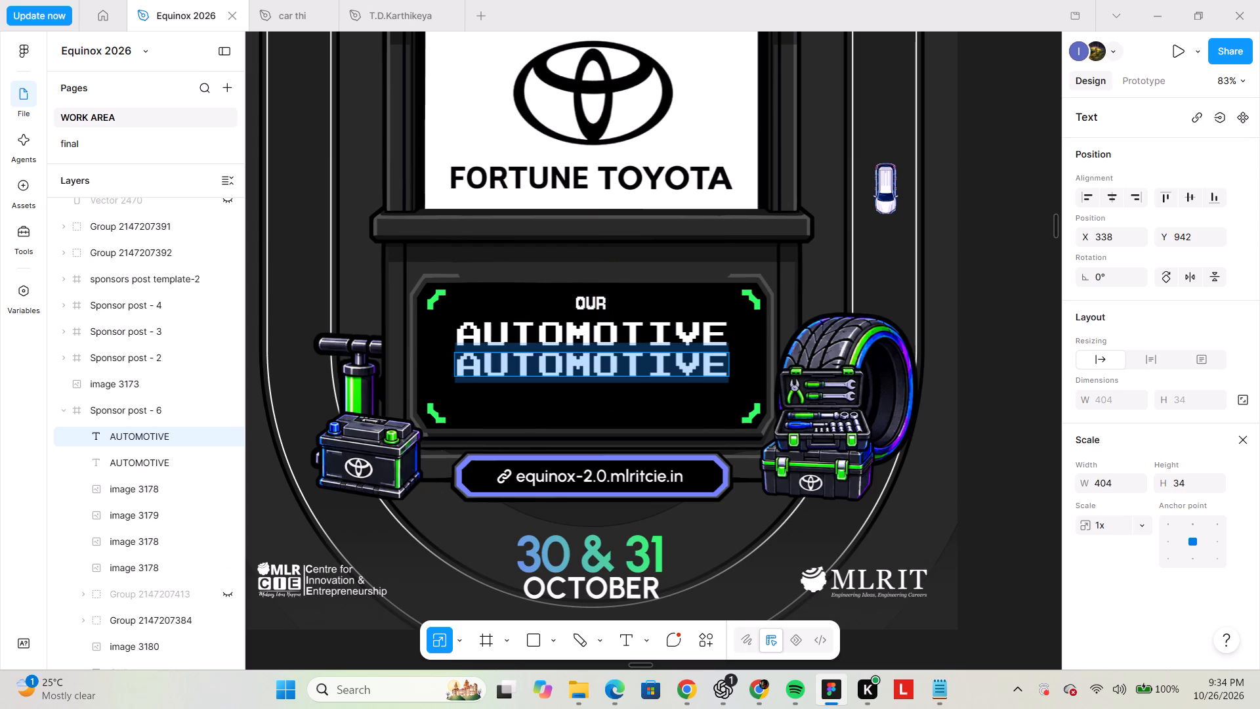
pyautogui.write('PARTNER')
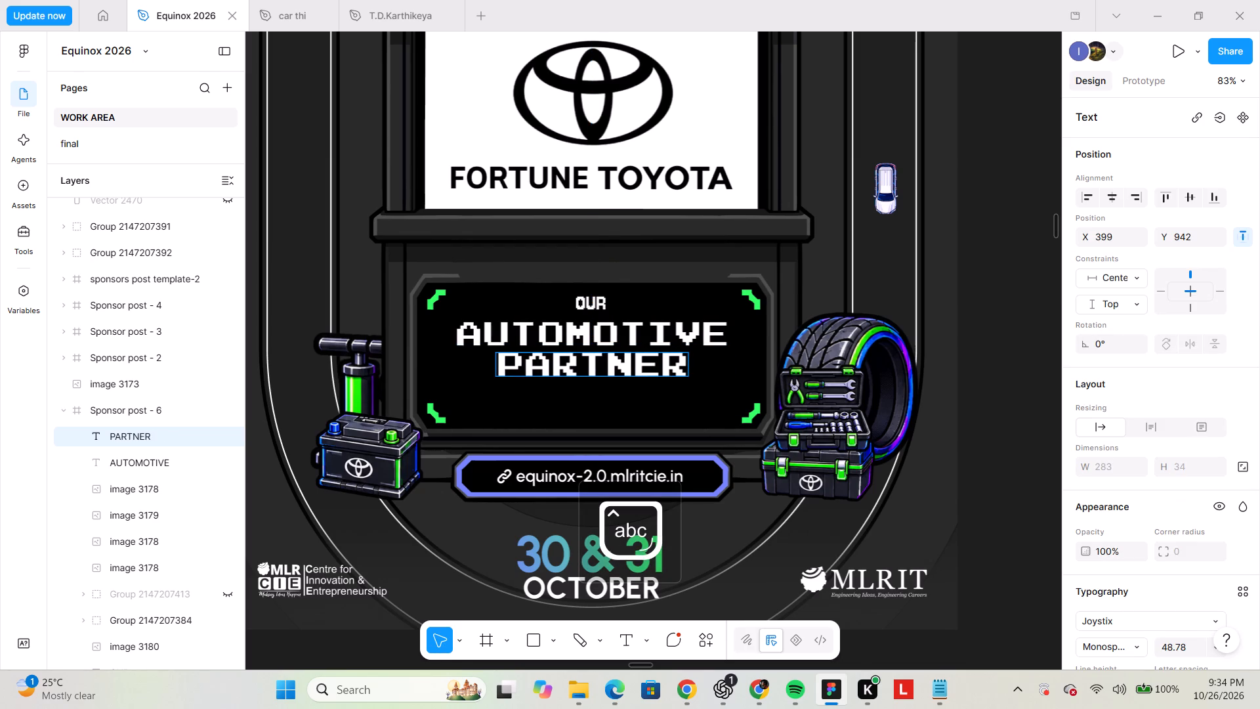
# Convert the PARTNER text into vector outlines.
pyautogui.hotkey('ctrl', 'alt', 'o')
pyautogui.click(1024, 504)
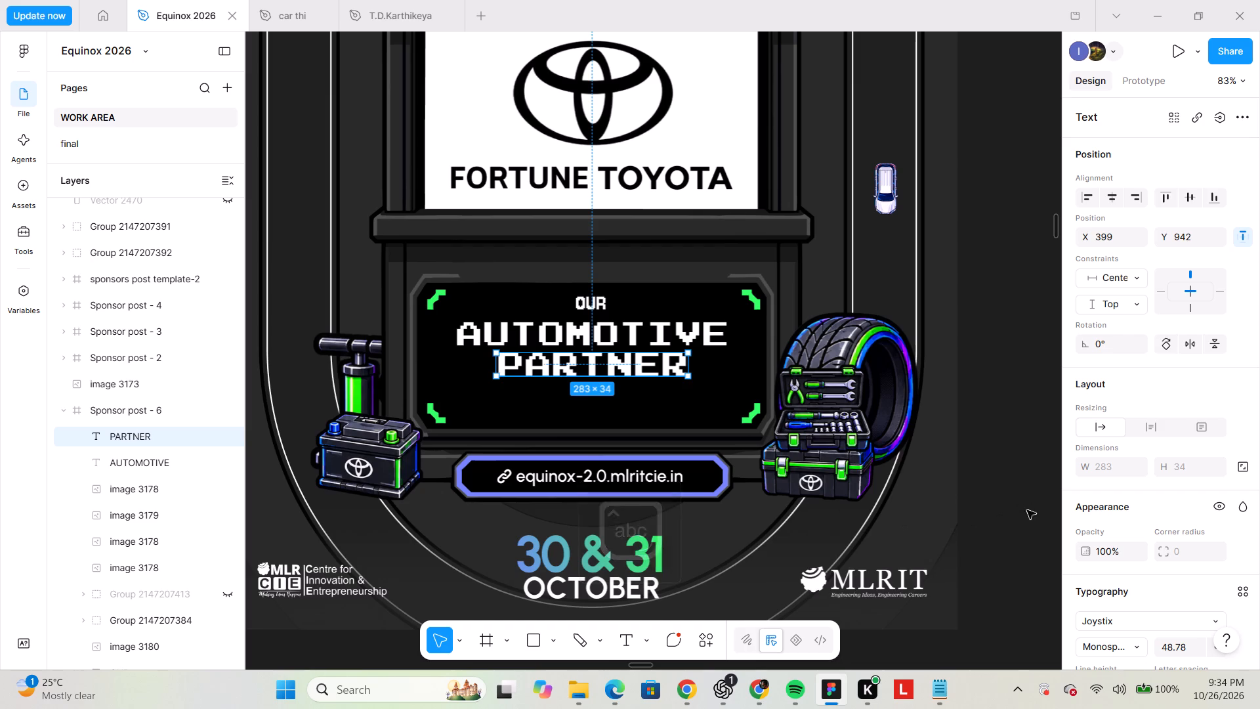
pyautogui.hotkey('ctrl', 'alt', 'o')
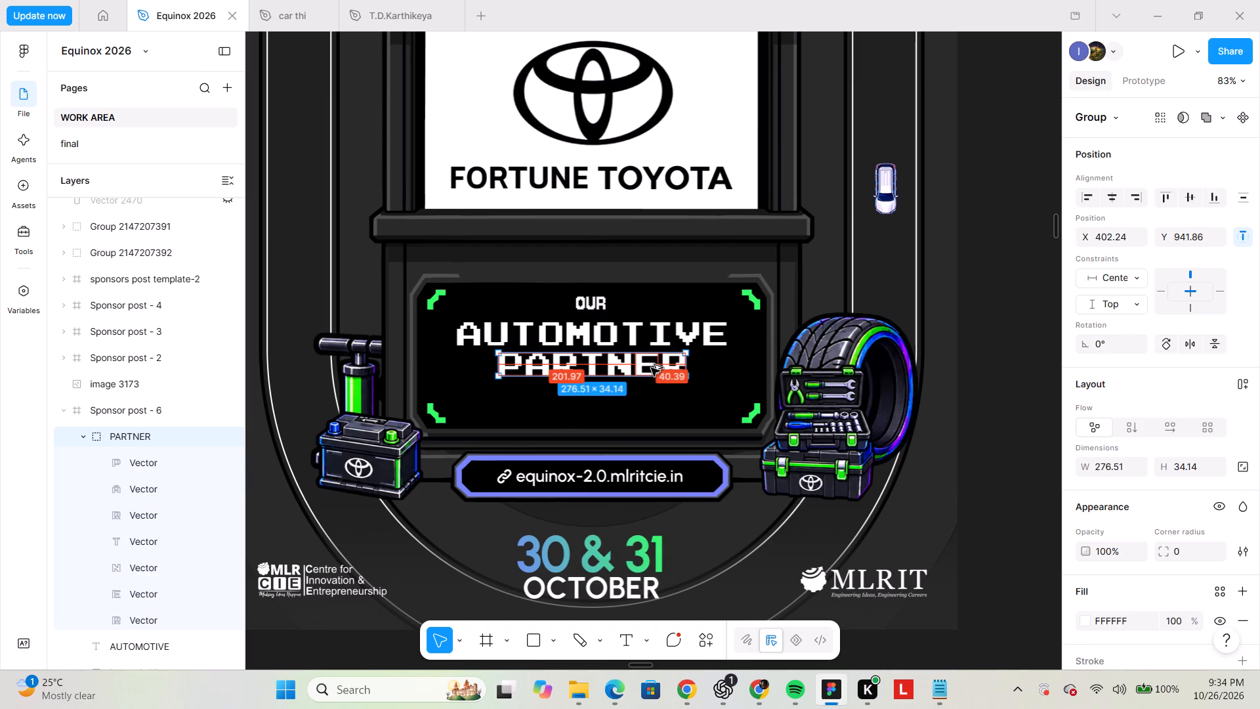
# Scale the PARTNER lettering up from its centre to about 399 × 49, matching AUTOMOTIVE's width, and set it just below that word.
pyautogui.press('k')
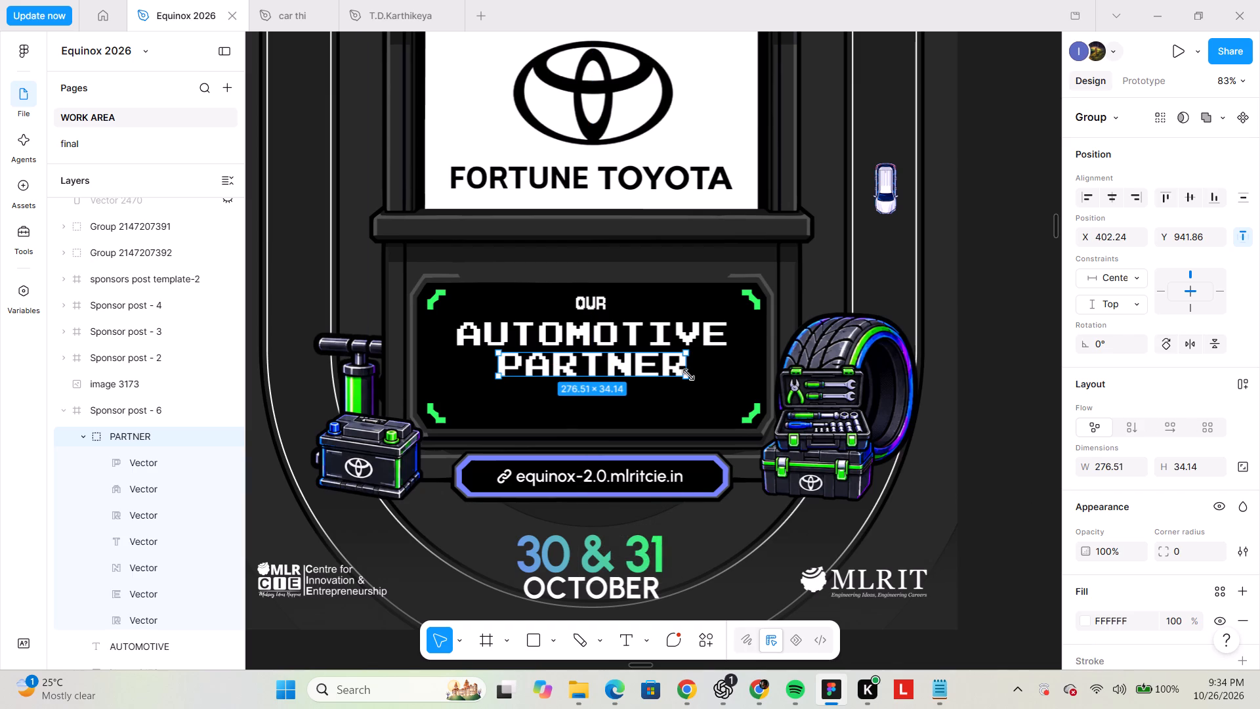
pyautogui.keyDown('alt'); pyautogui.keyDown('shift'); pyautogui.moveTo(686, 375); pyautogui.dragTo(726, 386); pyautogui.keyUp('shift'); pyautogui.keyUp('alt')
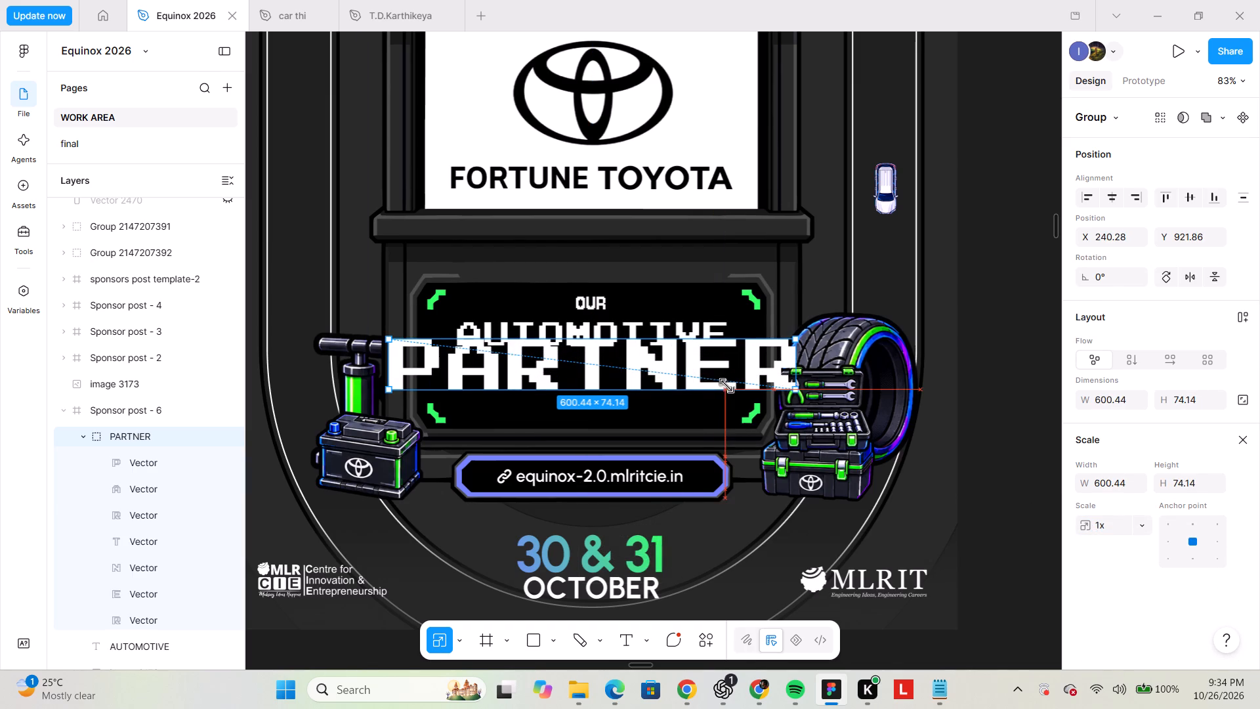
pyautogui.keyDown('alt'); pyautogui.keyDown('shift'); pyautogui.moveTo(726, 386); pyautogui.dragTo(696, 383); pyautogui.keyUp('shift'); pyautogui.keyUp('alt')
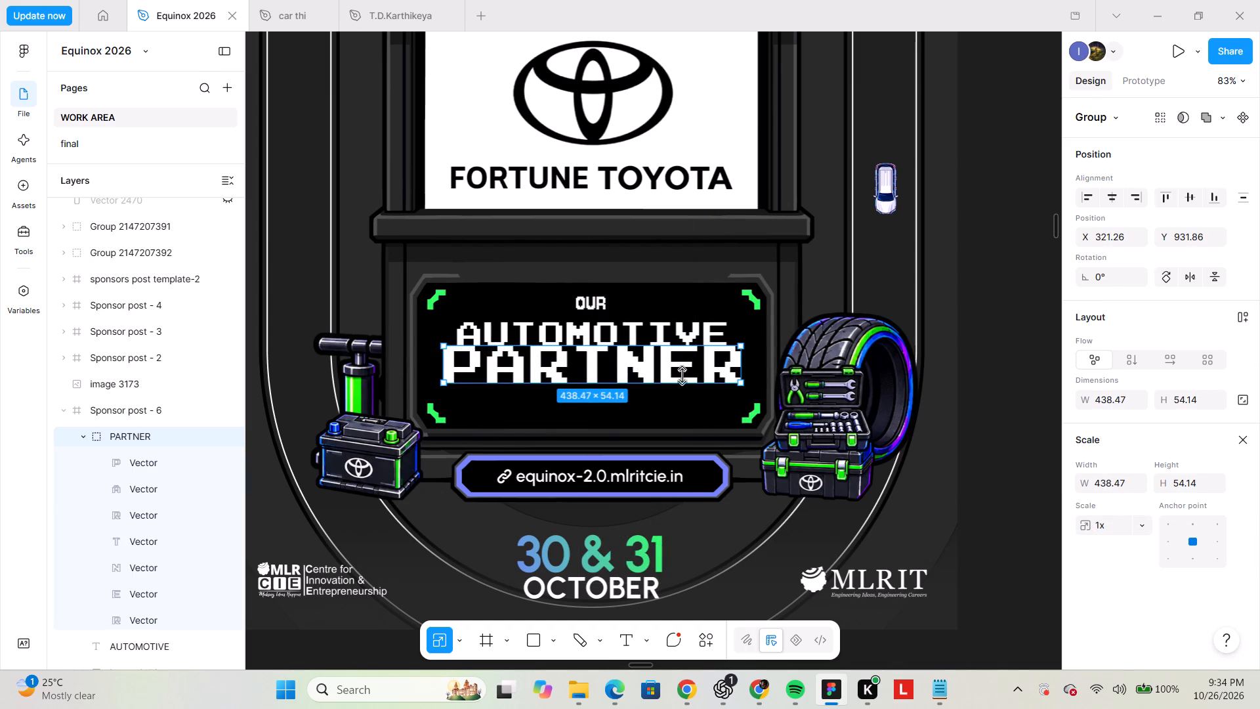
pyautogui.keyDown('shift'); pyautogui.moveTo(675, 365); pyautogui.dragTo(674, 372); pyautogui.keyUp('shift')
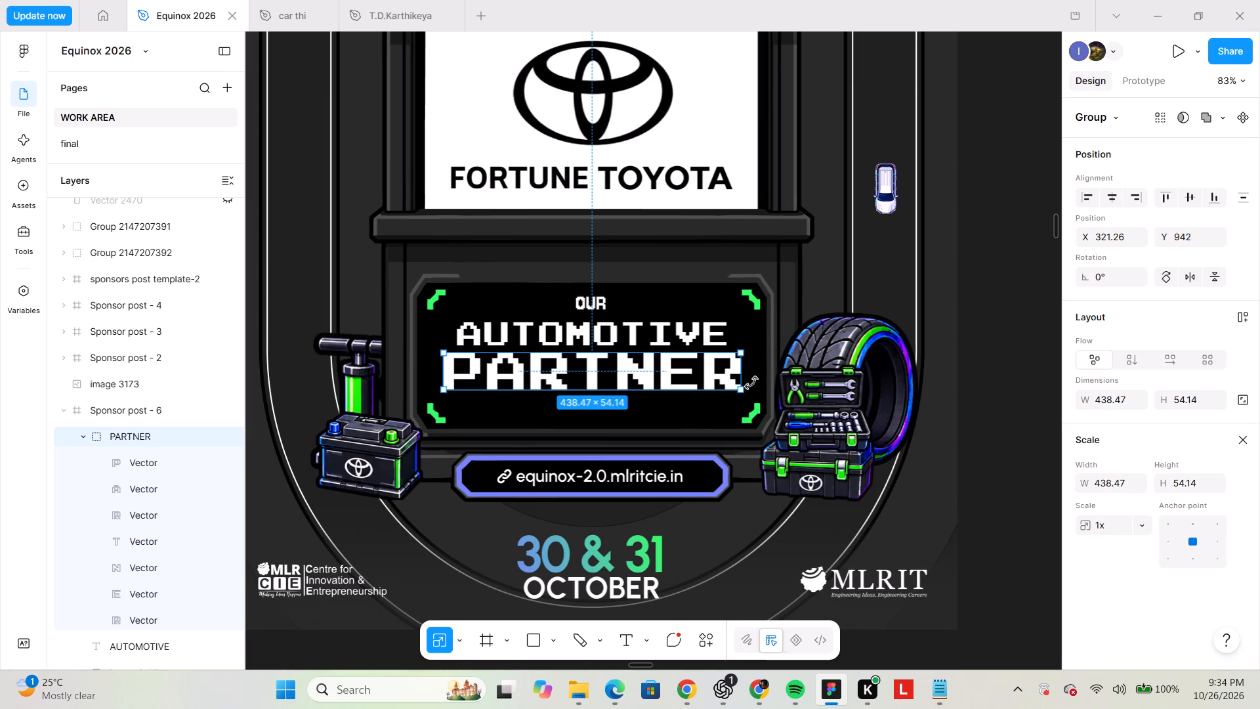
pyautogui.keyDown('alt'); pyautogui.keyDown('shift'); pyautogui.moveTo(741, 372); pyautogui.dragTo(724, 372); pyautogui.keyUp('shift'); pyautogui.keyUp('alt')
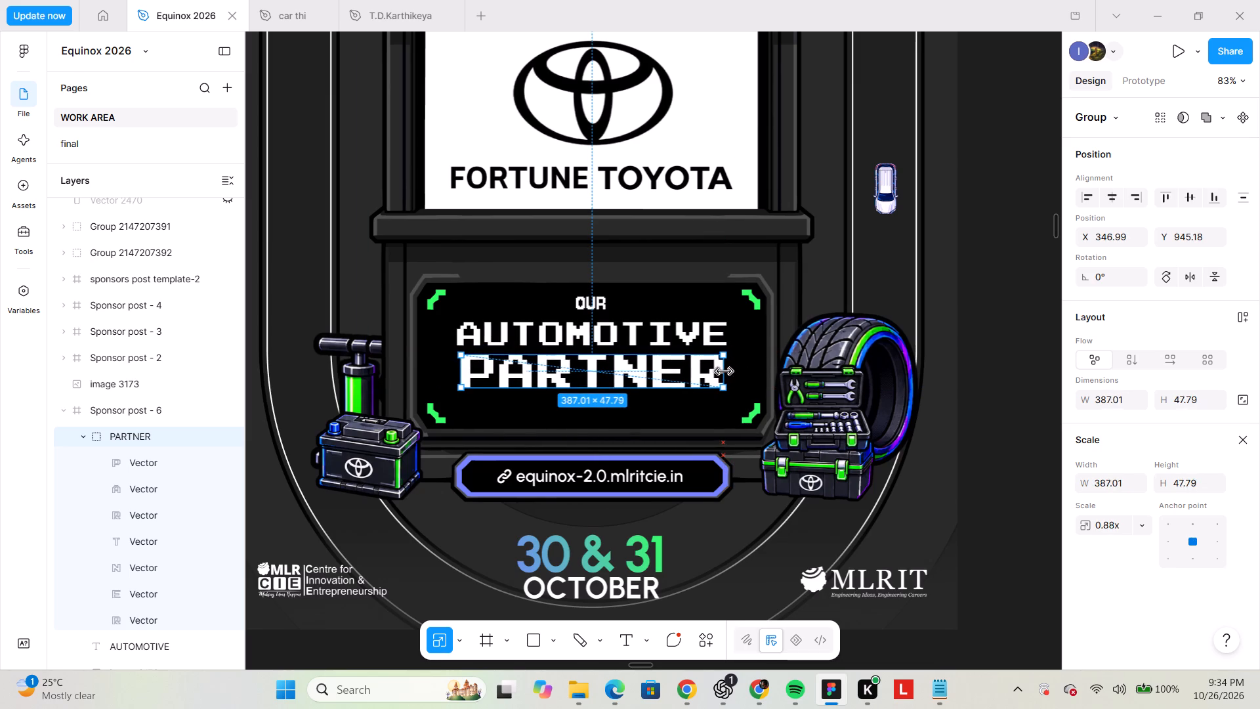
pyautogui.keyDown('alt'); pyautogui.keyDown('shift'); pyautogui.moveTo(724, 372); pyautogui.dragTo(726, 372); pyautogui.keyUp('shift'); pyautogui.keyUp('alt')
pyautogui.press('Escape')
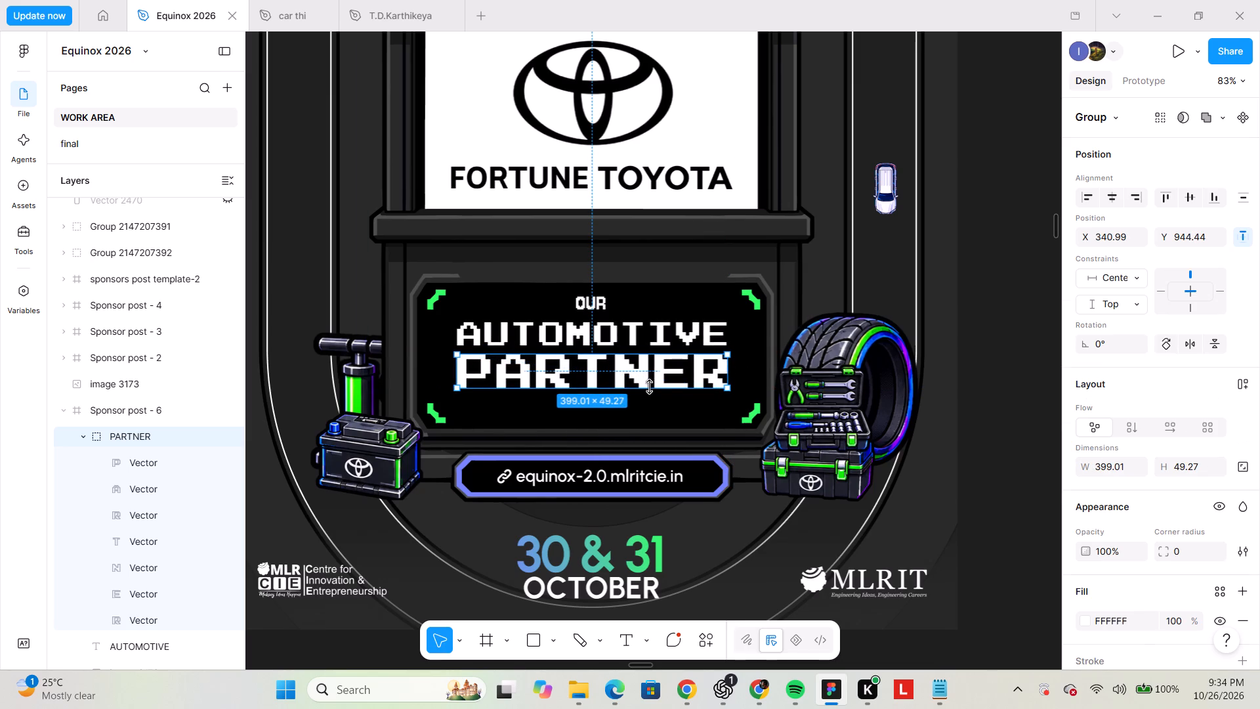
# Stretch the PARTNER lettering downward to a height of about 61, keeping its width.
pyautogui.moveTo(649, 387); pyautogui.dragTo(647, 400)
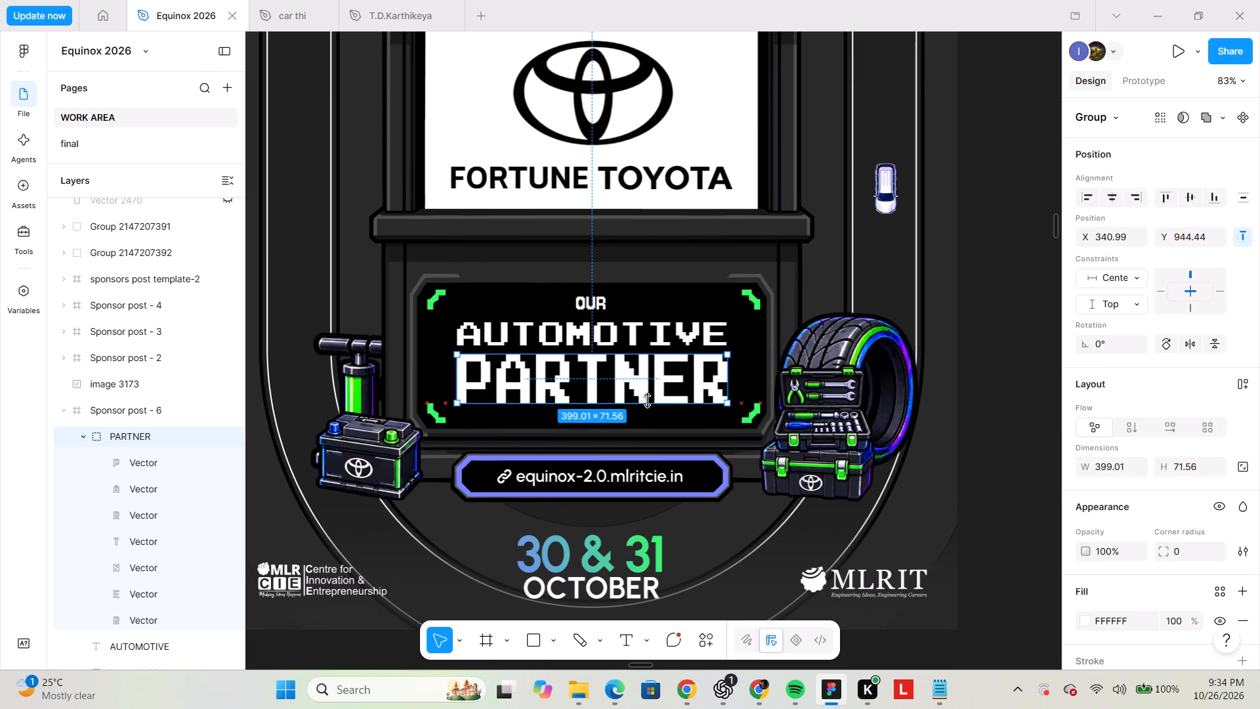
pyautogui.moveTo(647, 400); pyautogui.dragTo(648, 397)
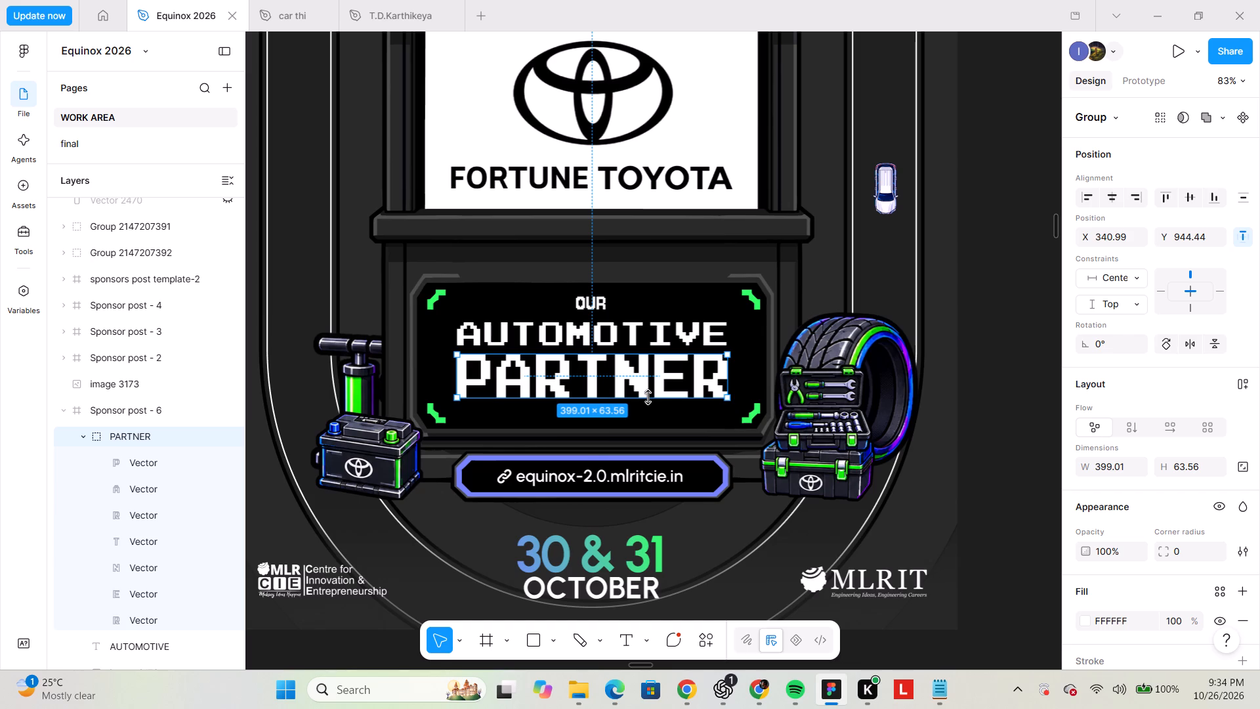
pyautogui.moveTo(648, 397); pyautogui.dragTo(648, 397)
pyautogui.hotkey('ctrl', 'z')
pyautogui.moveTo(650, 390); pyautogui.dragTo(650, 395)
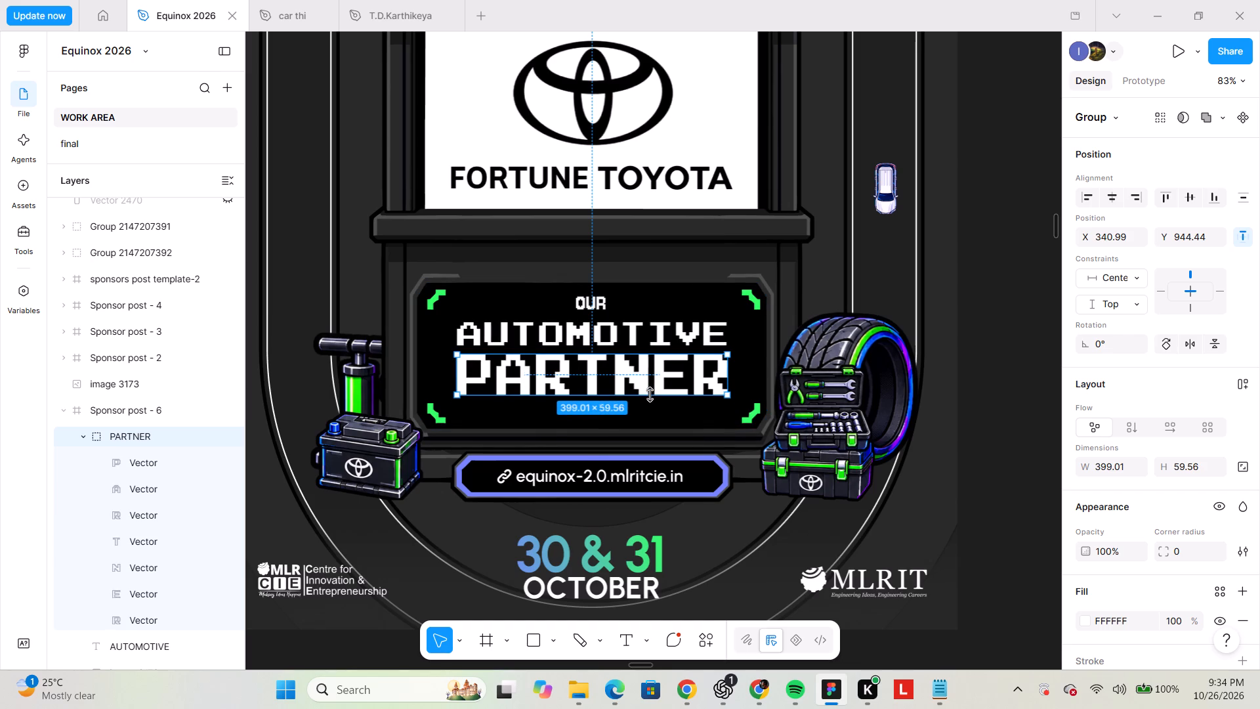
pyautogui.moveTo(650, 395); pyautogui.dragTo(650, 396)
# Move AUTOMOTIVE and PARTNER together slightly down the black sign, bringing PARTNER to about Y 951.
pyautogui.keyDown('shift'); pyautogui.click(662, 337); pyautogui.keyUp('shift')
pyautogui.keyDown('shift'); pyautogui.click(668, 363); pyautogui.keyUp('shift')
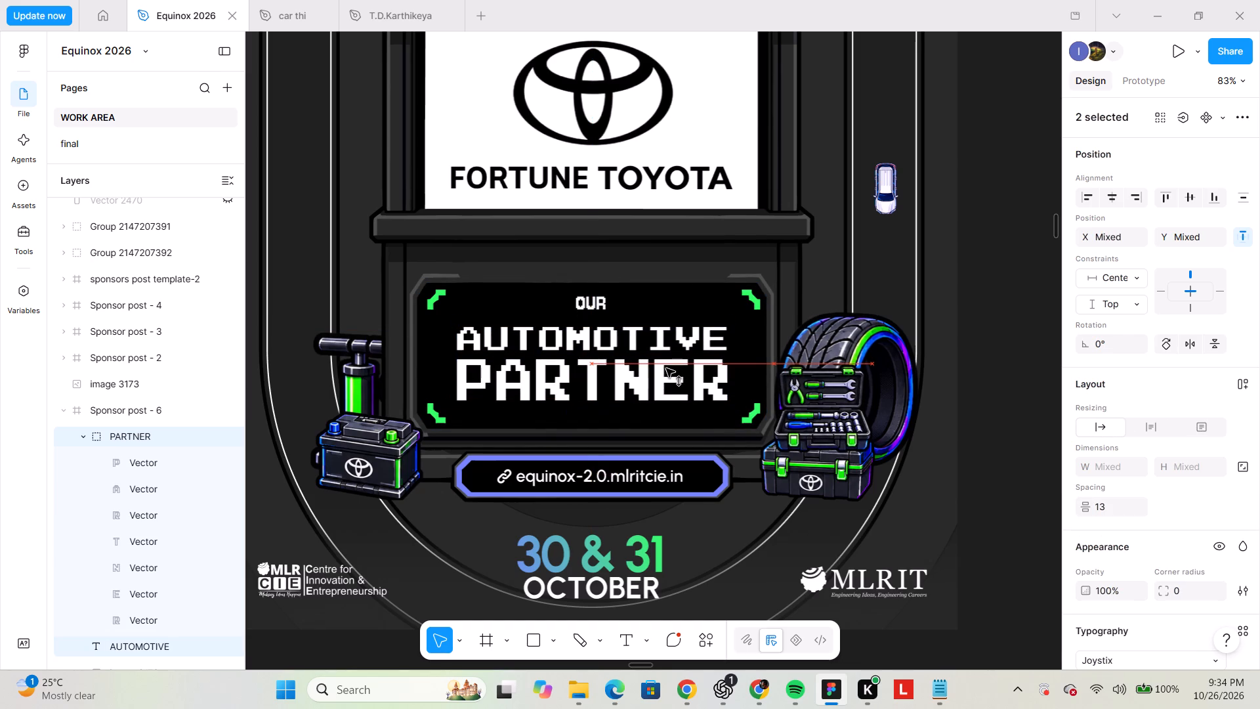
# Fill the PARTNER lettering with the first equinox332 gradient colour style.
pyautogui.click(677, 373)
pyautogui.scroll(-2, 1072, 514)
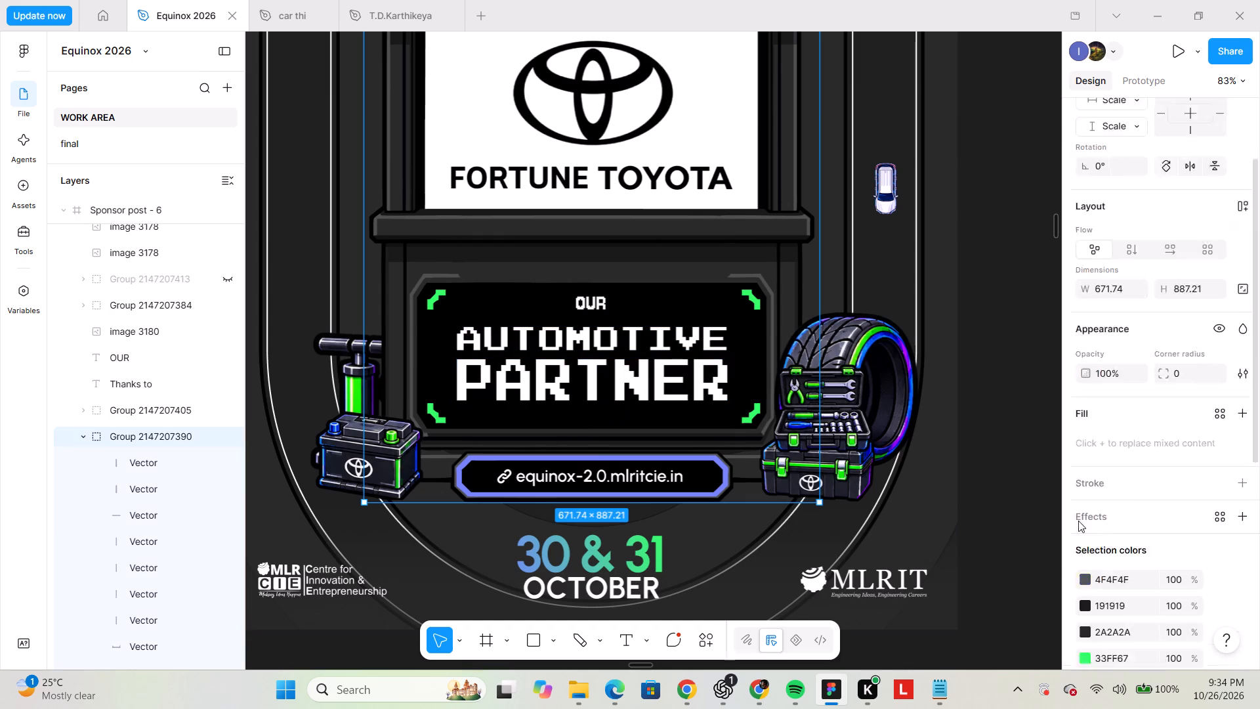
pyautogui.click(661, 381)
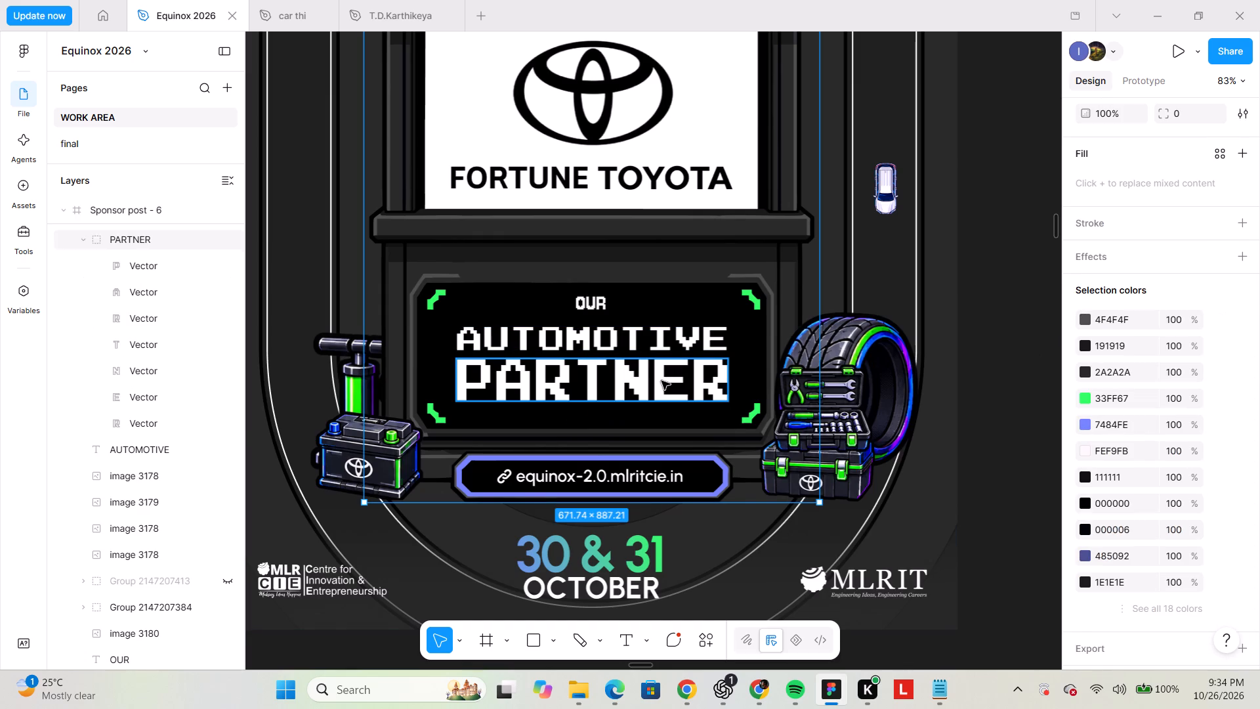
pyautogui.click(1087, 435)
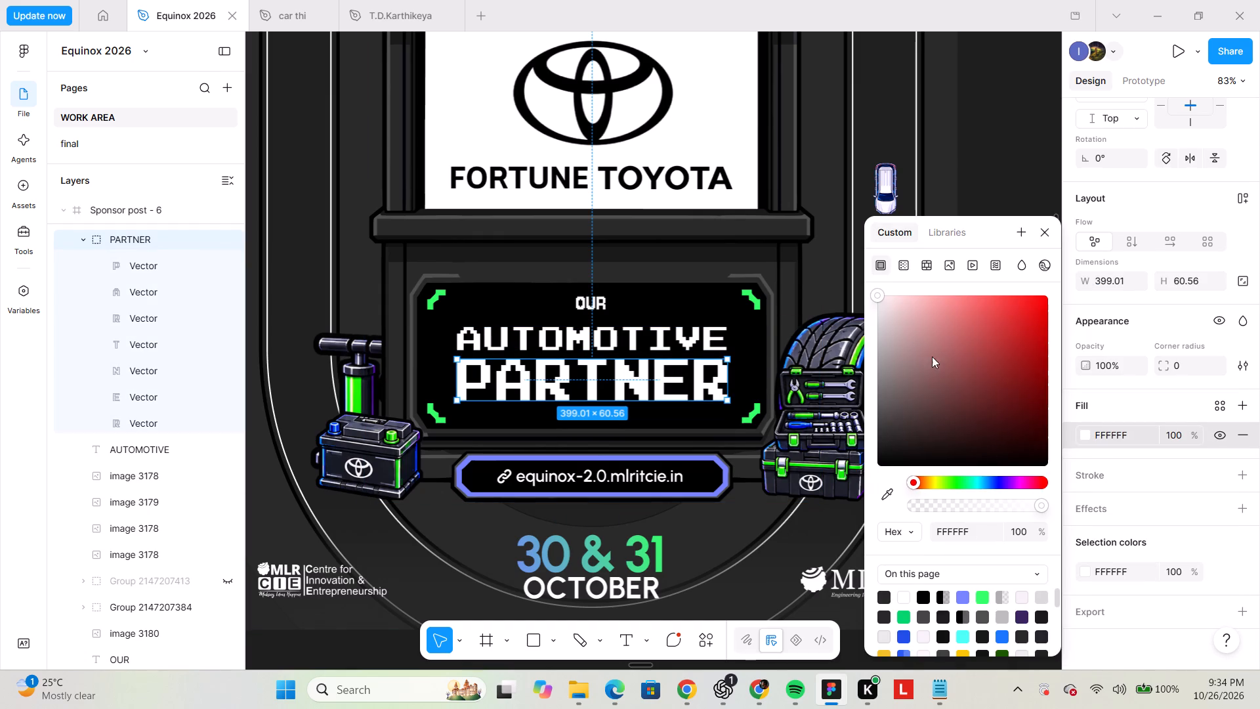
pyautogui.click(960, 236)
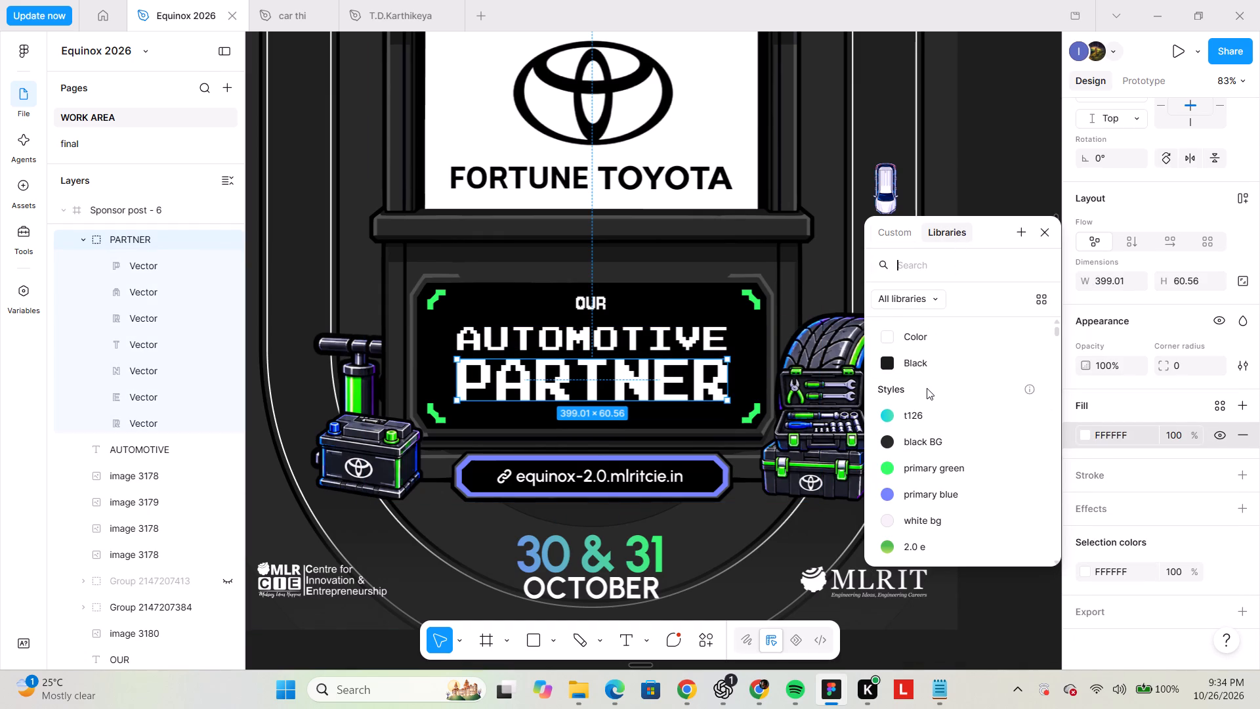
pyautogui.scroll(-1, 927, 388)
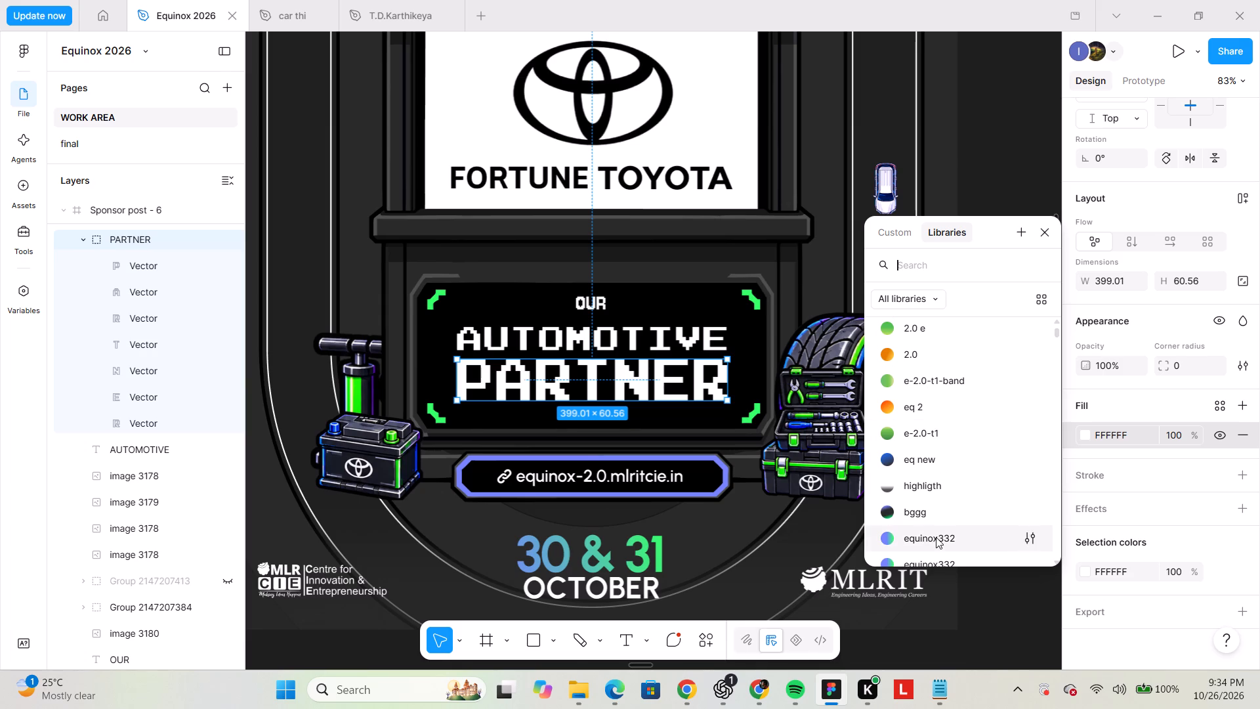
pyautogui.click(936, 537)
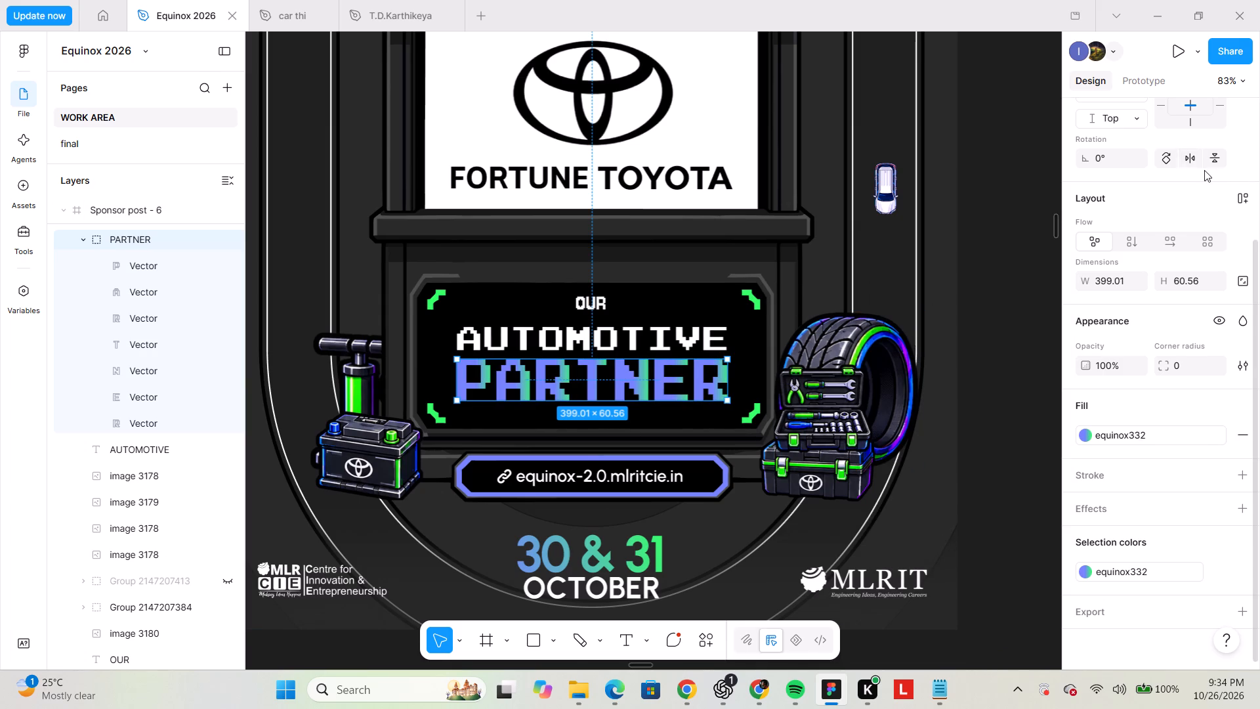
# Combine the PARTNER letters into a single union shape so the gradient spans the whole word.
pyautogui.scroll(2, 1204, 170)
pyautogui.click(1211, 109)
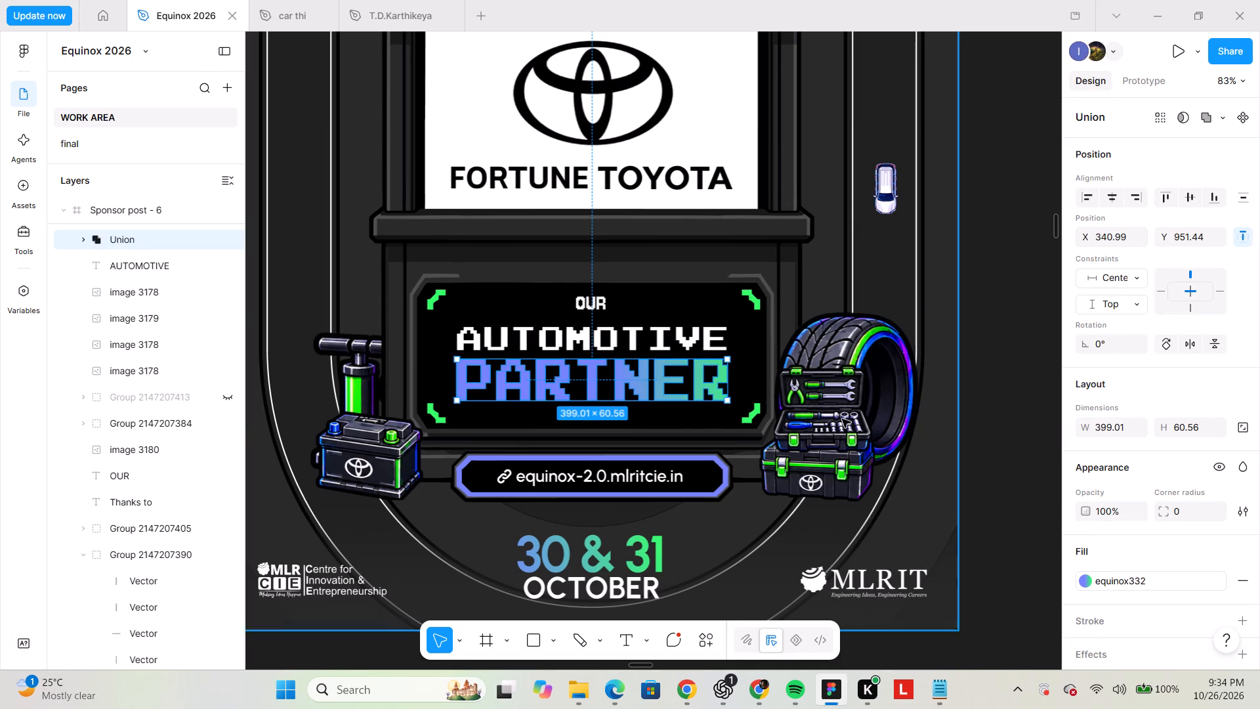
# Try the 2nd colour style on the PARTNER shape, and settle on the equinox332 style listed just above it.
pyautogui.click(1089, 584)
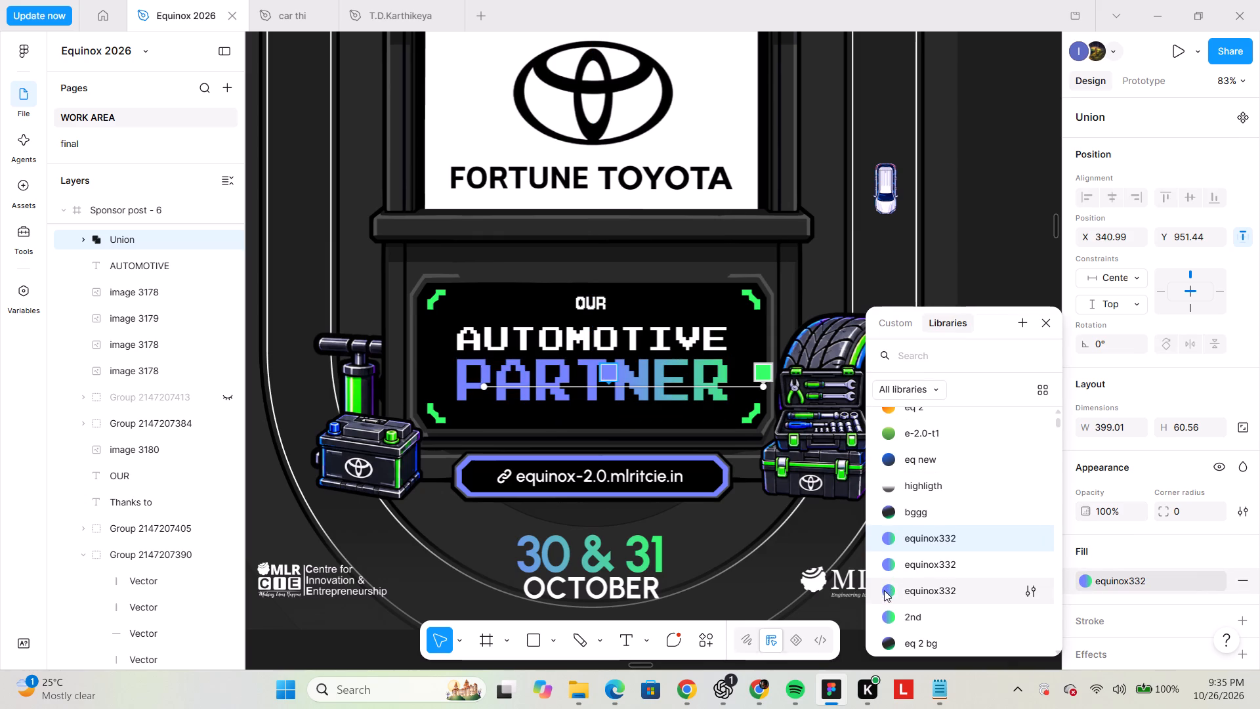
pyautogui.click(885, 612)
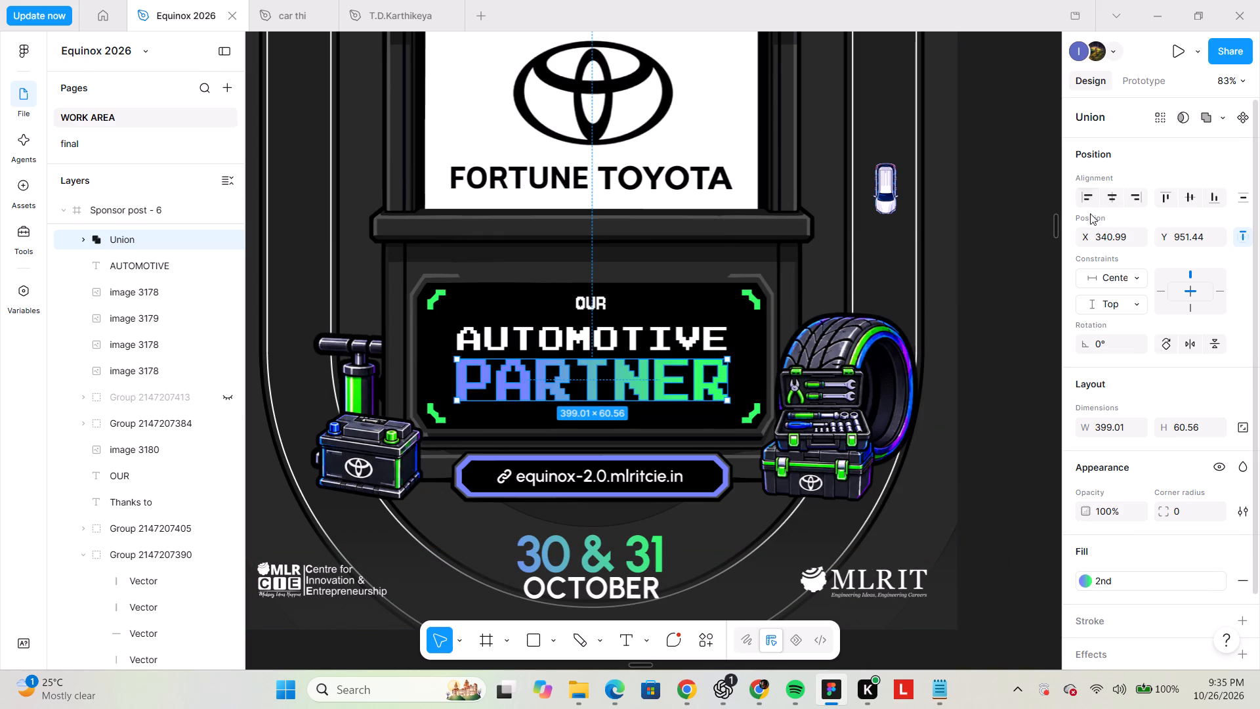
pyautogui.click(1081, 583)
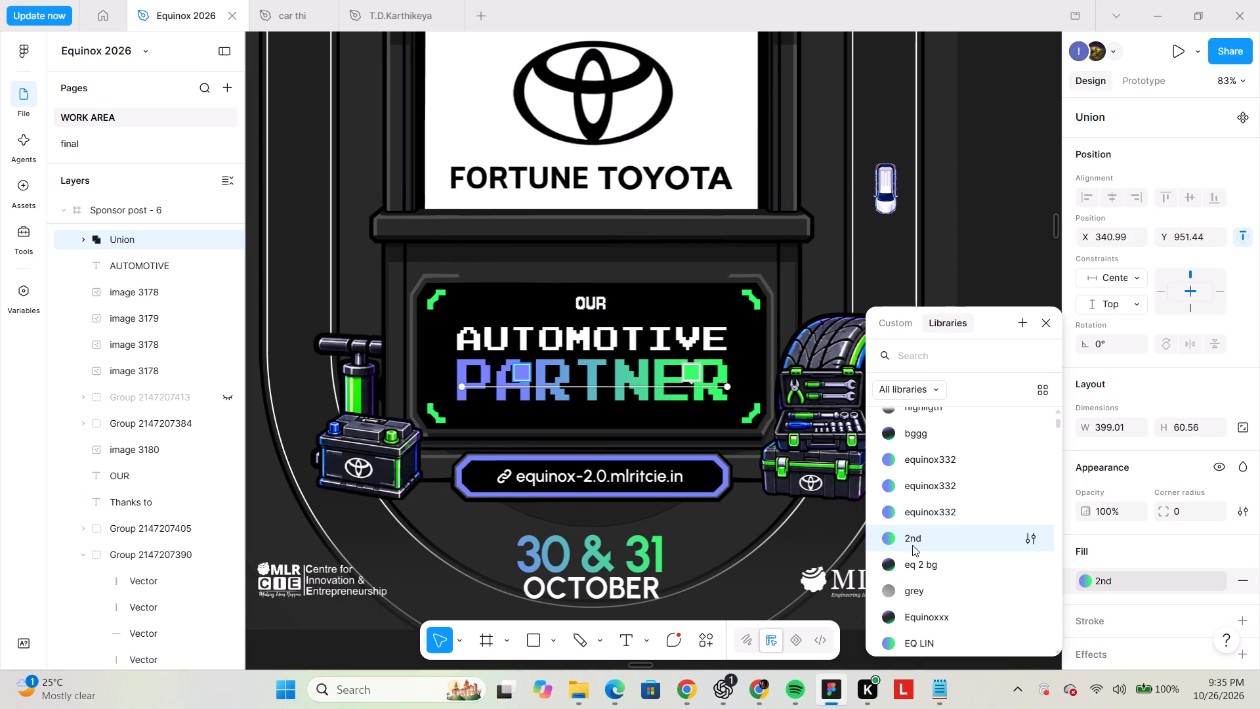
pyautogui.click(913, 504)
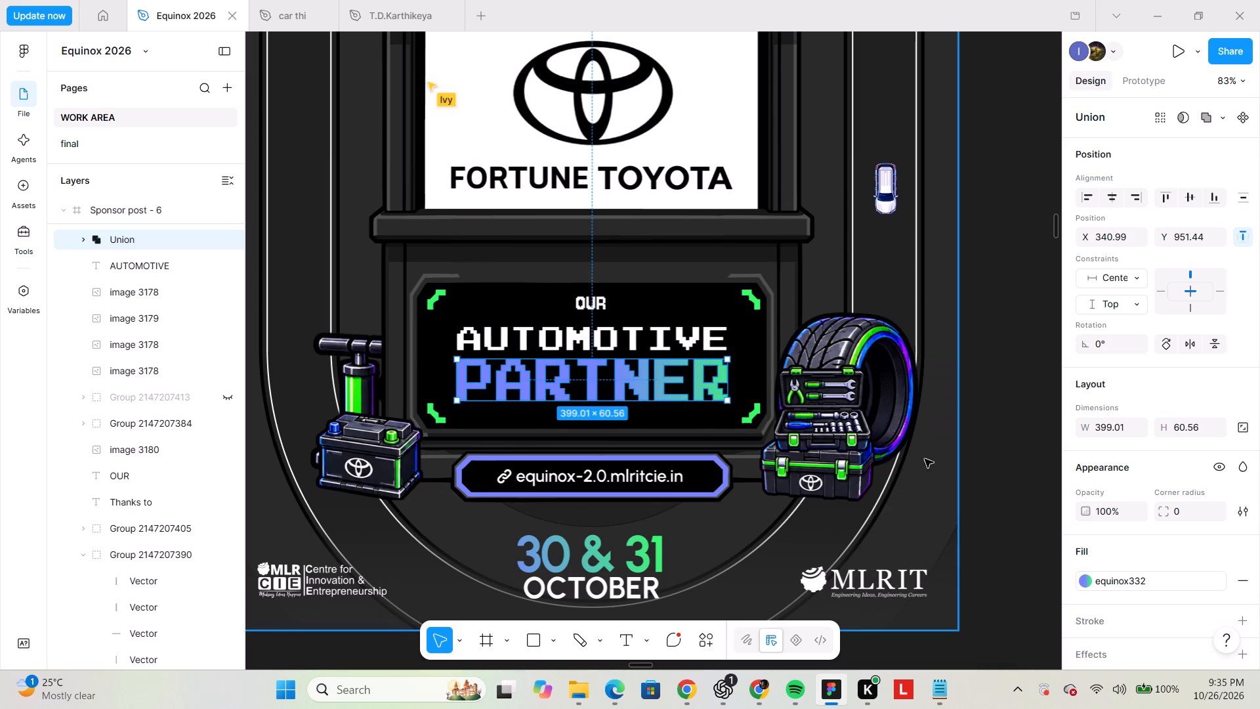
pyautogui.doubleClick(984, 397)
# Ask the collaborator "how thi is??" in cursor chat over the Toyota post.
pyautogui.keyDown('ctrl'); pyautogui.scroll(-2, 984, 397); pyautogui.keyUp('ctrl')
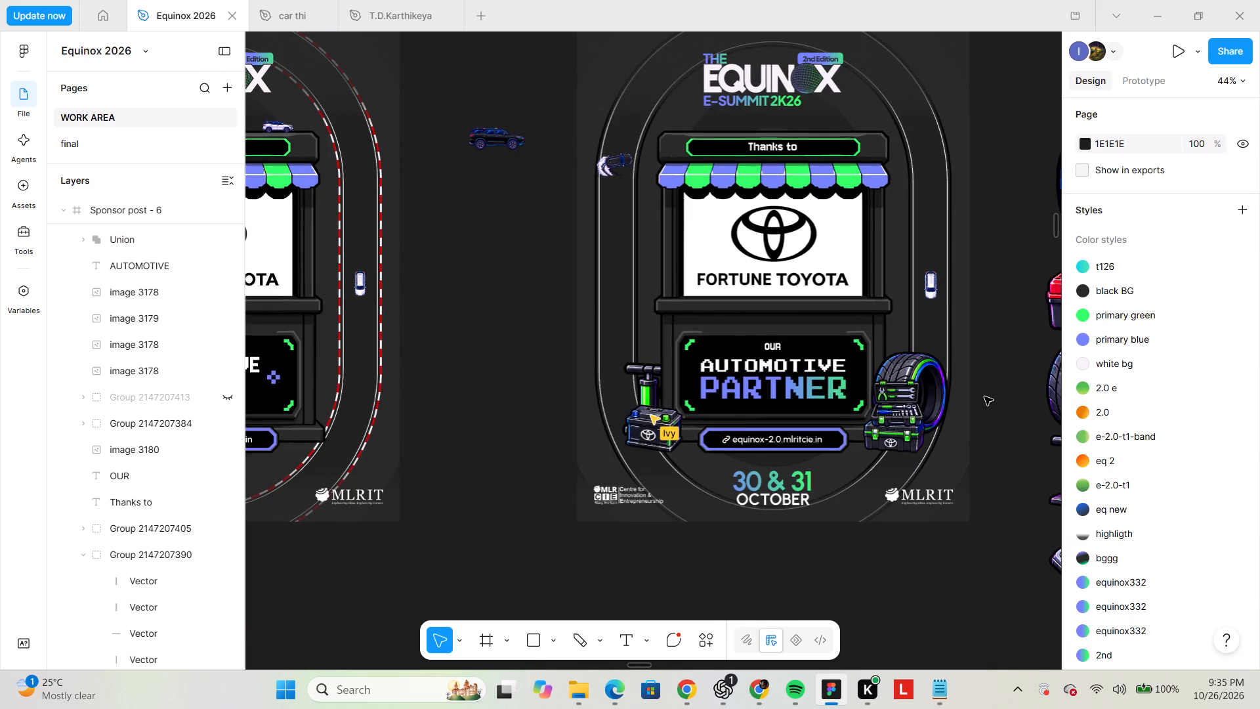
pyautogui.keyDown('shift'); pyautogui.scroll(-1, 984, 397); pyautogui.keyUp('shift')
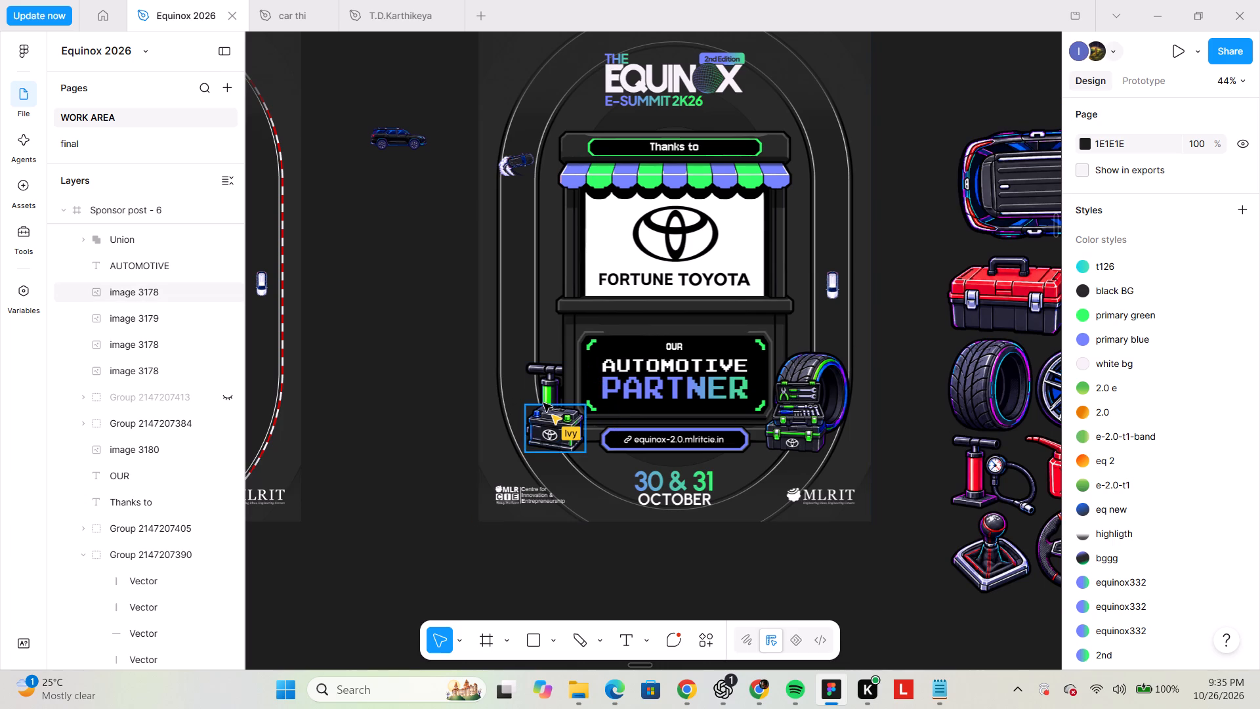
pyautogui.press('/')
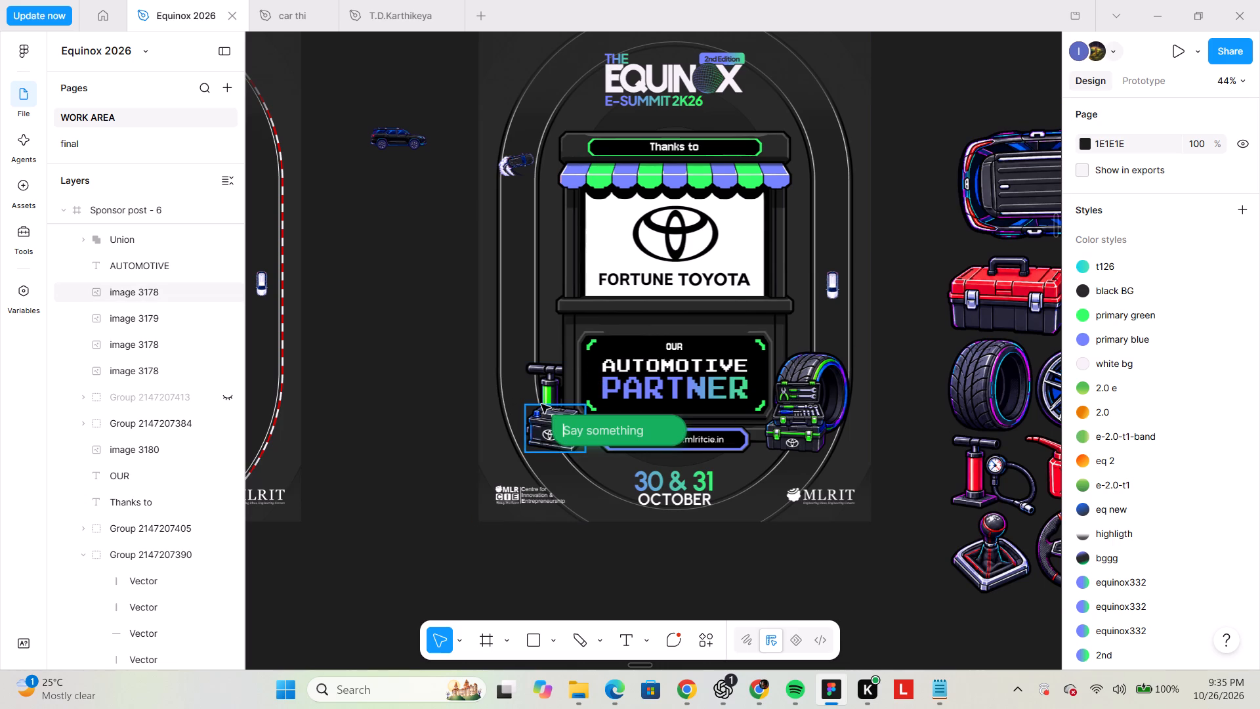
pyautogui.write('how thi is')
pyautogui.write('??')
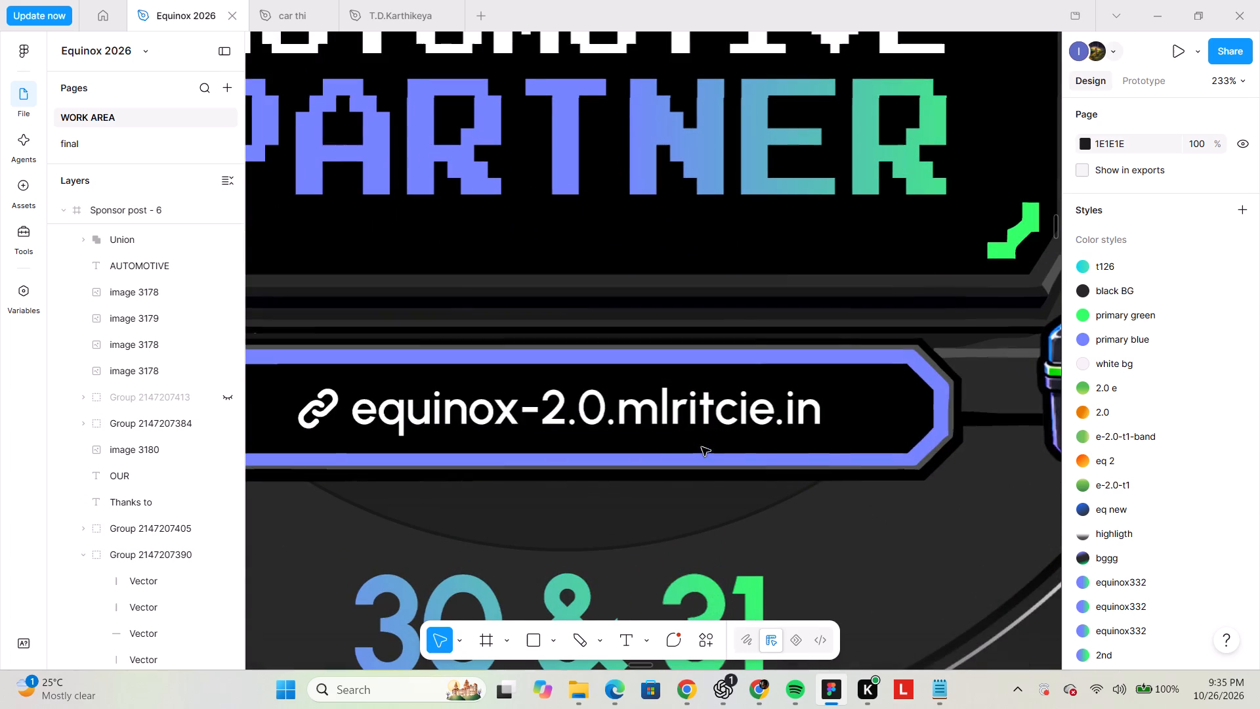
# Widen the black inner shape of the website address plate from its centre to about 391 × 46, thinning the blue border at its ends.
pyautogui.doubleClick(772, 466)
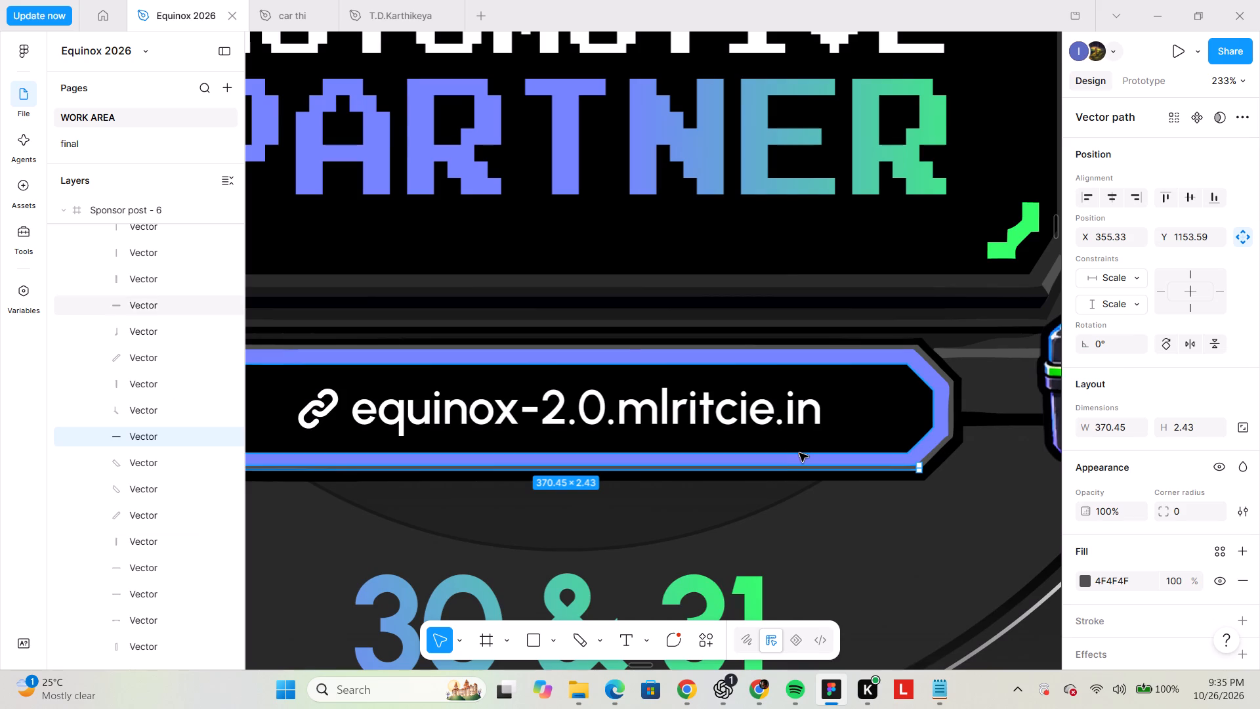
pyautogui.click(801, 453)
pyautogui.doubleClick(801, 453)
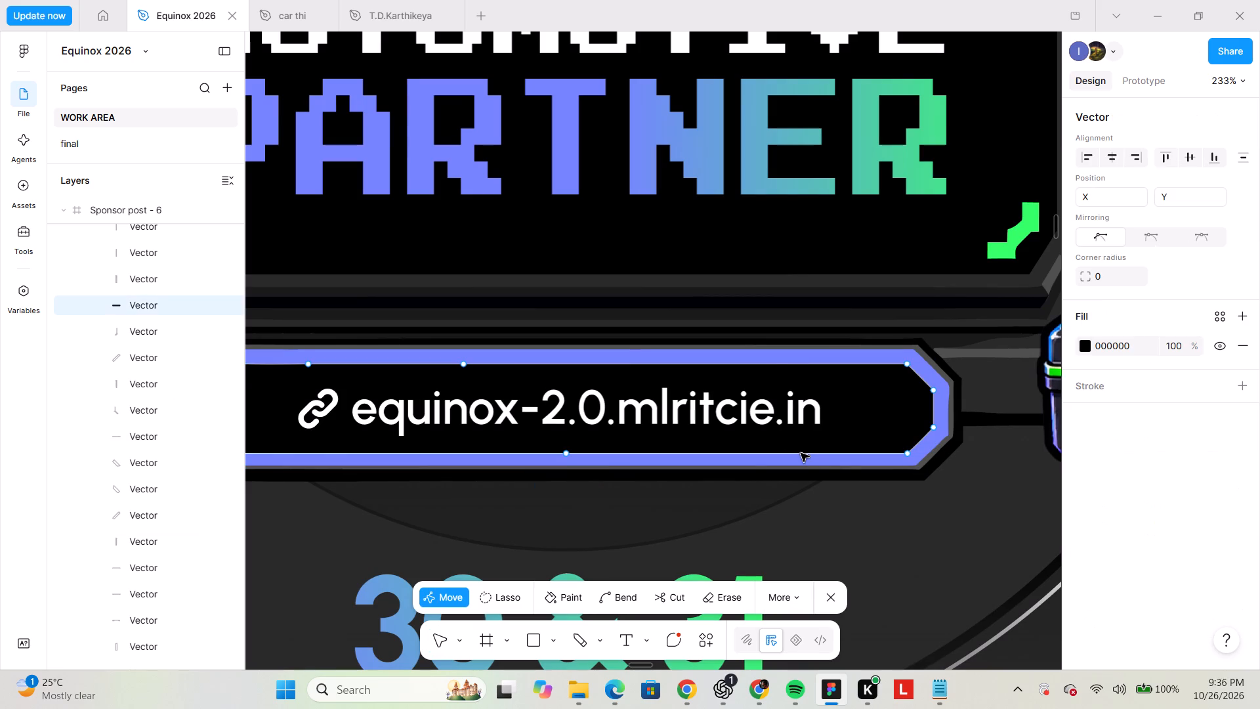
pyautogui.hotkey('ctrl', 'z')
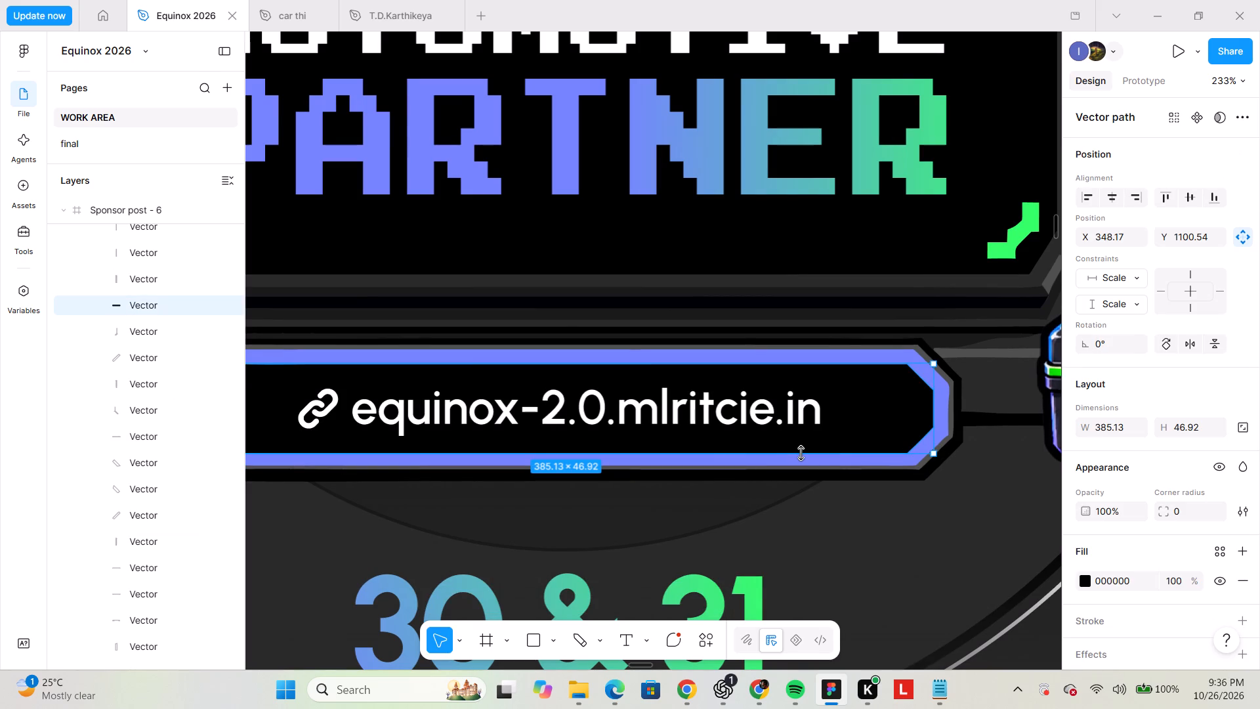
pyautogui.keyDown('ctrl'); pyautogui.scroll(1, 1010, 376); pyautogui.keyUp('ctrl')
pyautogui.keyDown('ctrl'); pyautogui.scroll(1, 871, 402); pyautogui.keyUp('ctrl')
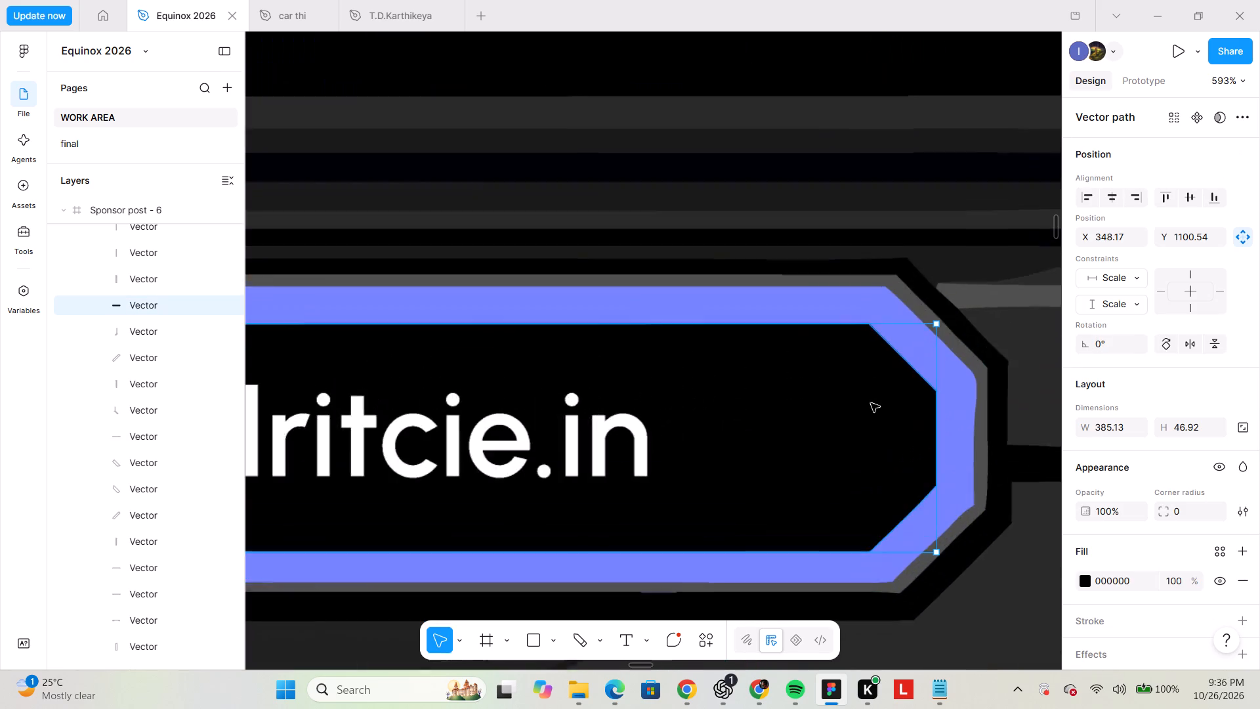
pyautogui.keyDown('ctrl'); pyautogui.scroll(2, 871, 403); pyautogui.keyUp('ctrl')
pyautogui.keyDown('shift'); pyautogui.scroll(-1, 923, 430); pyautogui.keyUp('shift')
pyautogui.keyDown('alt'); pyautogui.moveTo(845, 444); pyautogui.dragTo(849, 442); pyautogui.keyUp('alt')
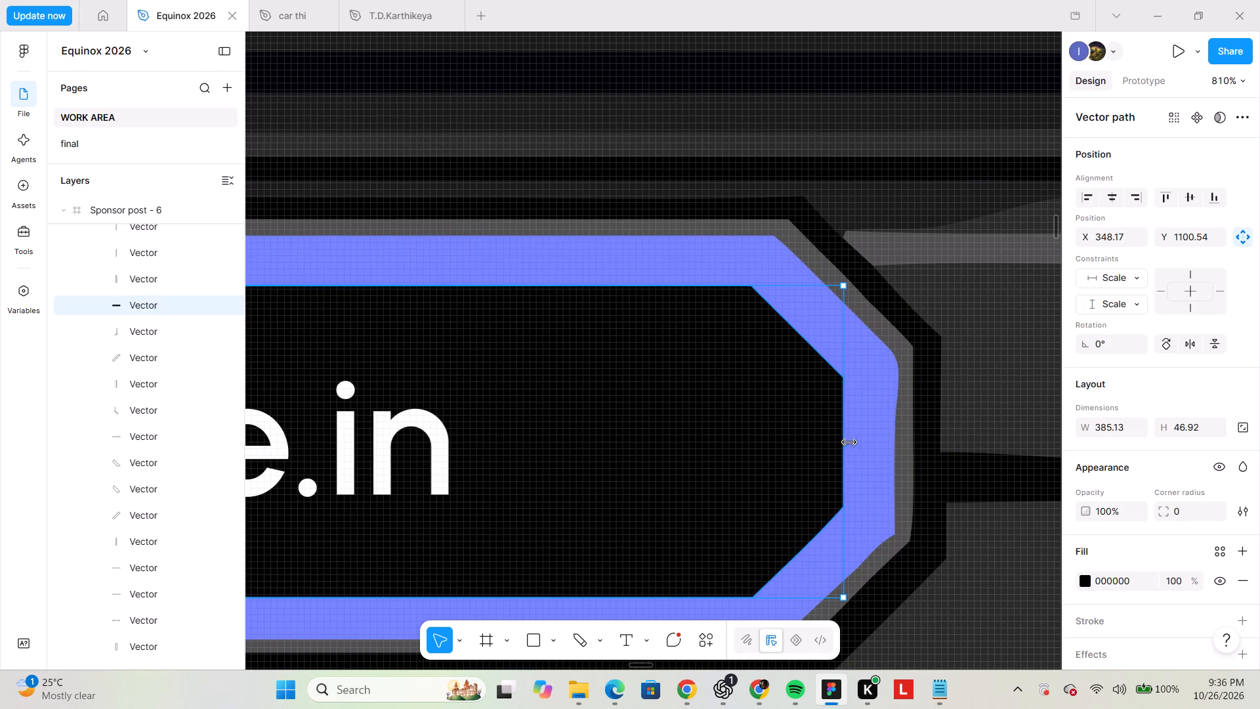
pyautogui.keyDown('alt'); pyautogui.moveTo(849, 442); pyautogui.dragTo(860, 442); pyautogui.keyUp('alt')
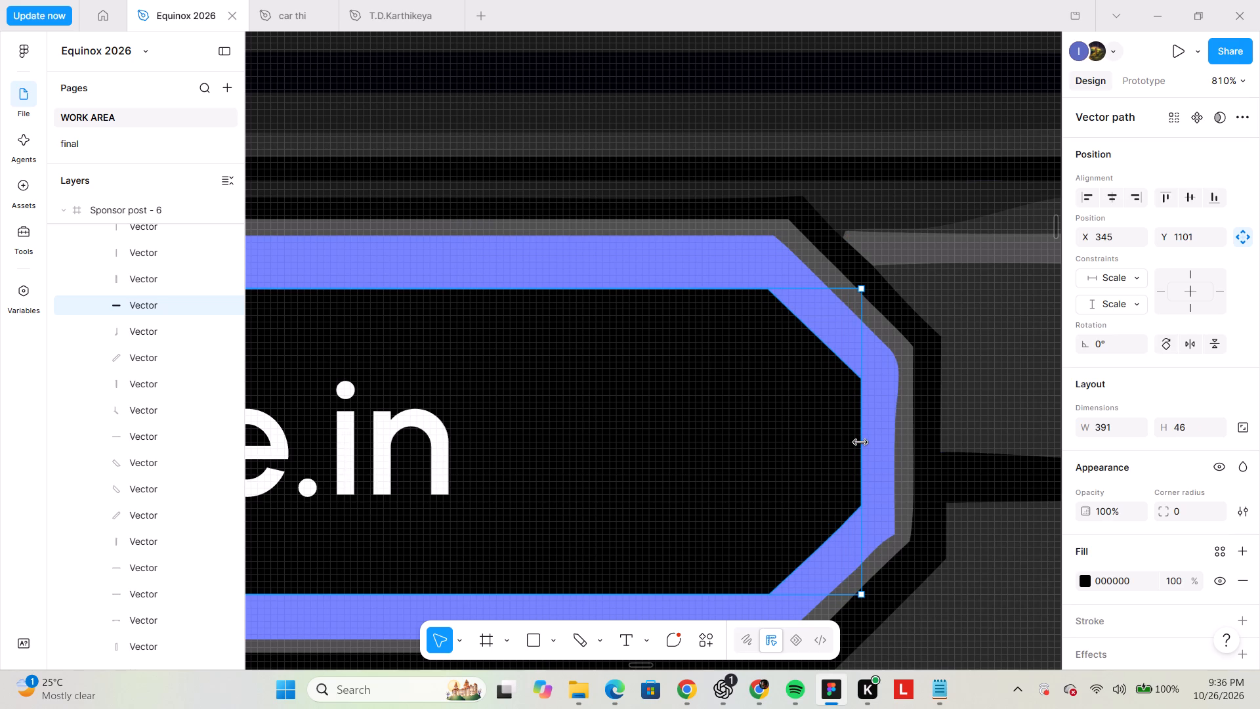
# Increase the height of the website address plate's black inner shape from its centre to about 51, thinning the blue border above and below.
pyautogui.scroll(-1, 860, 442)
pyautogui.keyDown('shift'); pyautogui.scroll(1, 860, 442); pyautogui.keyUp('shift')
pyautogui.keyDown('alt'); pyautogui.moveTo(802, 490); pyautogui.dragTo(799, 507); pyautogui.keyUp('alt')
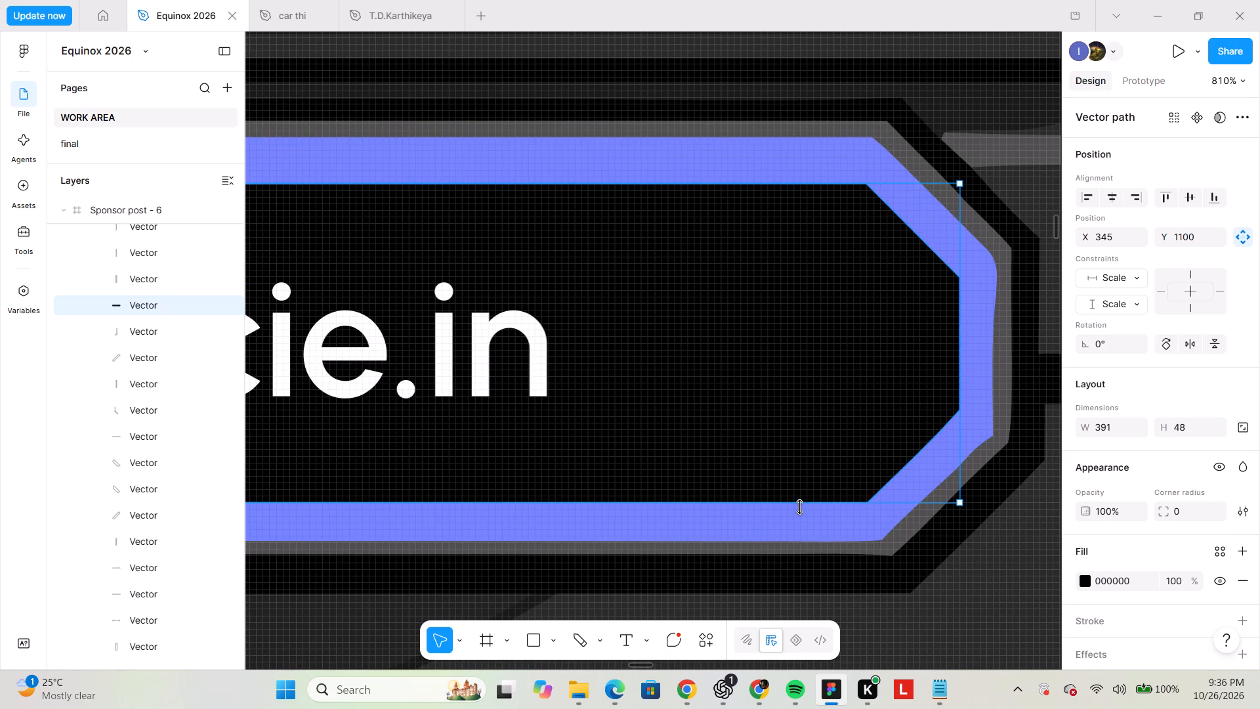
pyautogui.keyDown('alt'); pyautogui.moveTo(799, 507); pyautogui.dragTo(799, 520); pyautogui.keyUp('alt')
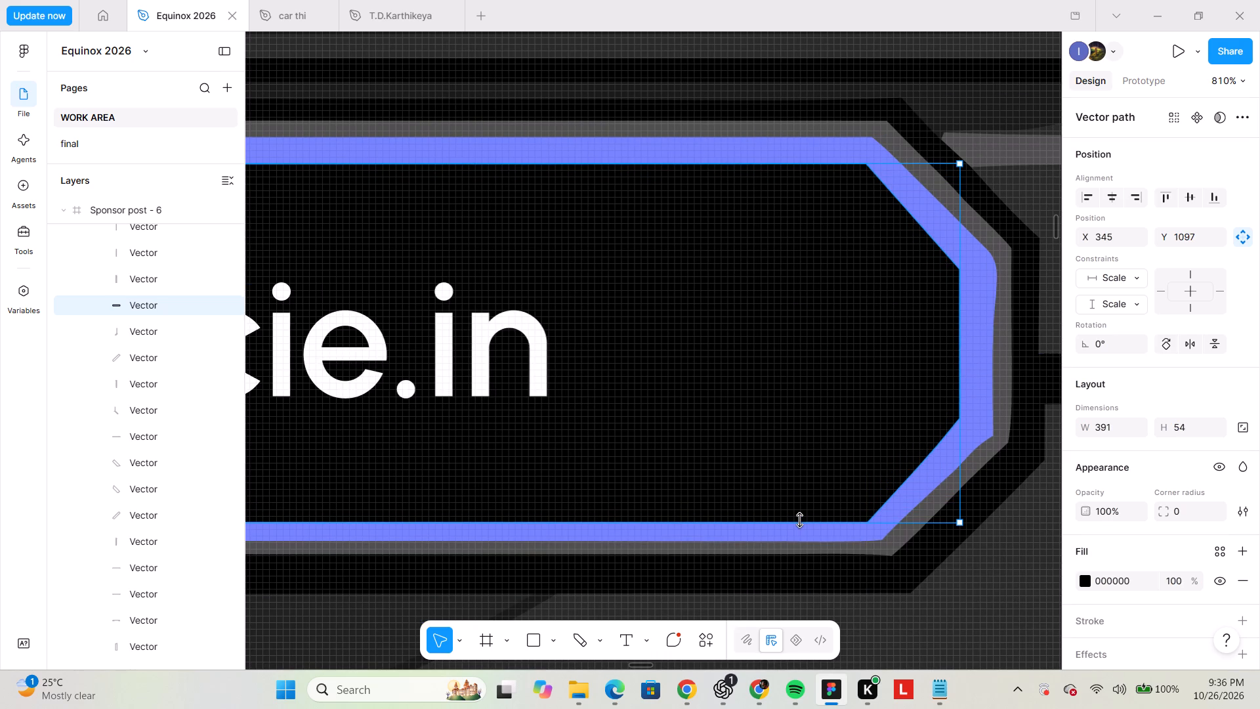
pyautogui.keyDown('alt'); pyautogui.moveTo(799, 520); pyautogui.dragTo(797, 513); pyautogui.keyUp('alt')
pyautogui.moveTo(797, 513); pyautogui.dragTo(796, 506)
pyautogui.keyDown('ctrl'); pyautogui.scroll(-6, 796, 506); pyautogui.keyUp('ctrl')
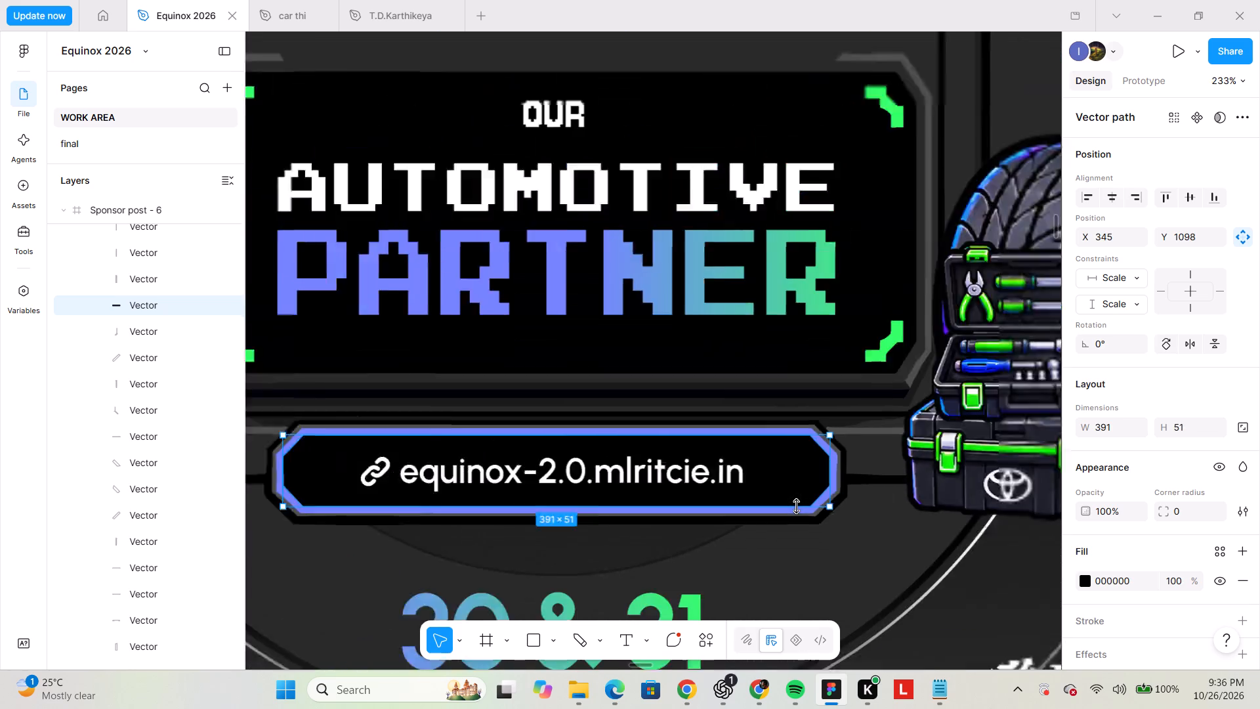
pyautogui.click(801, 544)
pyautogui.click(801, 544)
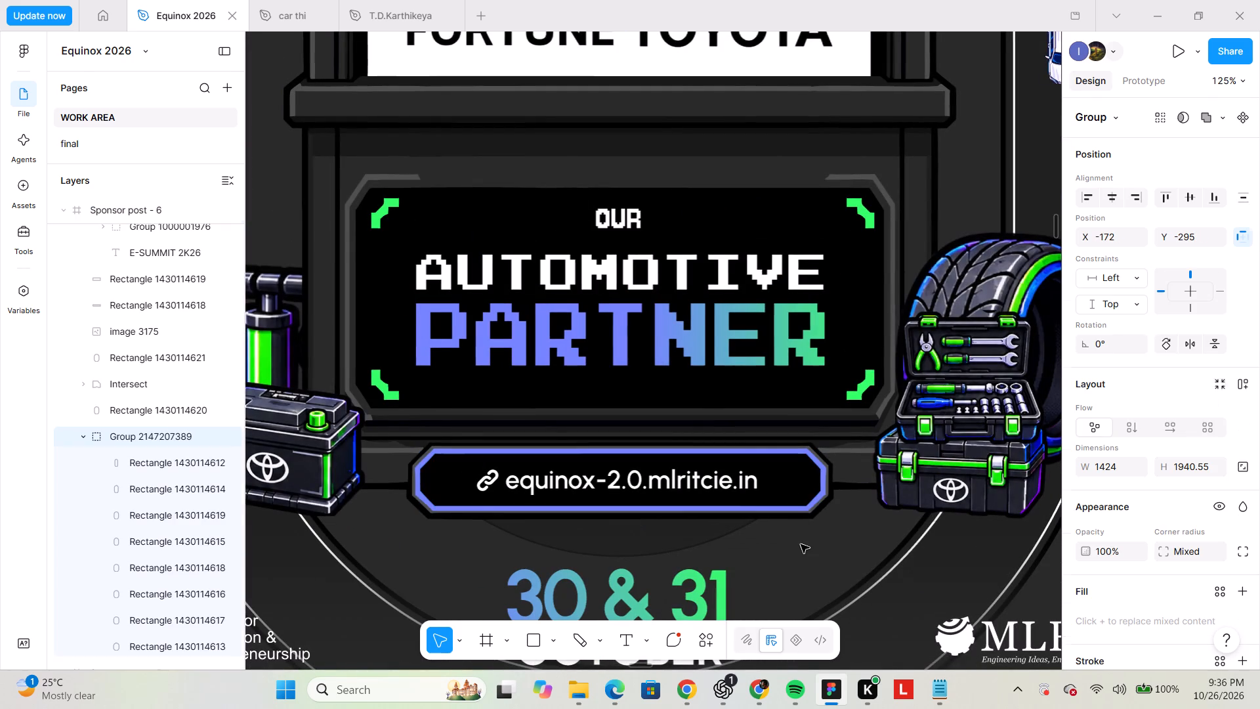
pyautogui.keyDown('ctrl'); pyautogui.scroll(-4, 801, 544); pyautogui.keyUp('ctrl')
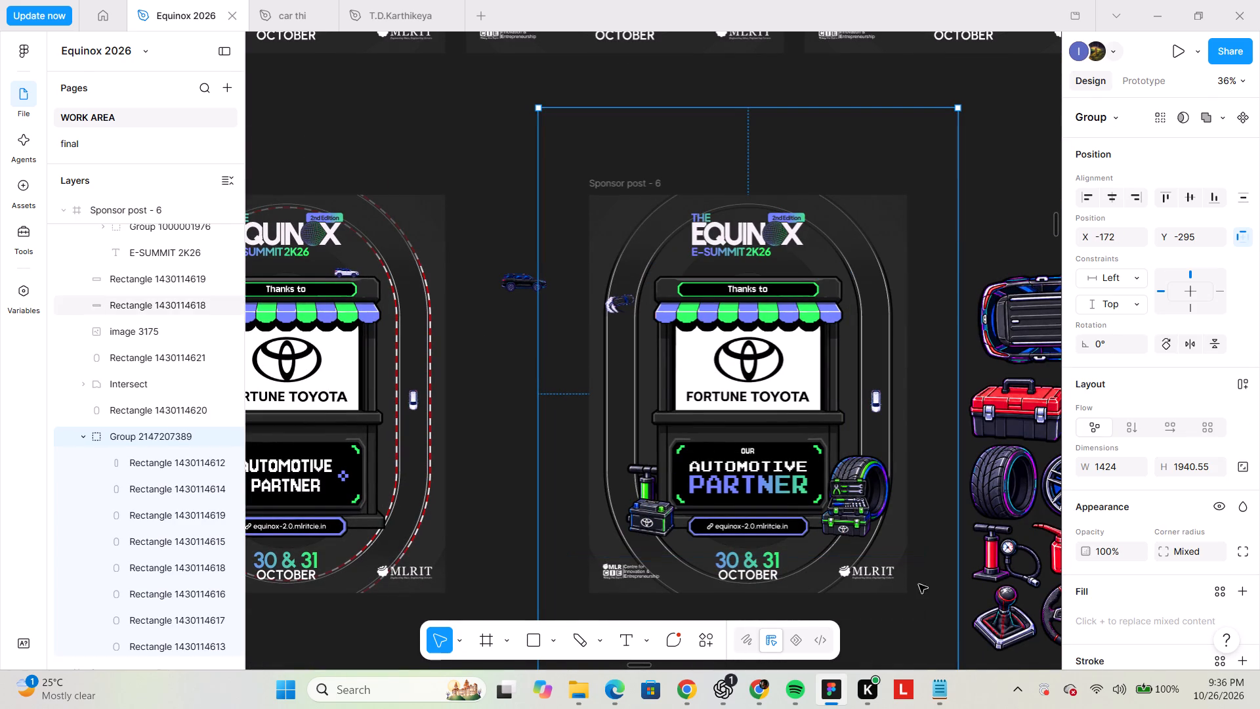
pyautogui.click(938, 545)
# Set the stroke weight of both white track outlines in Sponsor post - 6 to 3.
pyautogui.keyDown('ctrl'); pyautogui.scroll(4, 890, 315); pyautogui.keyUp('ctrl')
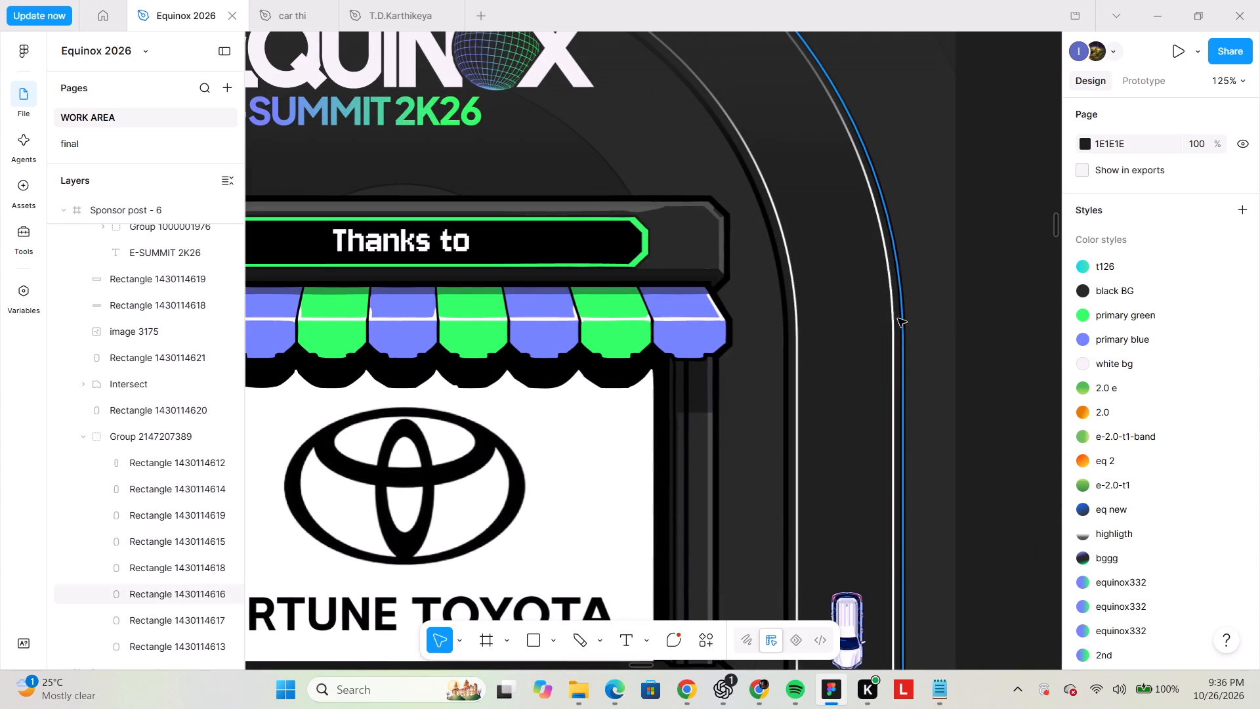
pyautogui.keyDown('ctrl'); pyautogui.click(893, 320); pyautogui.keyUp('ctrl')
pyautogui.keyDown('ctrl'); pyautogui.click(799, 347); pyautogui.keyUp('ctrl')
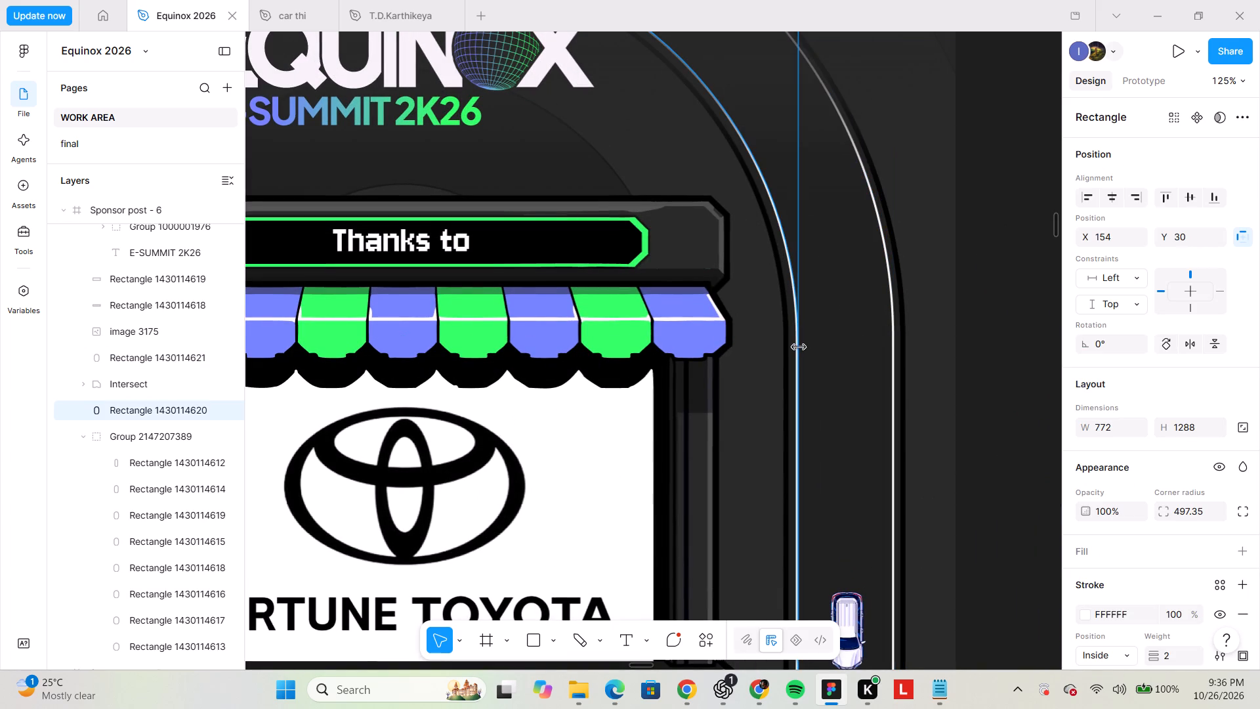
pyautogui.keyDown('ctrl'); pyautogui.keyDown('shift'); pyautogui.click(892, 360); pyautogui.keyUp('shift'); pyautogui.keyUp('ctrl')
pyautogui.scroll(-1, 1160, 621)
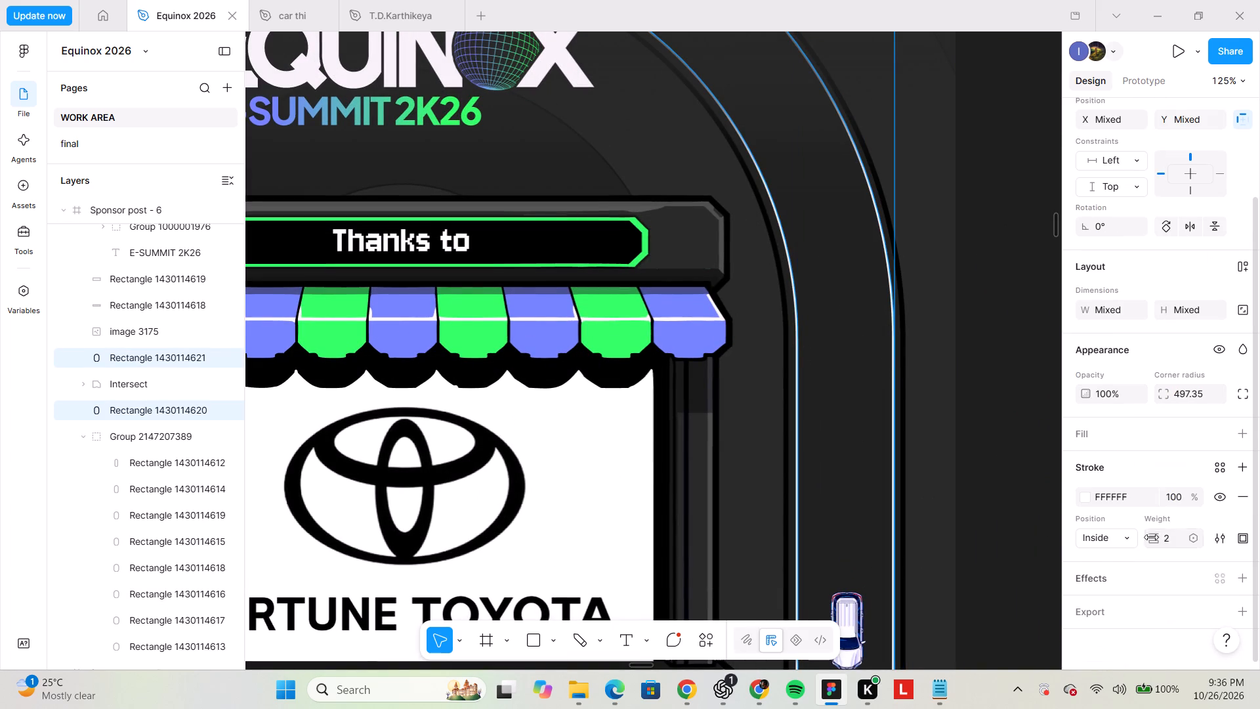
pyautogui.click(1168, 538)
pyautogui.press('3')
pyautogui.press('Return')
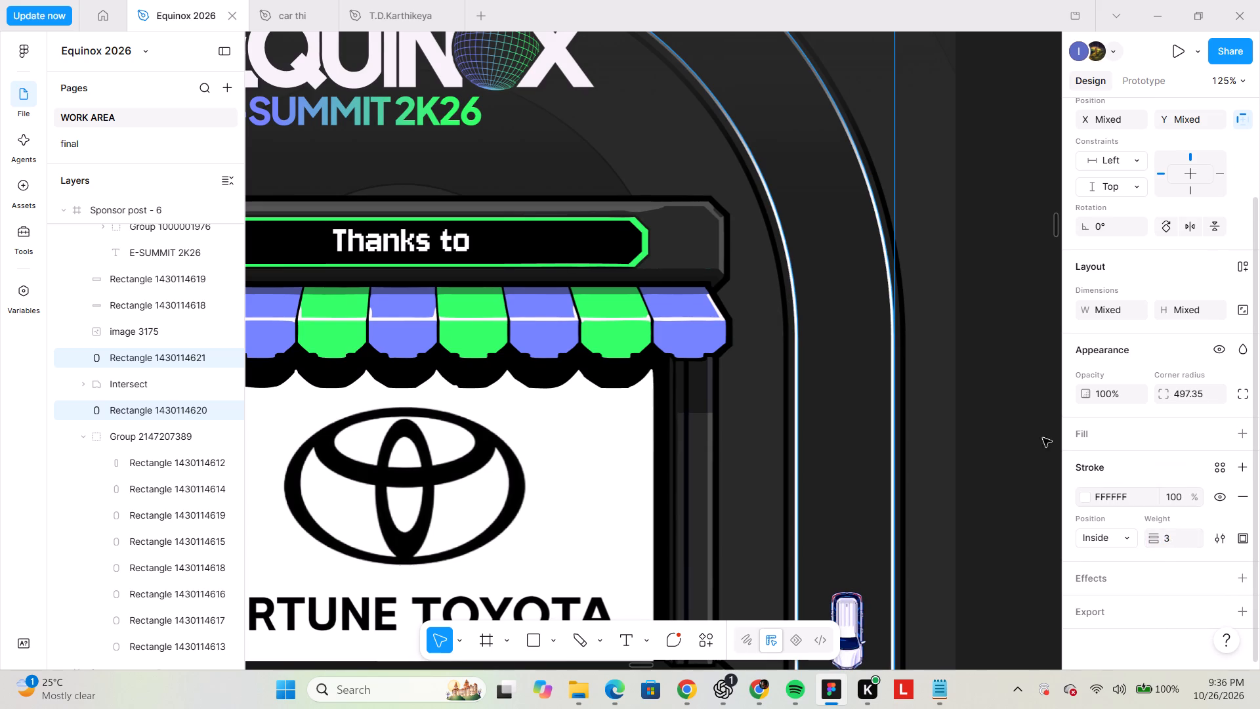
pyautogui.doubleClick(1012, 353)
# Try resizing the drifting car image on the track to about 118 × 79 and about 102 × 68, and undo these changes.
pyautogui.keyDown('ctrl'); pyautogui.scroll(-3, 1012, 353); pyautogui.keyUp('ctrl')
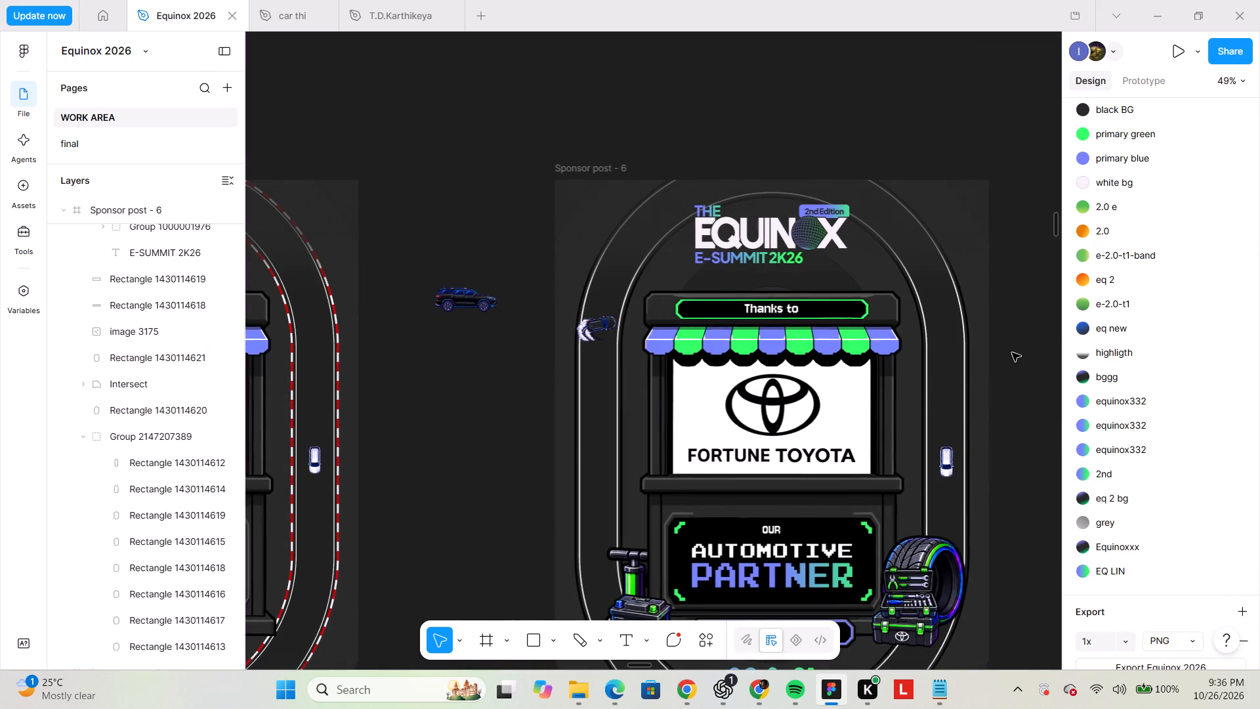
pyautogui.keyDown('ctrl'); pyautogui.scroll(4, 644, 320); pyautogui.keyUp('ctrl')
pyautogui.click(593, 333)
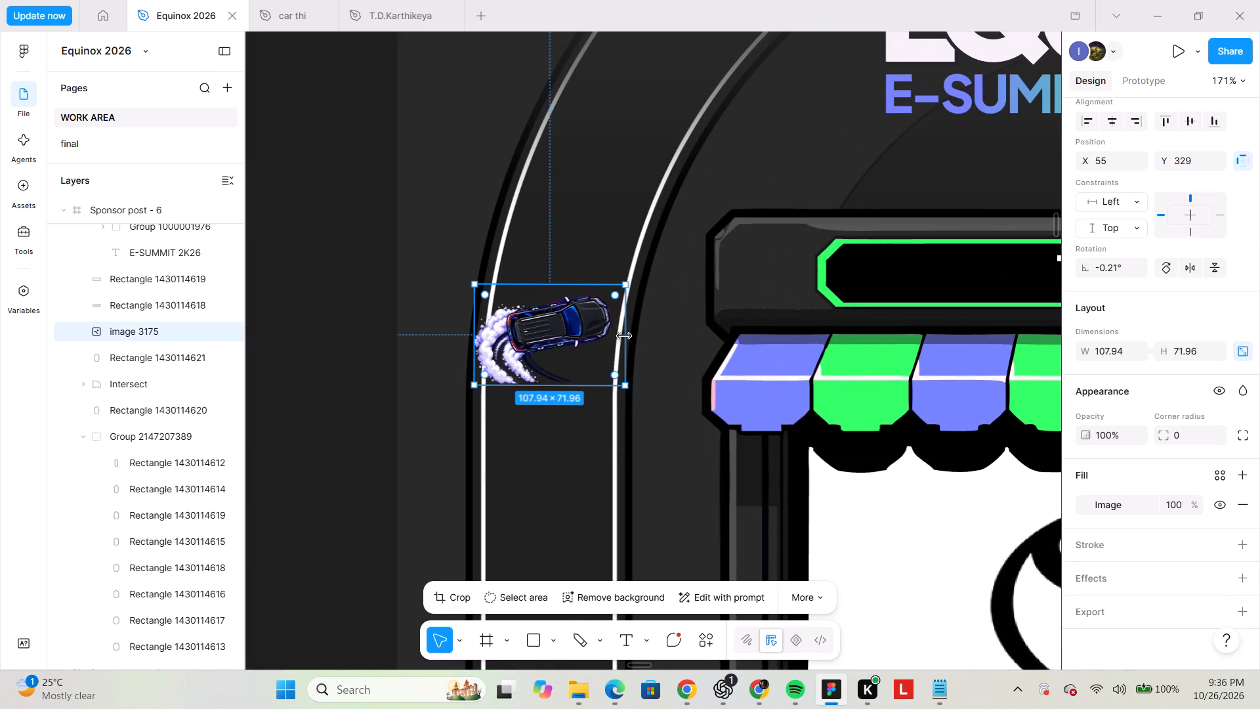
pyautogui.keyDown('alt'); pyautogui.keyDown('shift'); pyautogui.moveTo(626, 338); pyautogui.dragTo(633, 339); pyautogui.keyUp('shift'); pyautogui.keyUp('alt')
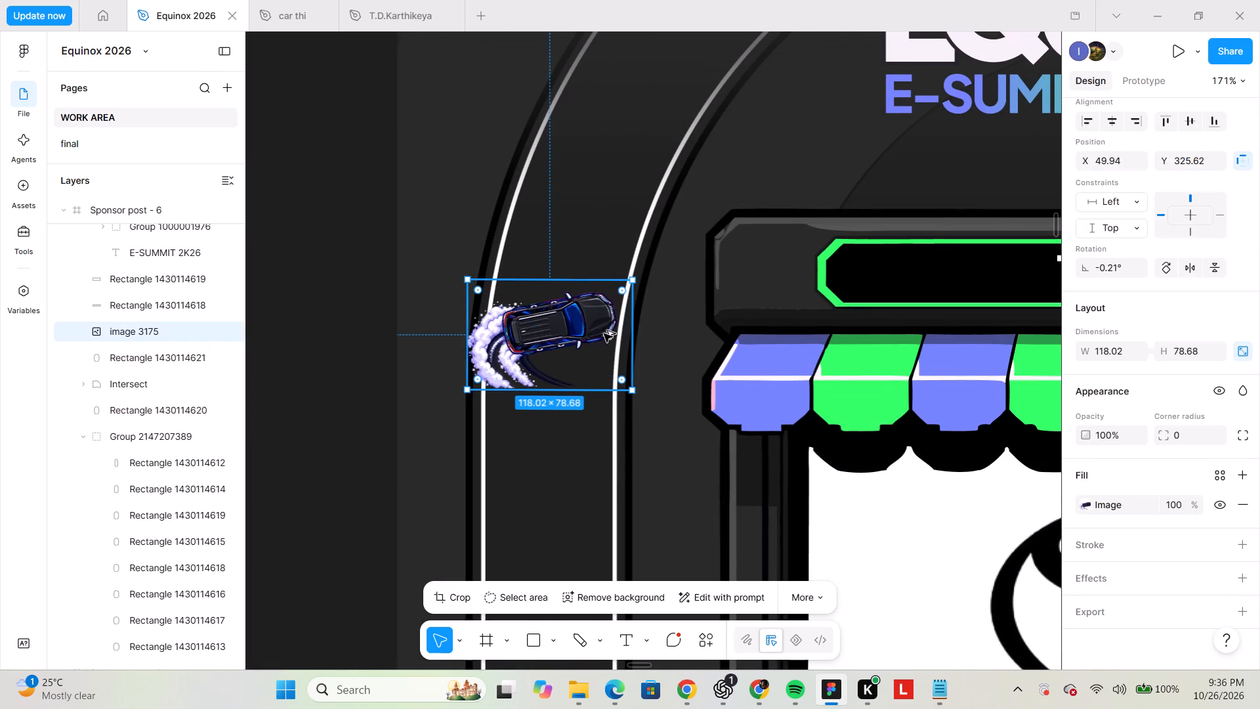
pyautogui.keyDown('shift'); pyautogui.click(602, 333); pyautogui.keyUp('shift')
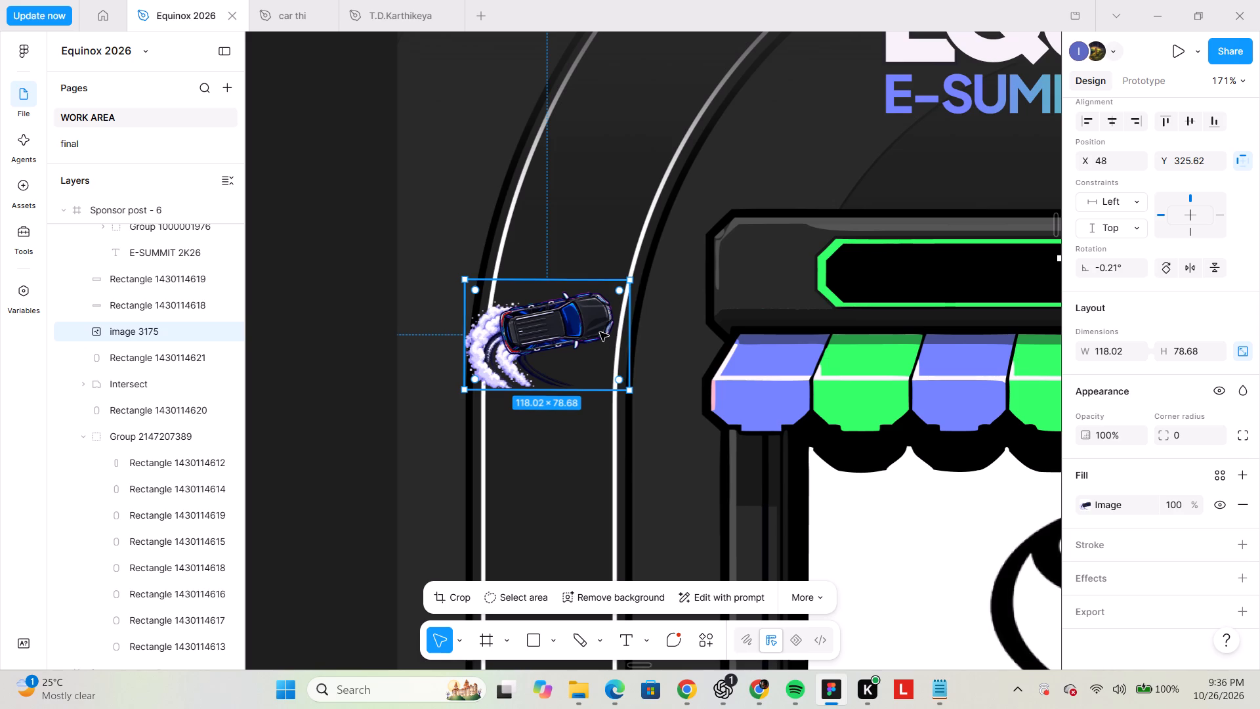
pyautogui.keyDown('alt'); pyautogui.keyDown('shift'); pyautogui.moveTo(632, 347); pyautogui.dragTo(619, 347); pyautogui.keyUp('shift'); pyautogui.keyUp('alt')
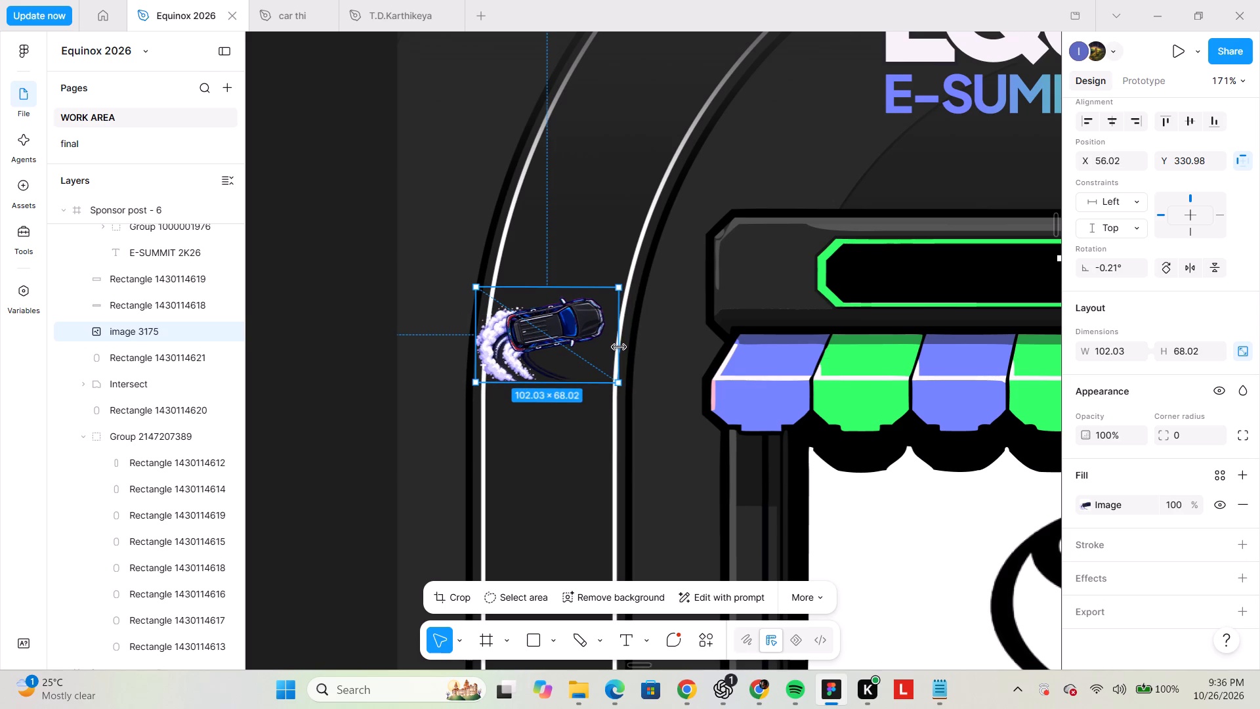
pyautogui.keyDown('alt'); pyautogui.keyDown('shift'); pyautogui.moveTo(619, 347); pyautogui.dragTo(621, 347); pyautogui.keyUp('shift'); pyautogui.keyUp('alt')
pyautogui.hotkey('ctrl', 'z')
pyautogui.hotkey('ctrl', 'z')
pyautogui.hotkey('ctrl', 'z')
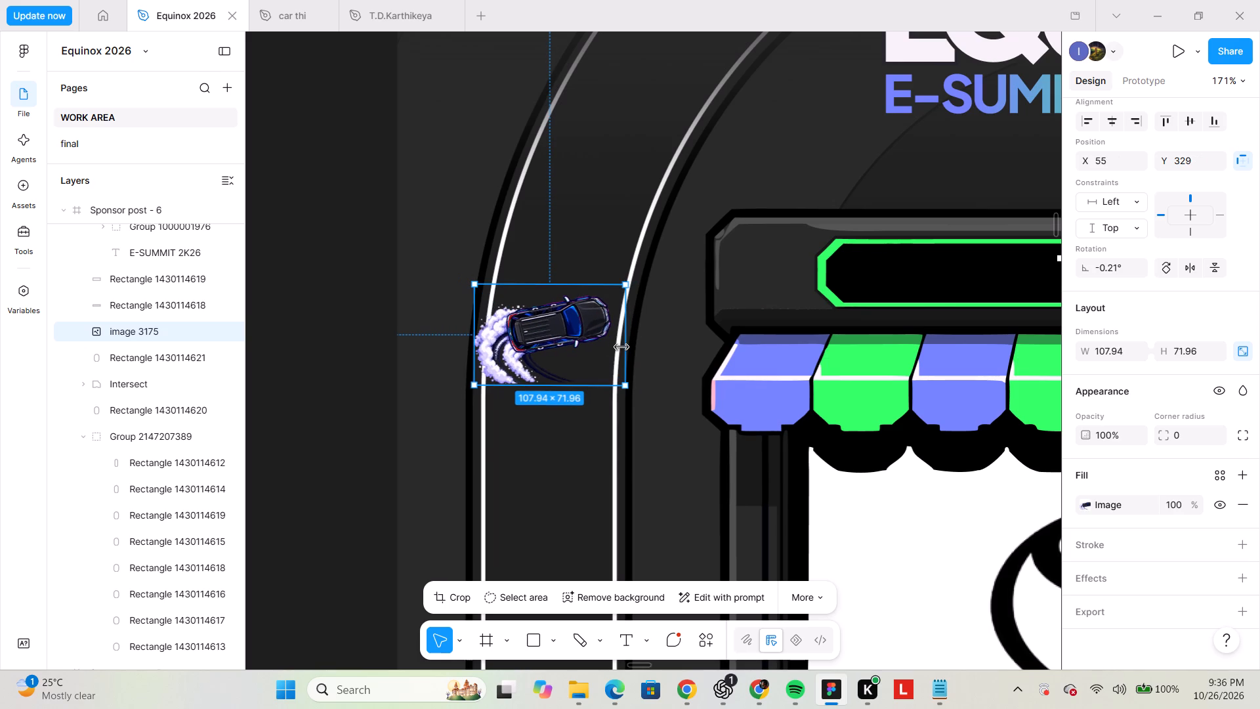
# Select the whole Sponsor post - 6 frame.
pyautogui.keyDown('ctrl'); pyautogui.scroll(-6, 621, 347); pyautogui.keyUp('ctrl')
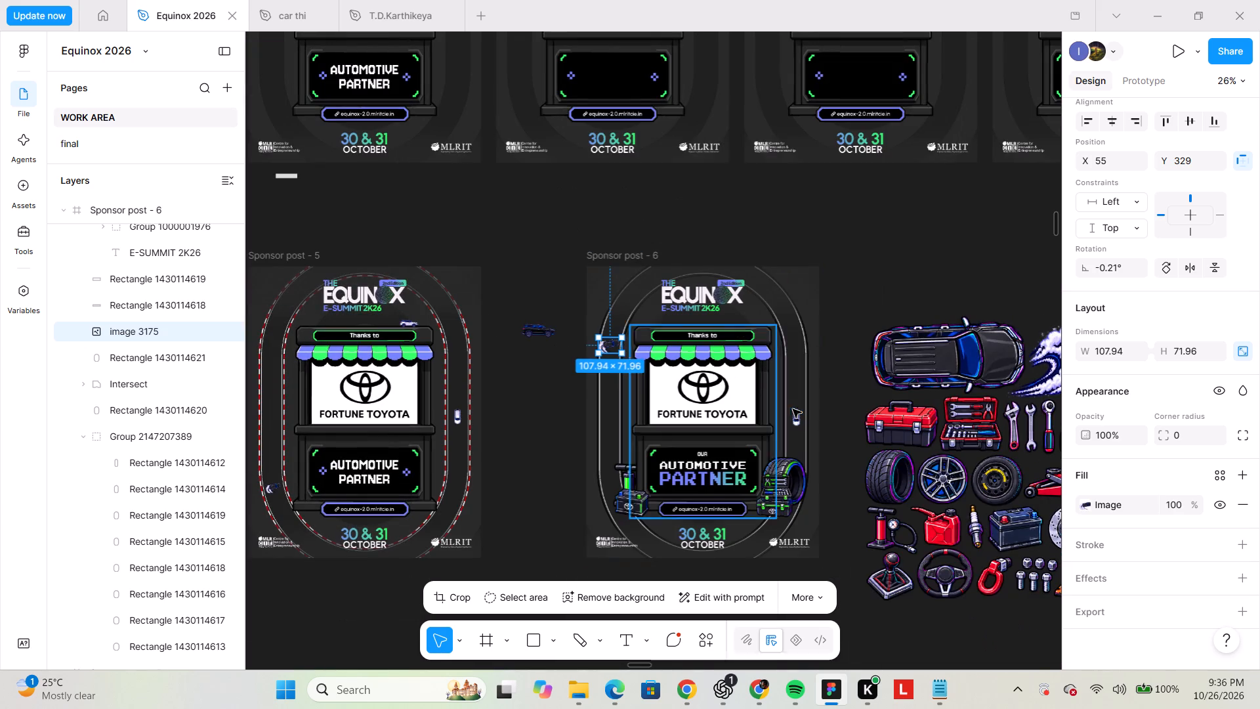
pyautogui.click(822, 364)
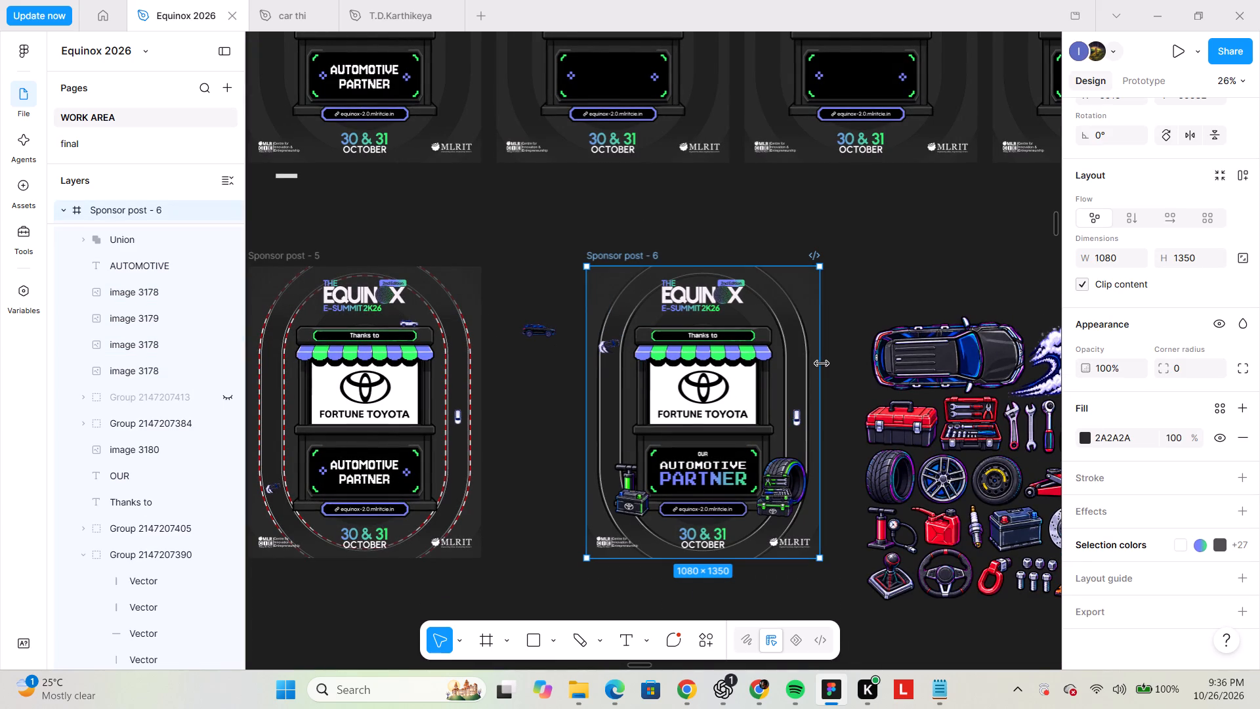